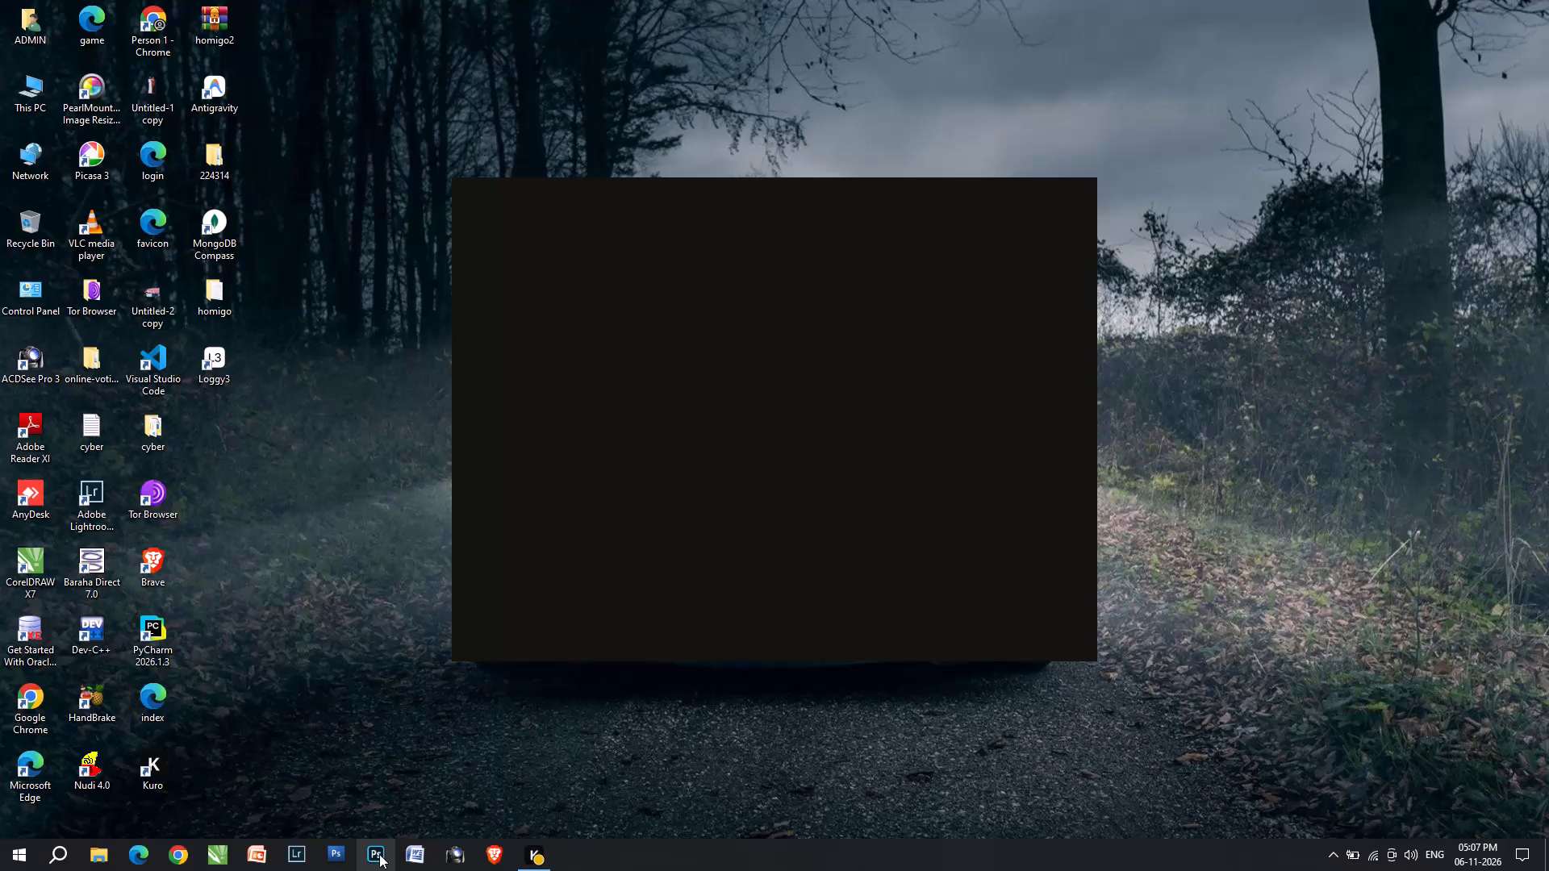
Launch Adobe Photoshop 2020.
left_click(379, 854)
left_click(838, 502)
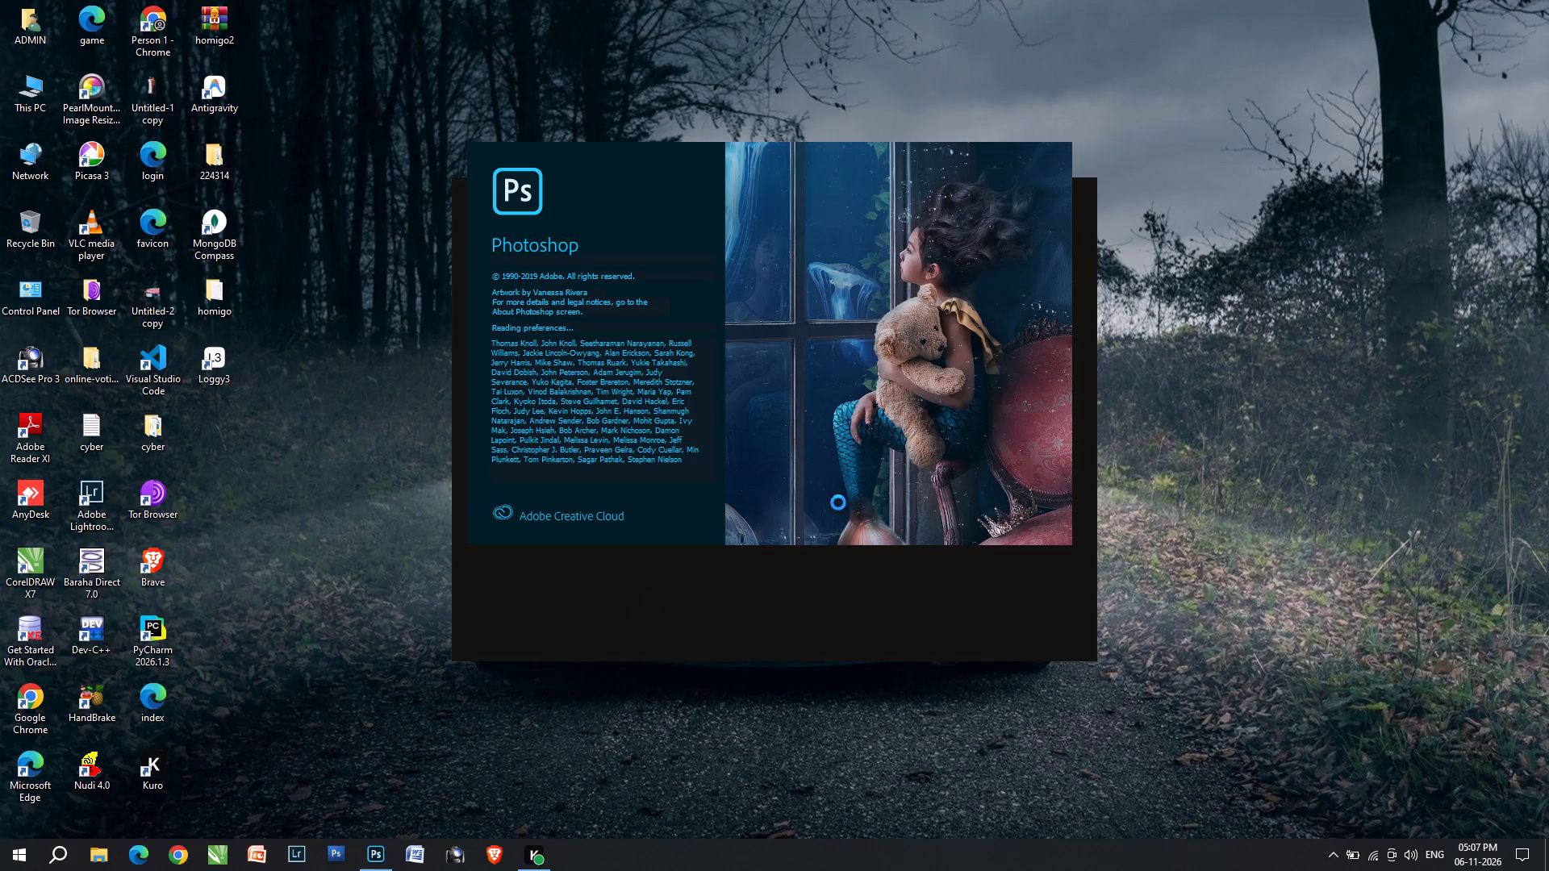
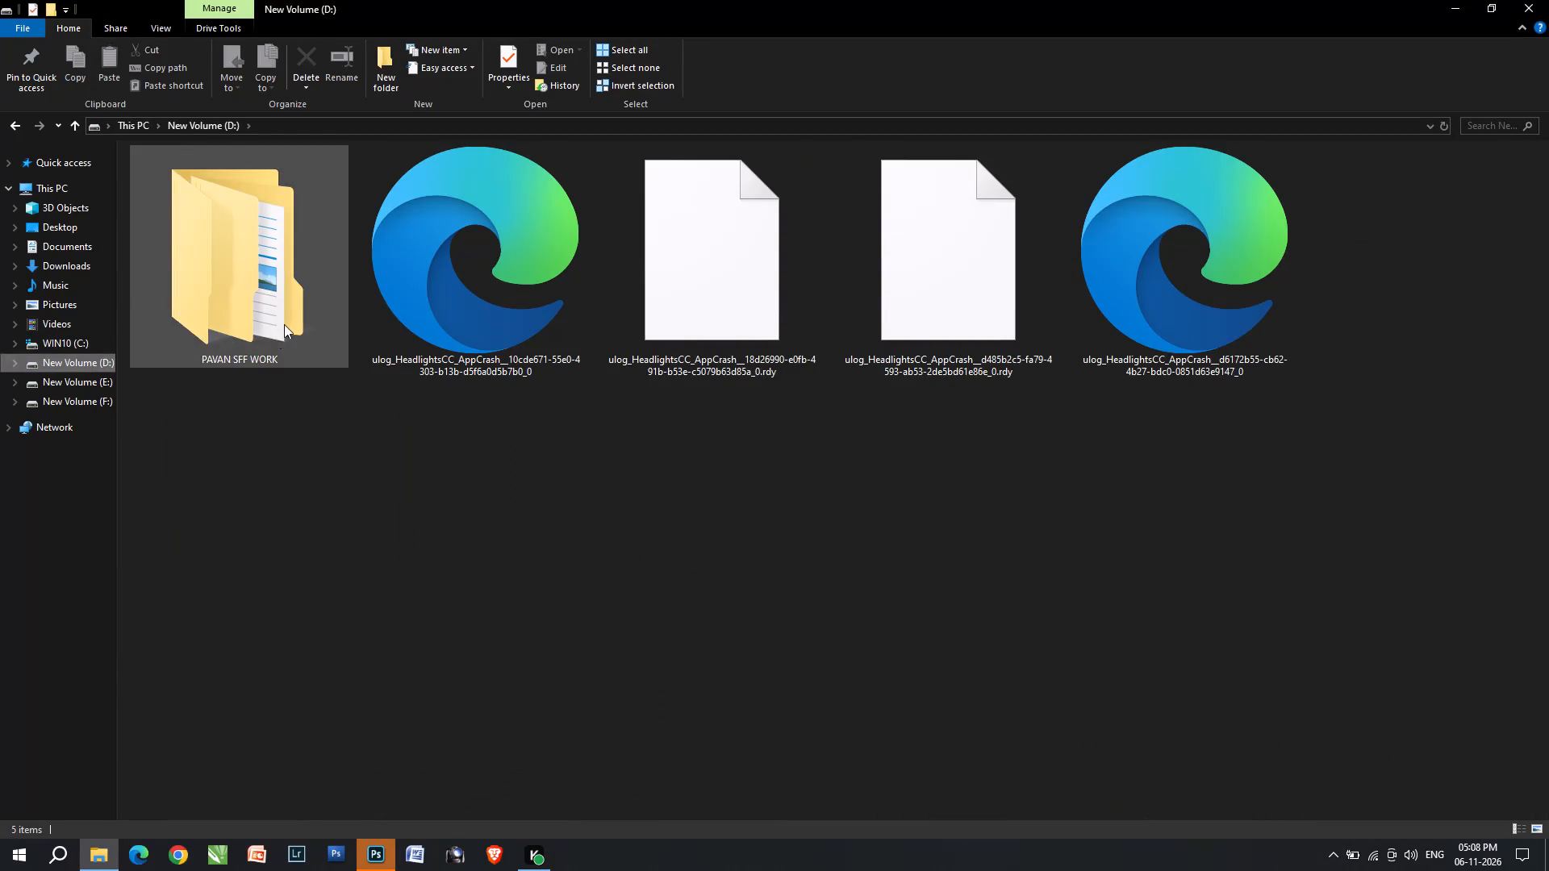
Browse to the 2026 PSD folder inside 2026 design on drive F and open a second window of it.
double_click(286, 315)
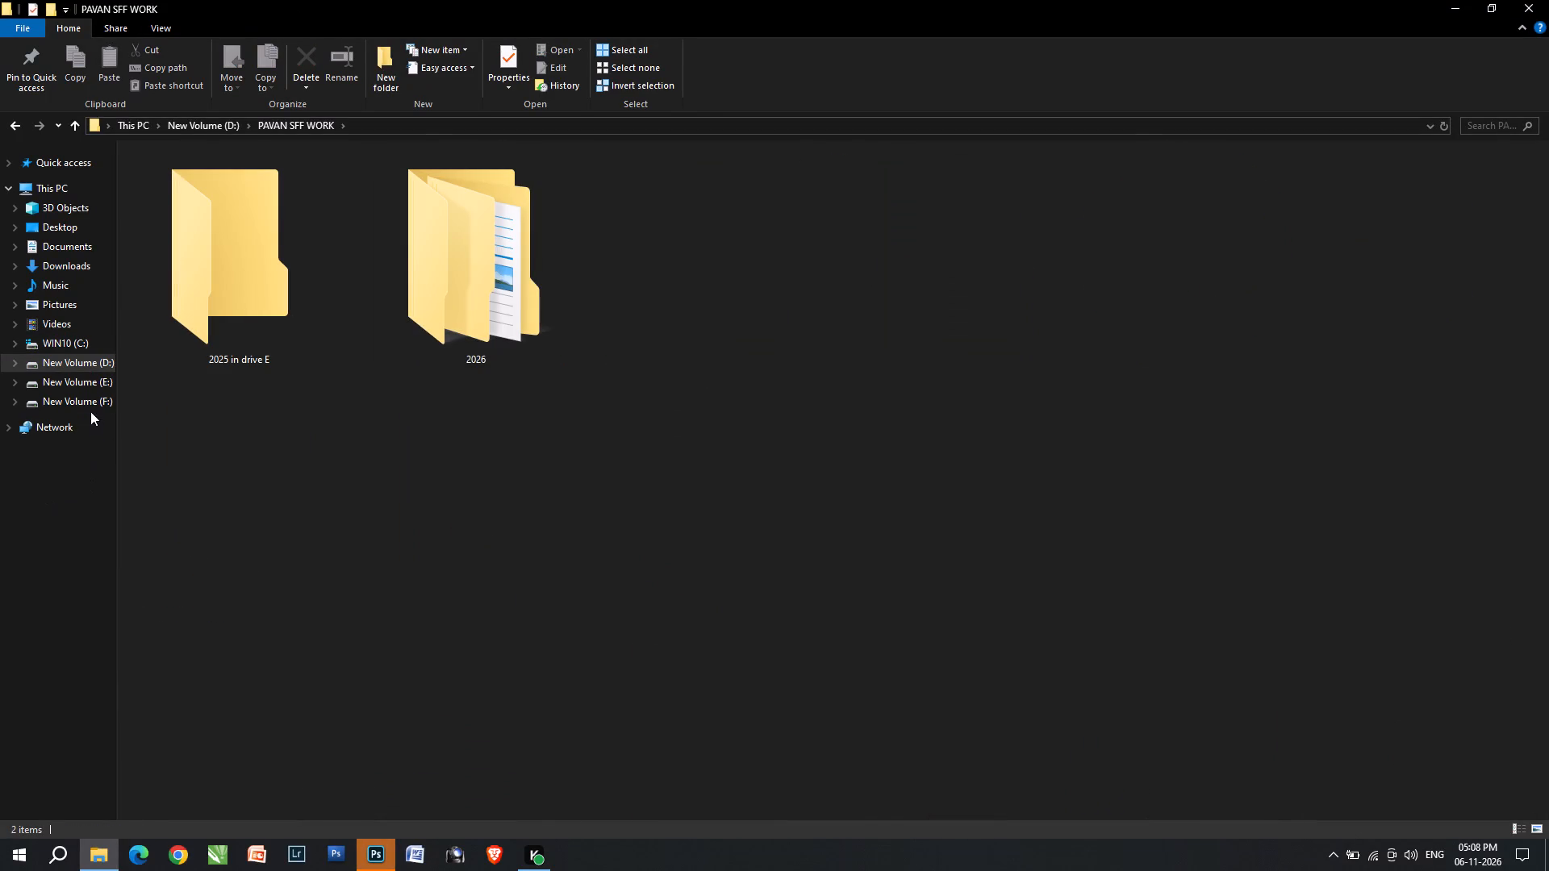
left_click(91, 409)
double_click(231, 239)
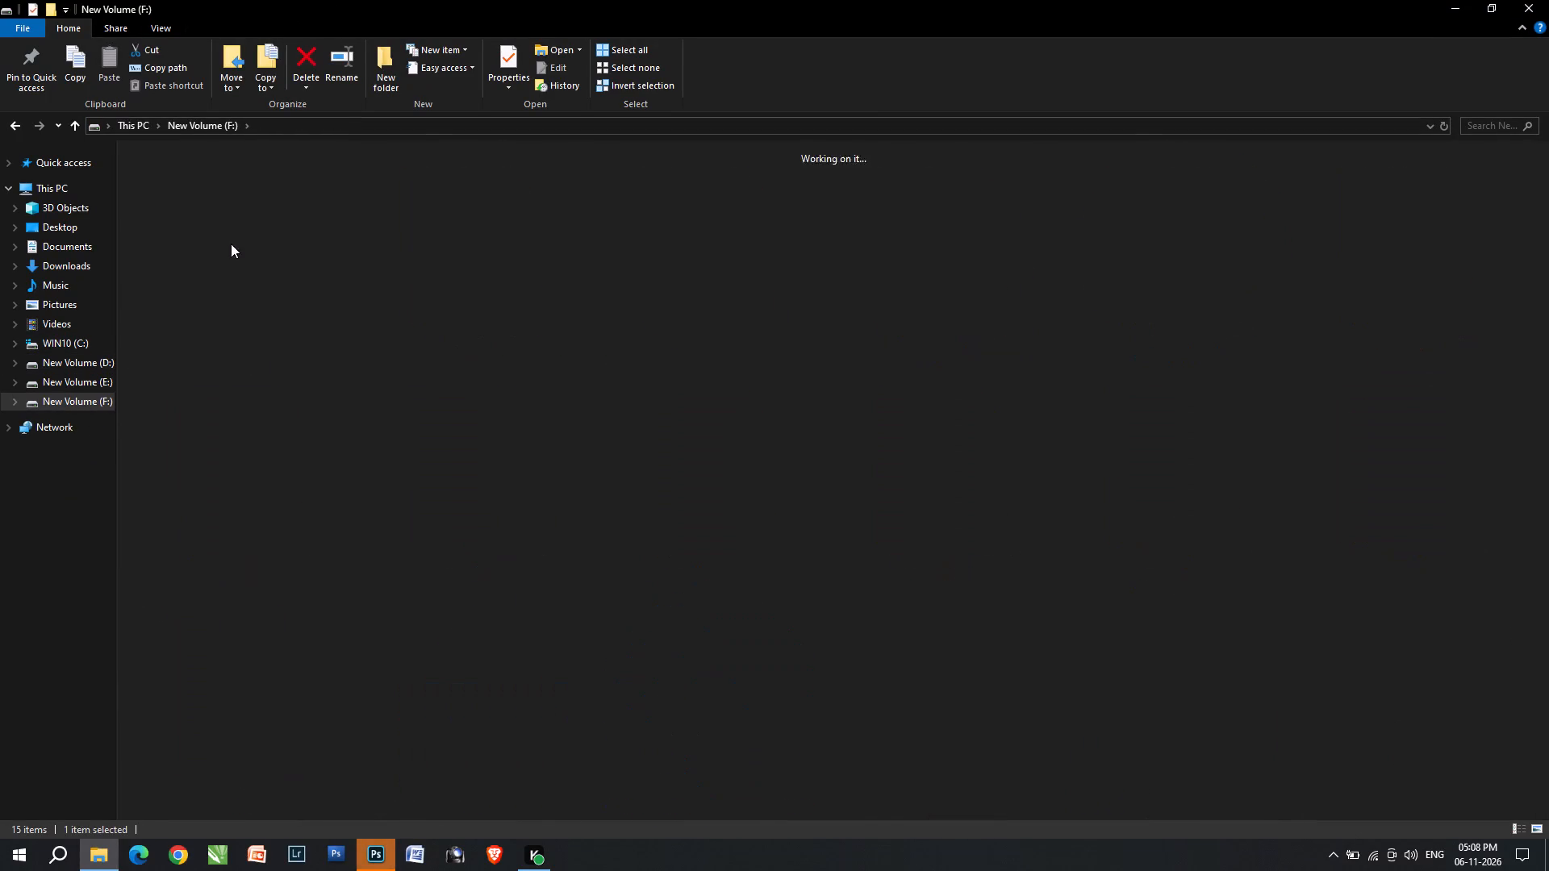
double_click(215, 294)
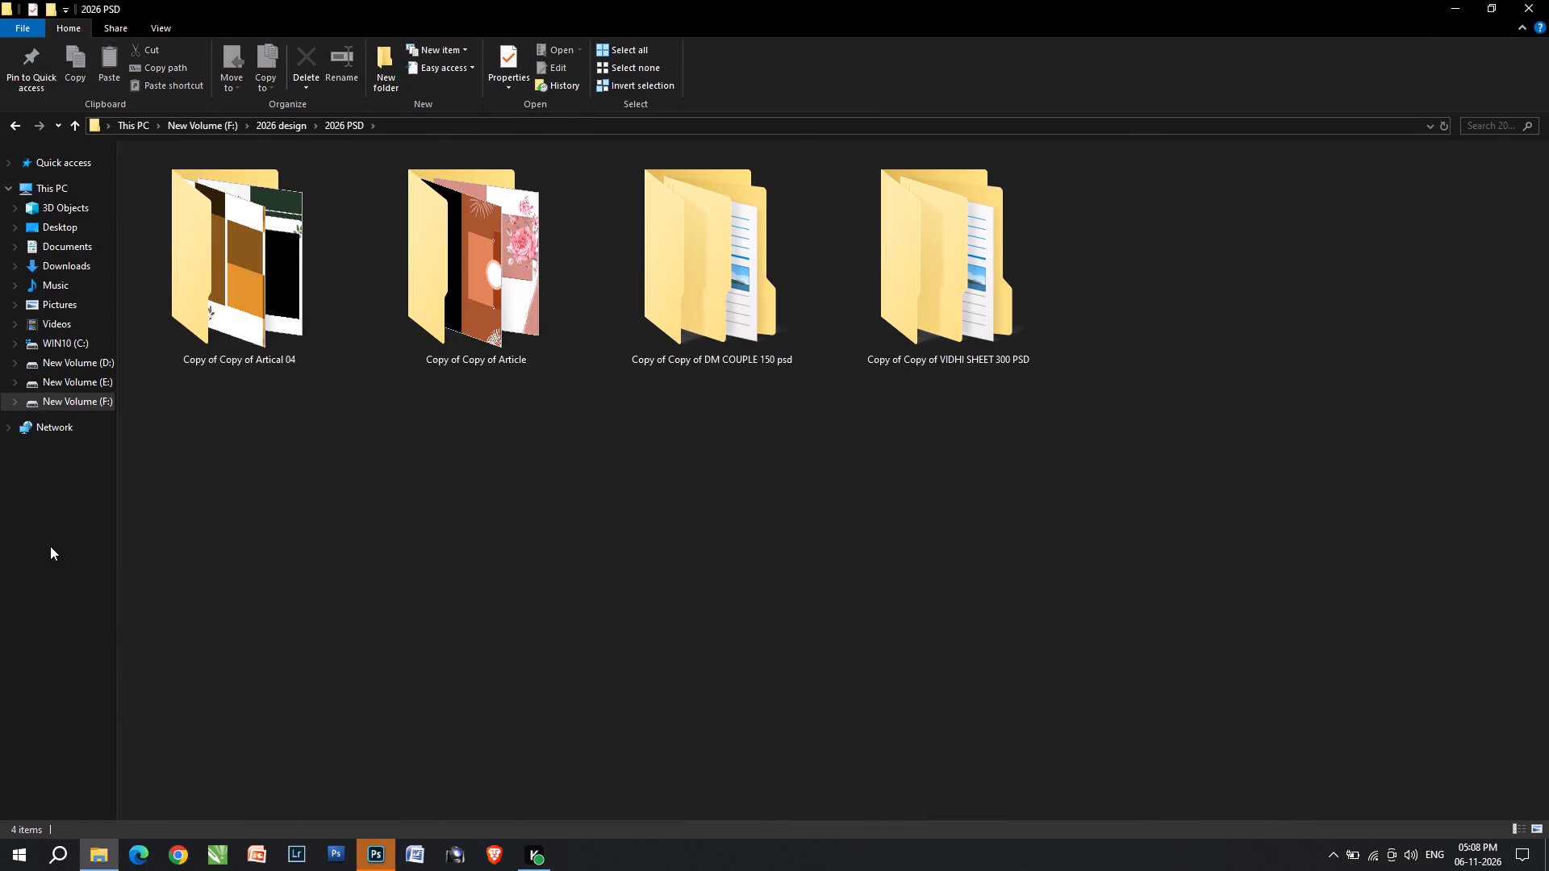
key("ctrl+n")
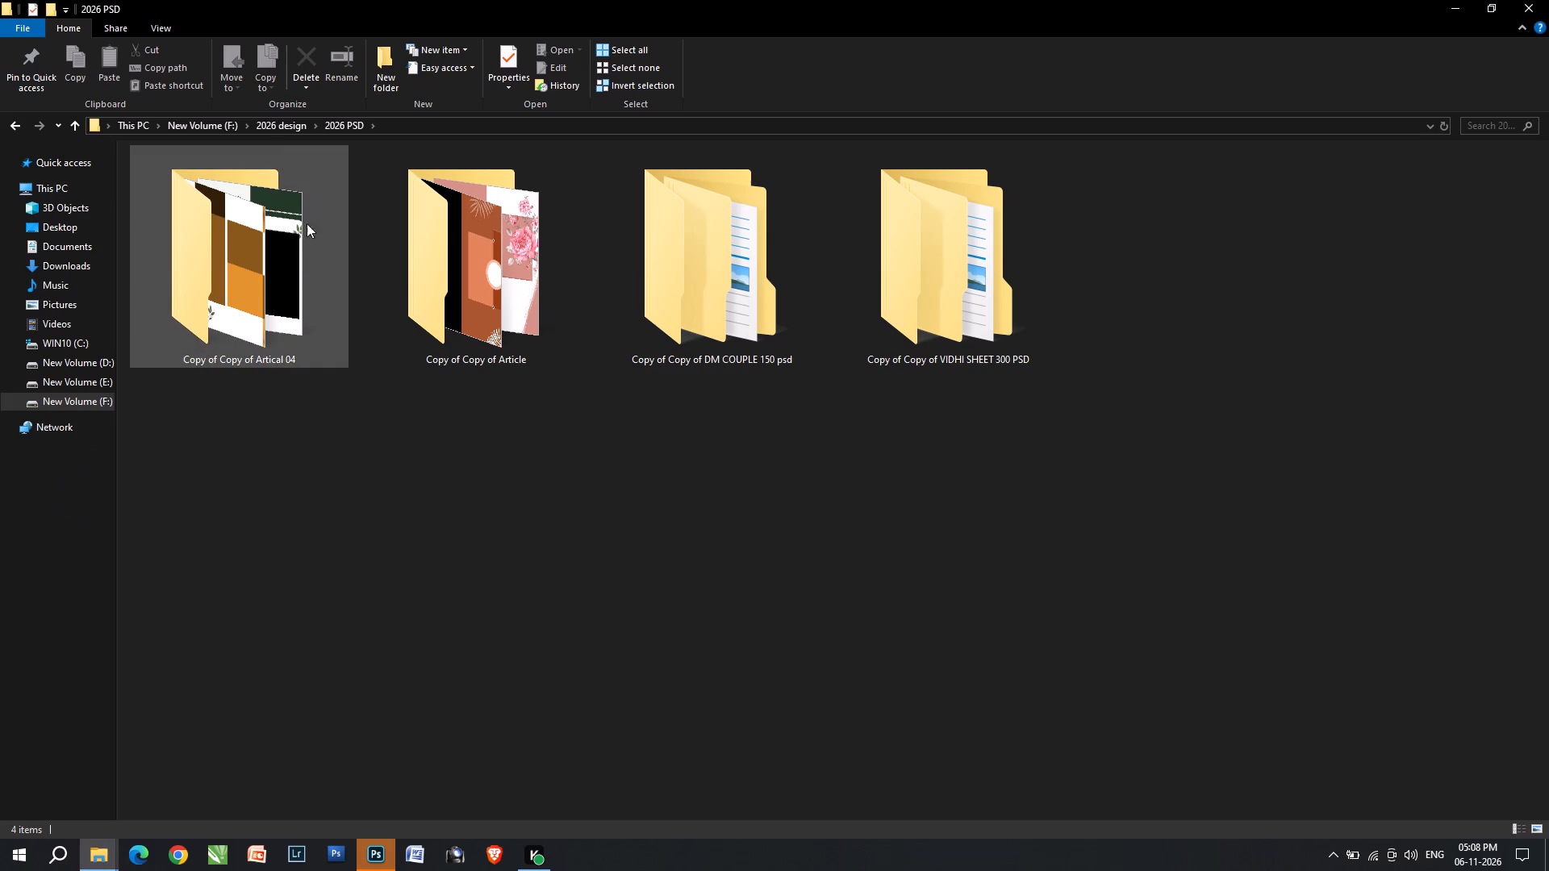
Open the sheet folder in pavan sff 2026 work, 11 Nov, Dasrath st, under the 12x36 album's photo folder on drive F.
left_click(267, 131)
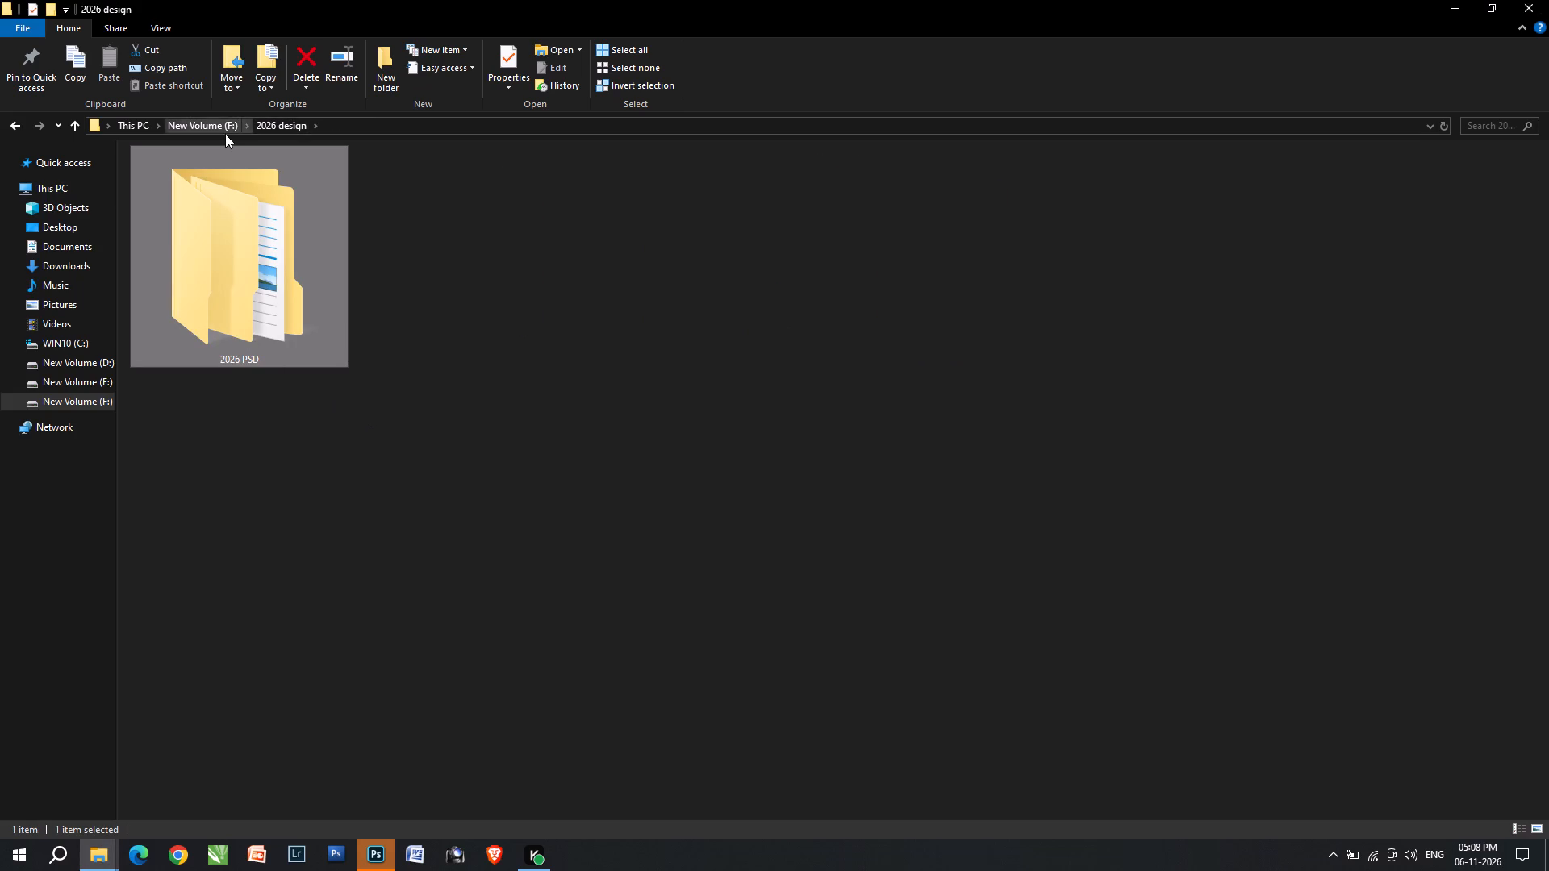
left_click(225, 127)
scroll(348, 333, "down", 1)
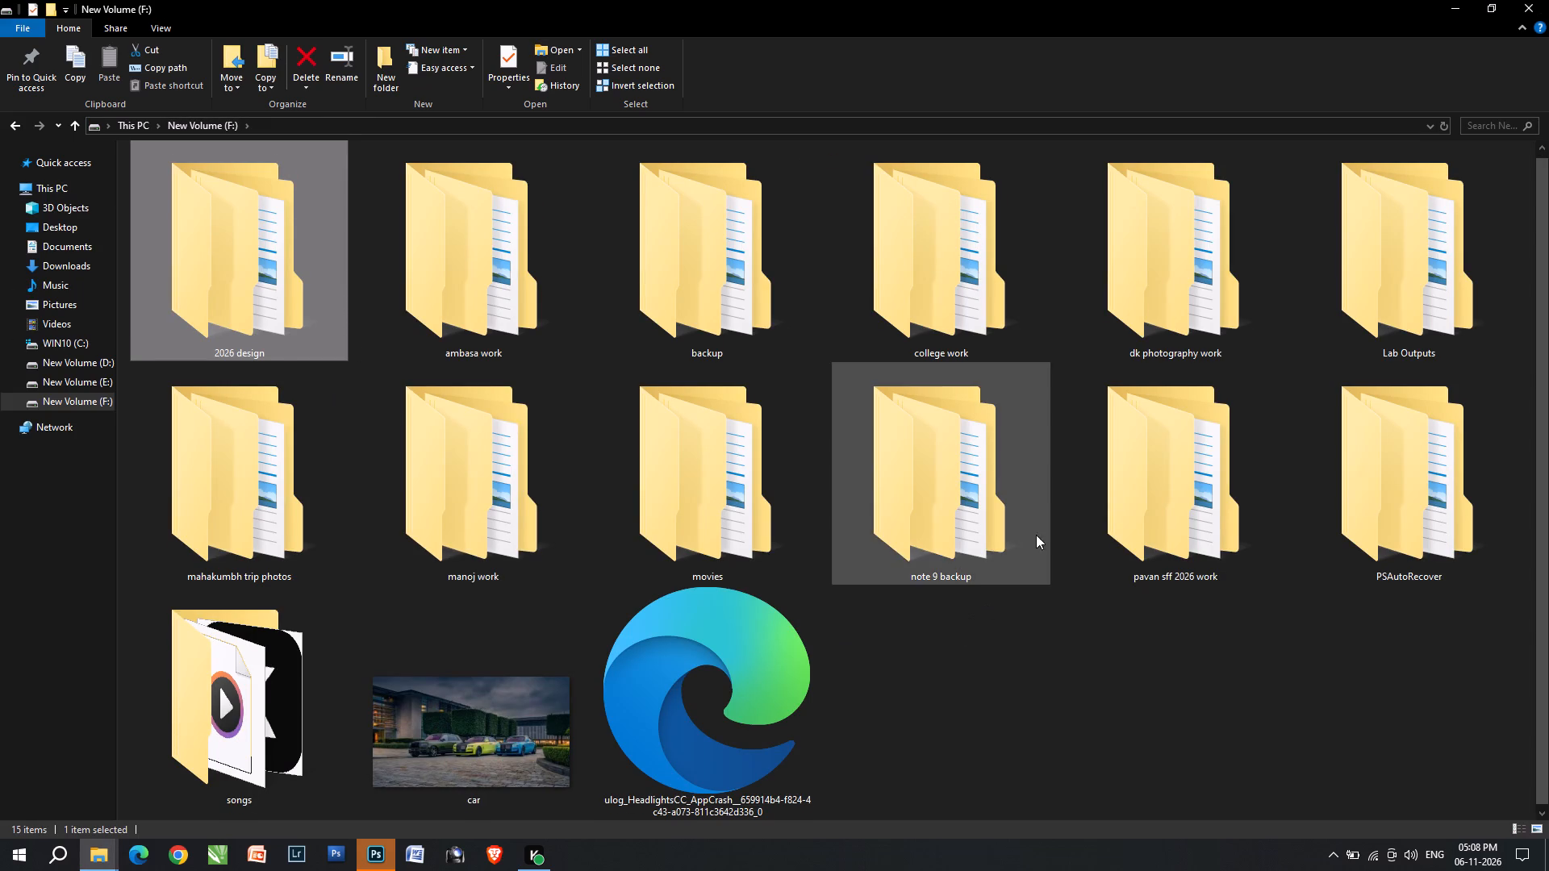
left_click(1117, 499)
key("Return")
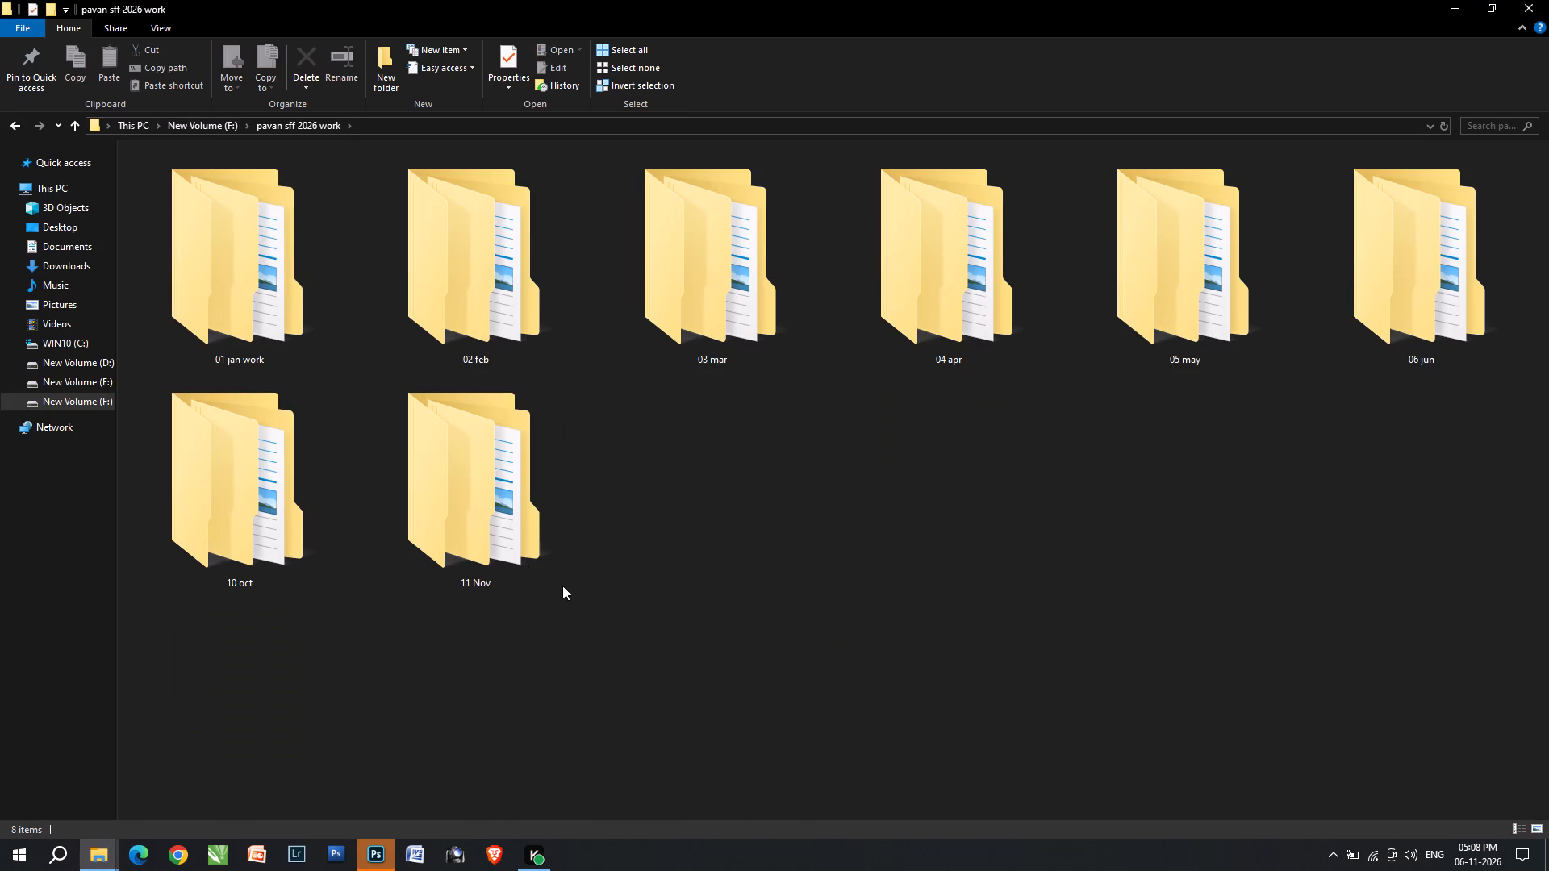
left_click(489, 525)
key("Return")
left_click(303, 323)
key("Return")
left_click(303, 323)
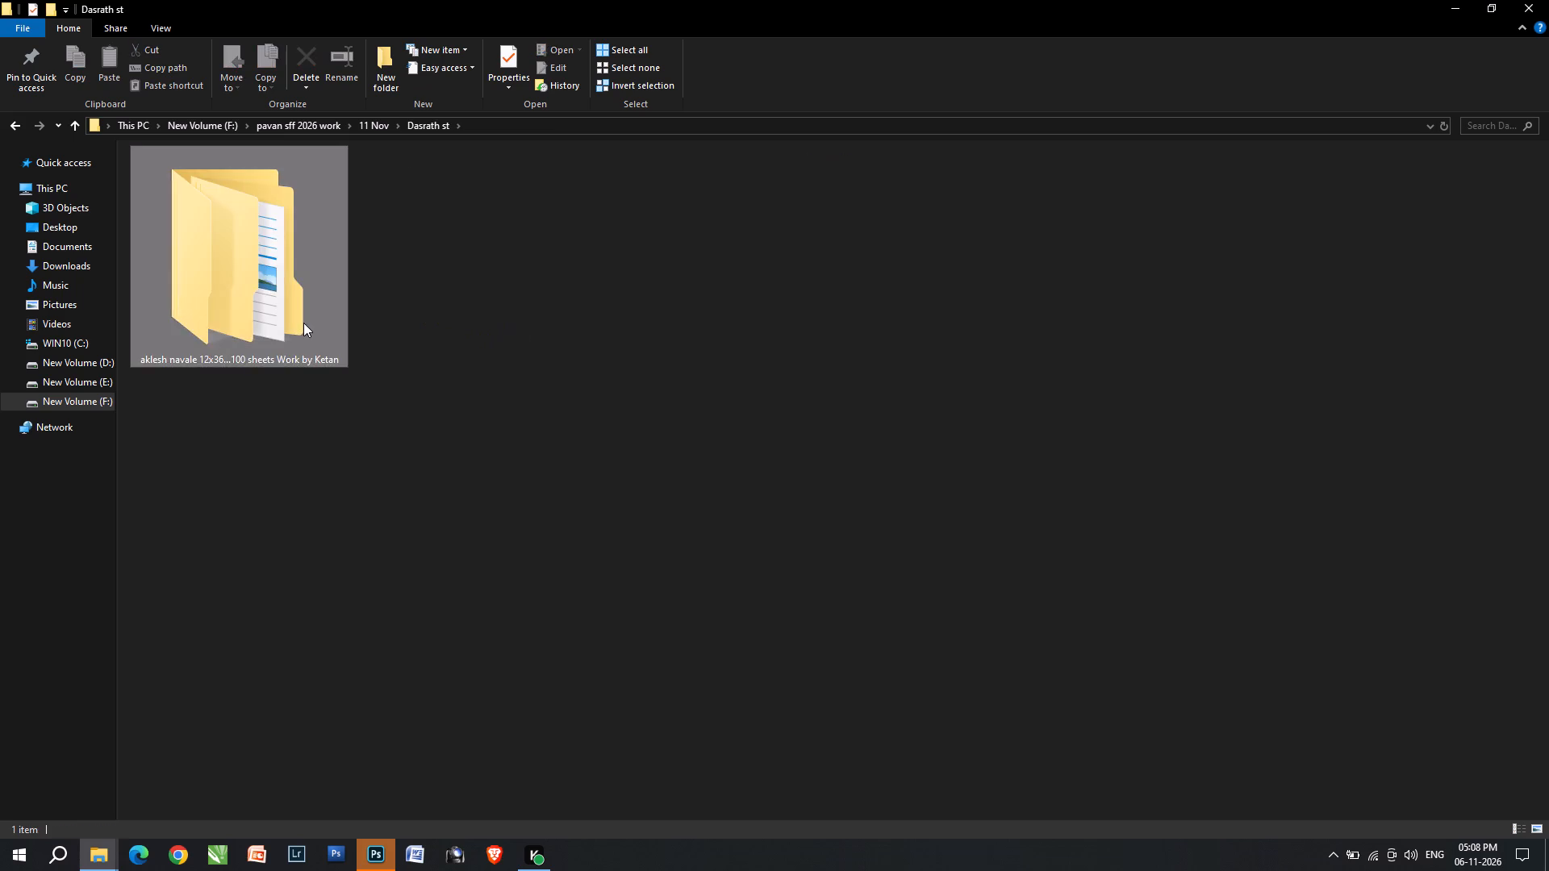
key("Return")
left_click(320, 323)
key("Return")
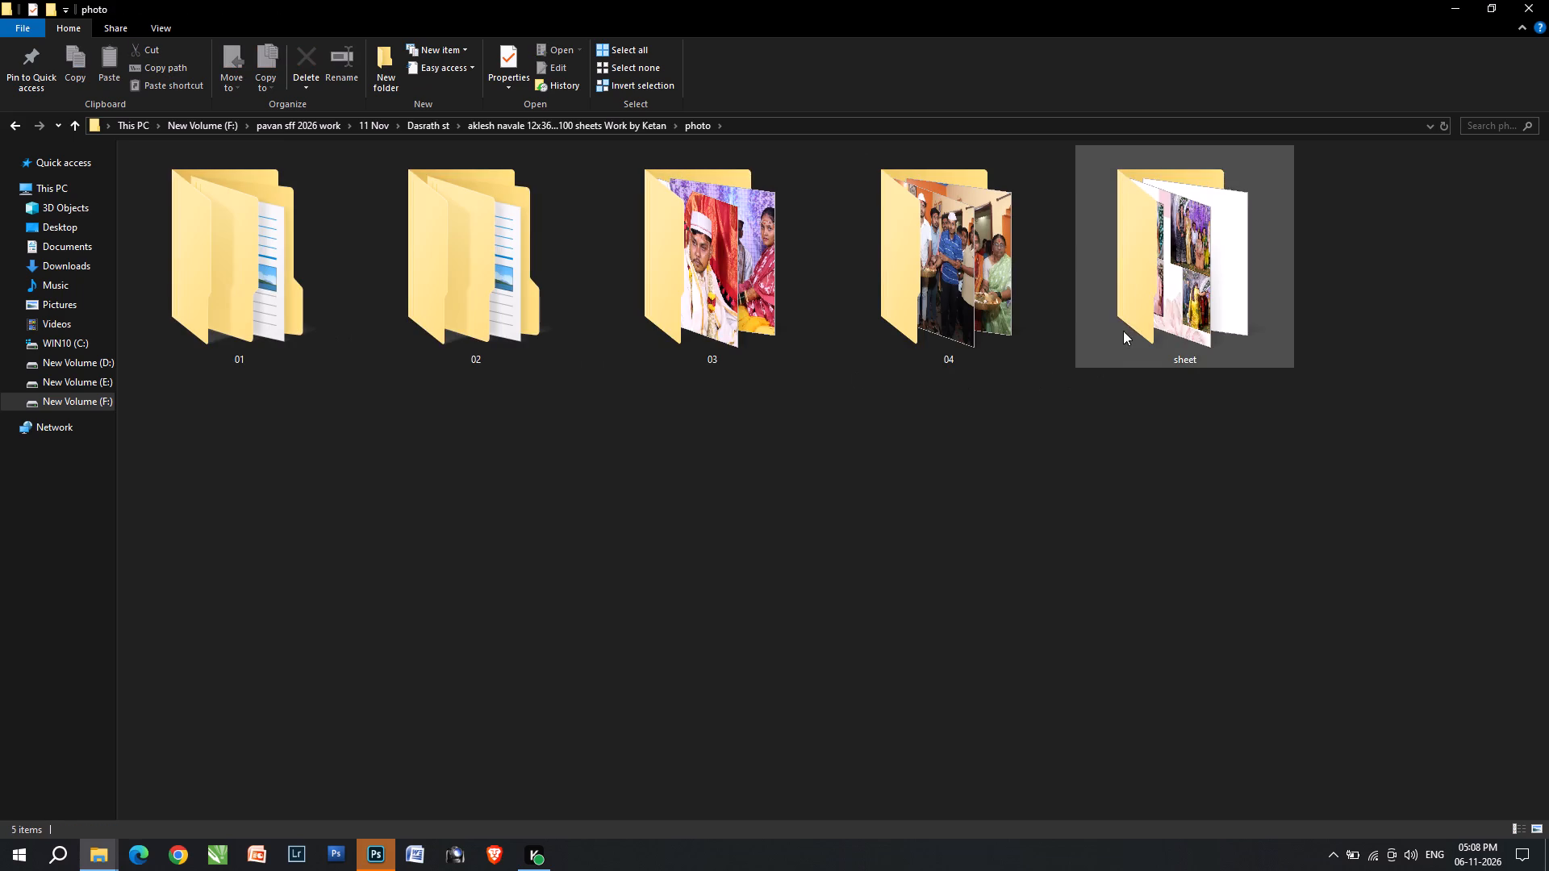
left_click(1123, 331)
key("Return")
Open the blank sheet 34.psd from the sheet folder in Photoshop.
scroll(834, 493, "down", 12)
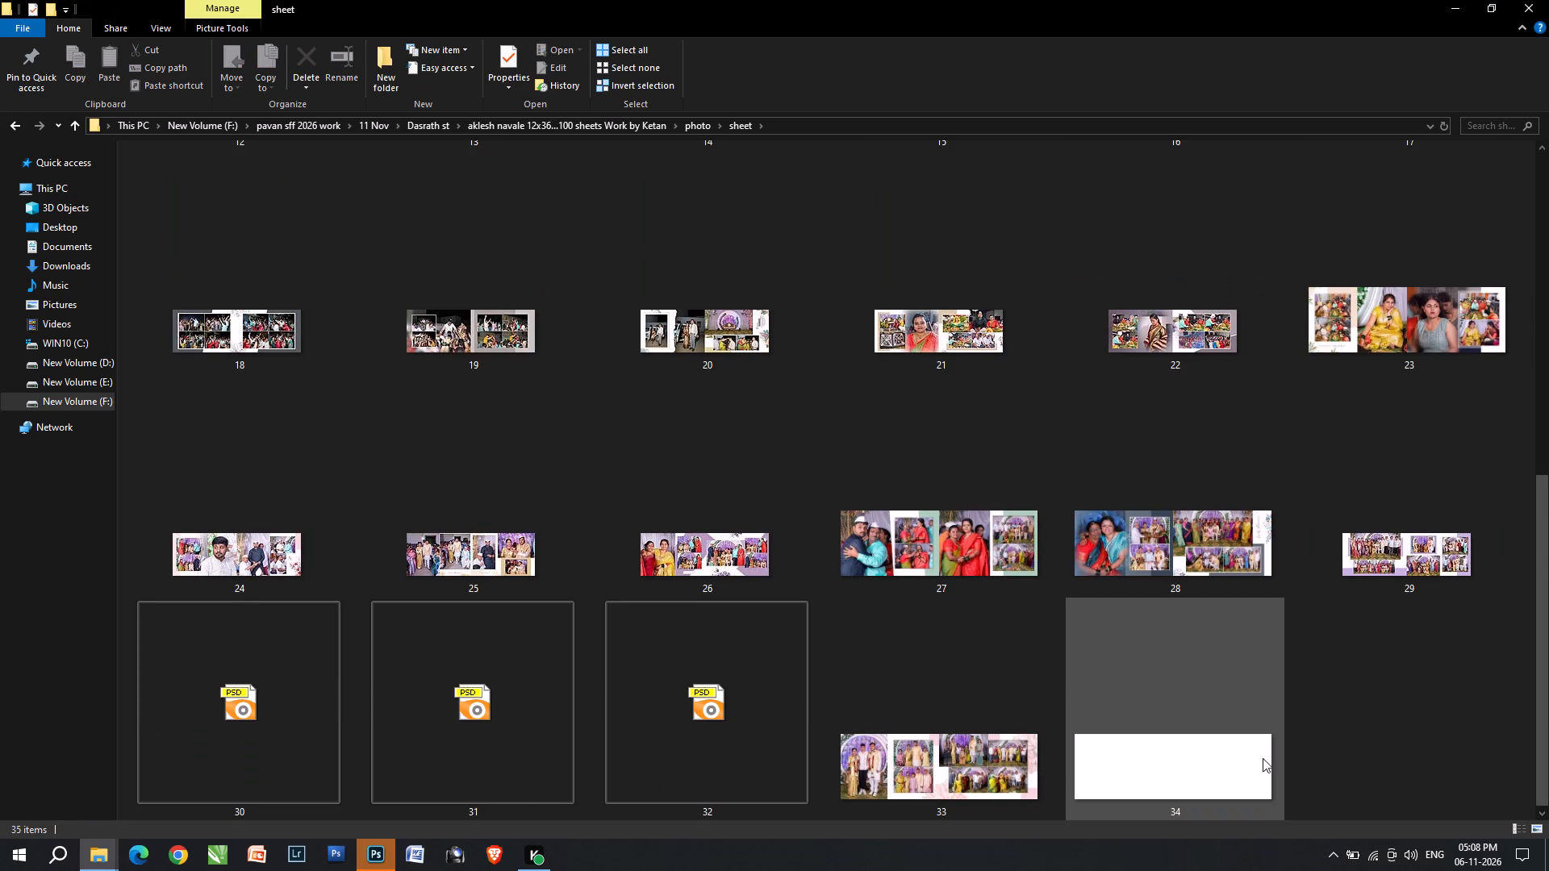
left_click_drag(1156, 779, 996, 513)
key("alt+Tab")
key("alt+Tab")
key("alt+Tab")
key("alt+Tab")
key("alt+Tab")
key("alt+Tab")
key("alt+Tab")
left_click(996, 513)
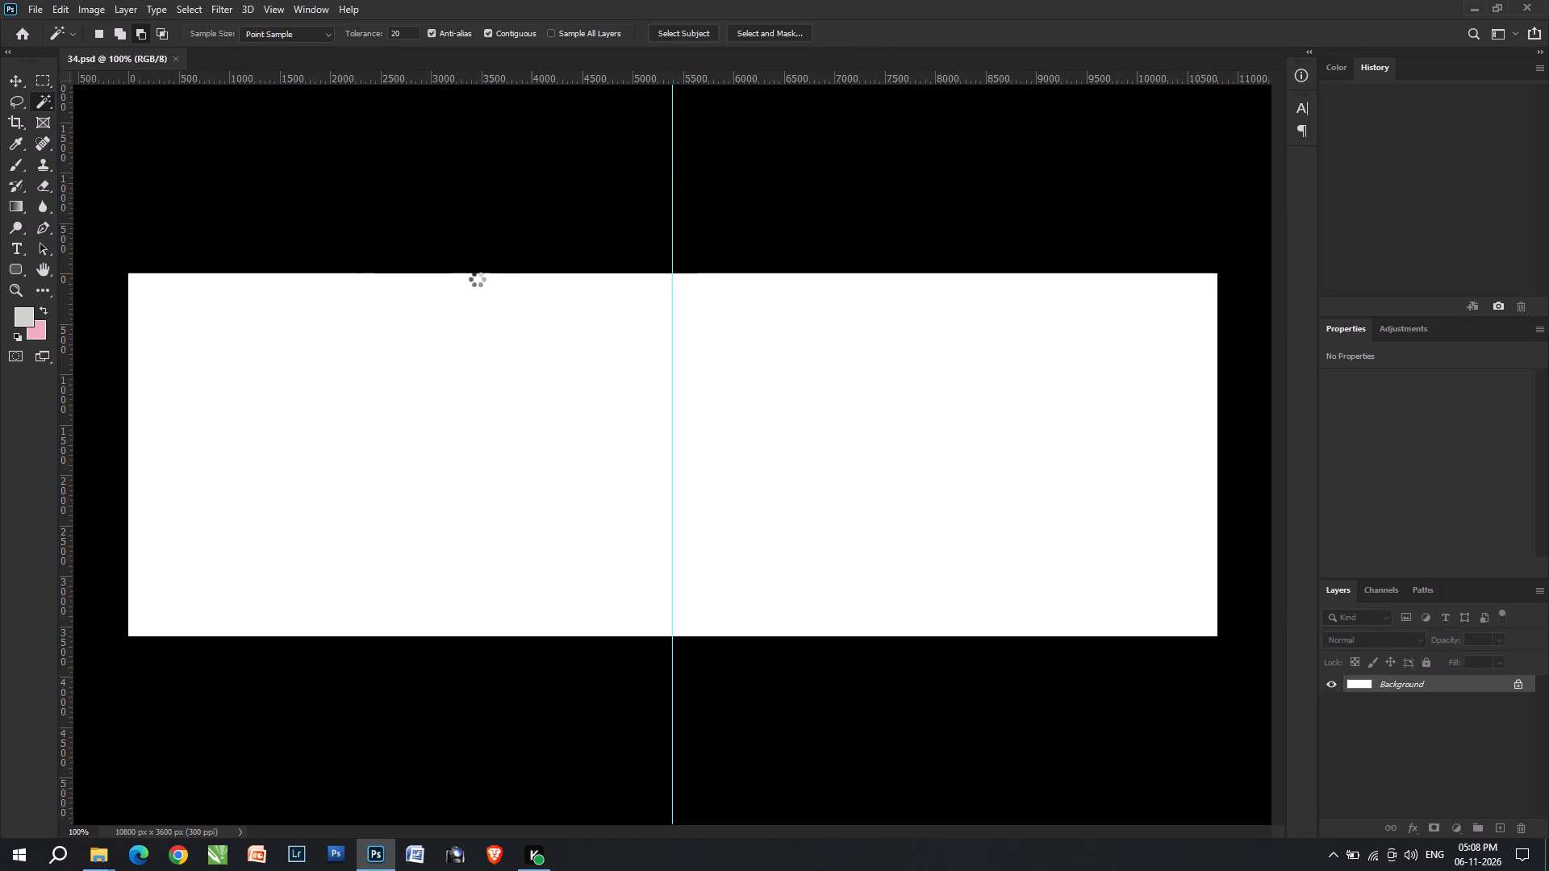
Switch to File Explorer, open another window and browse to PAVAN SFF WORK, 2026 on drive D.
key("alt+Tab")
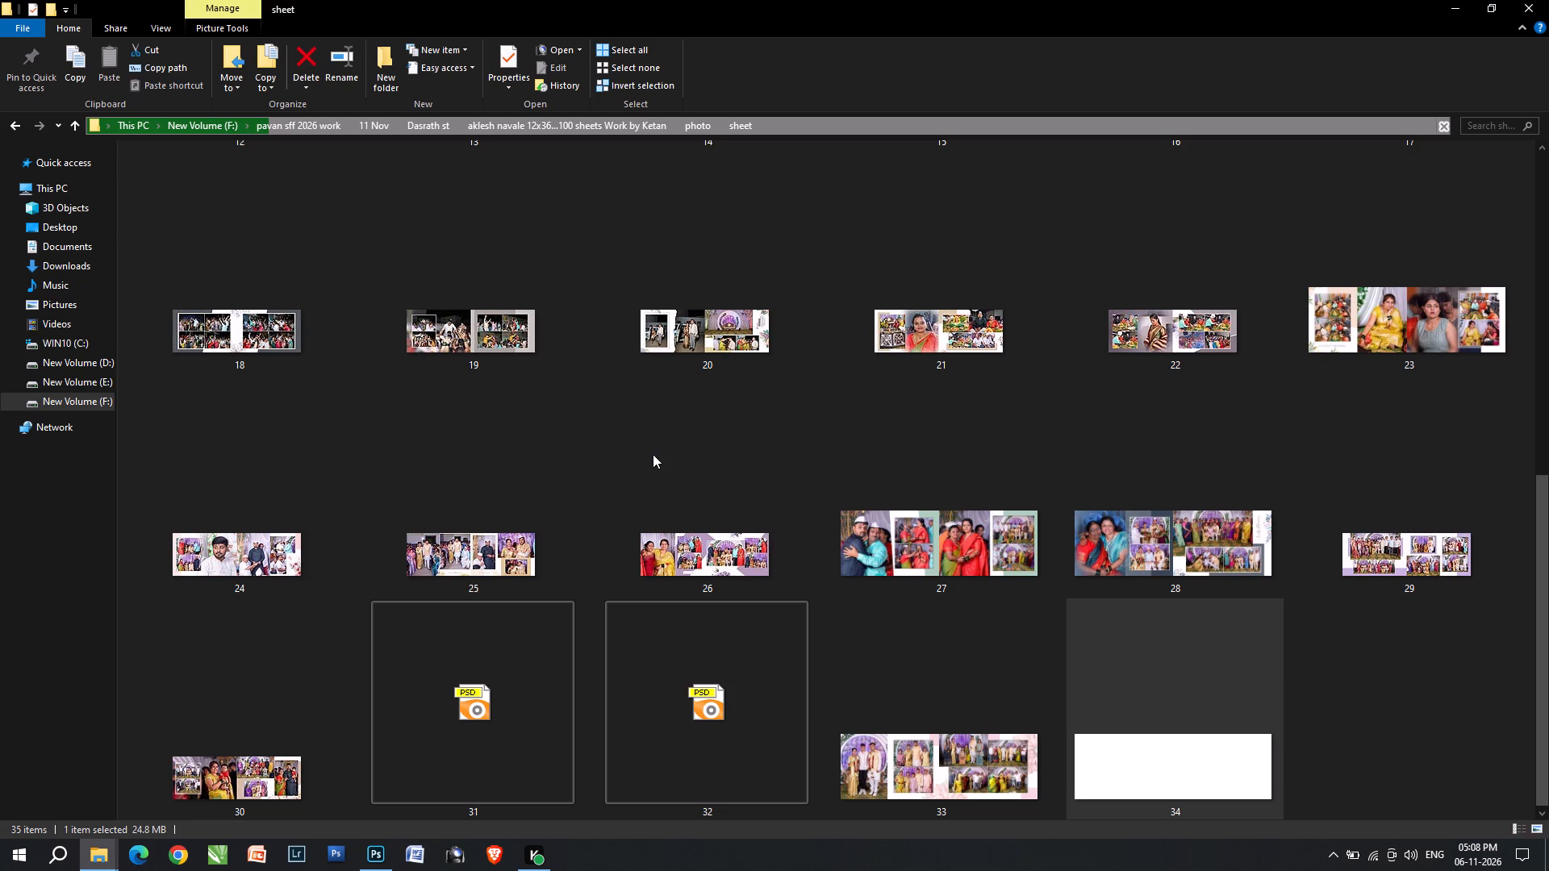
key("ctrl+n")
key("alt+Tab")
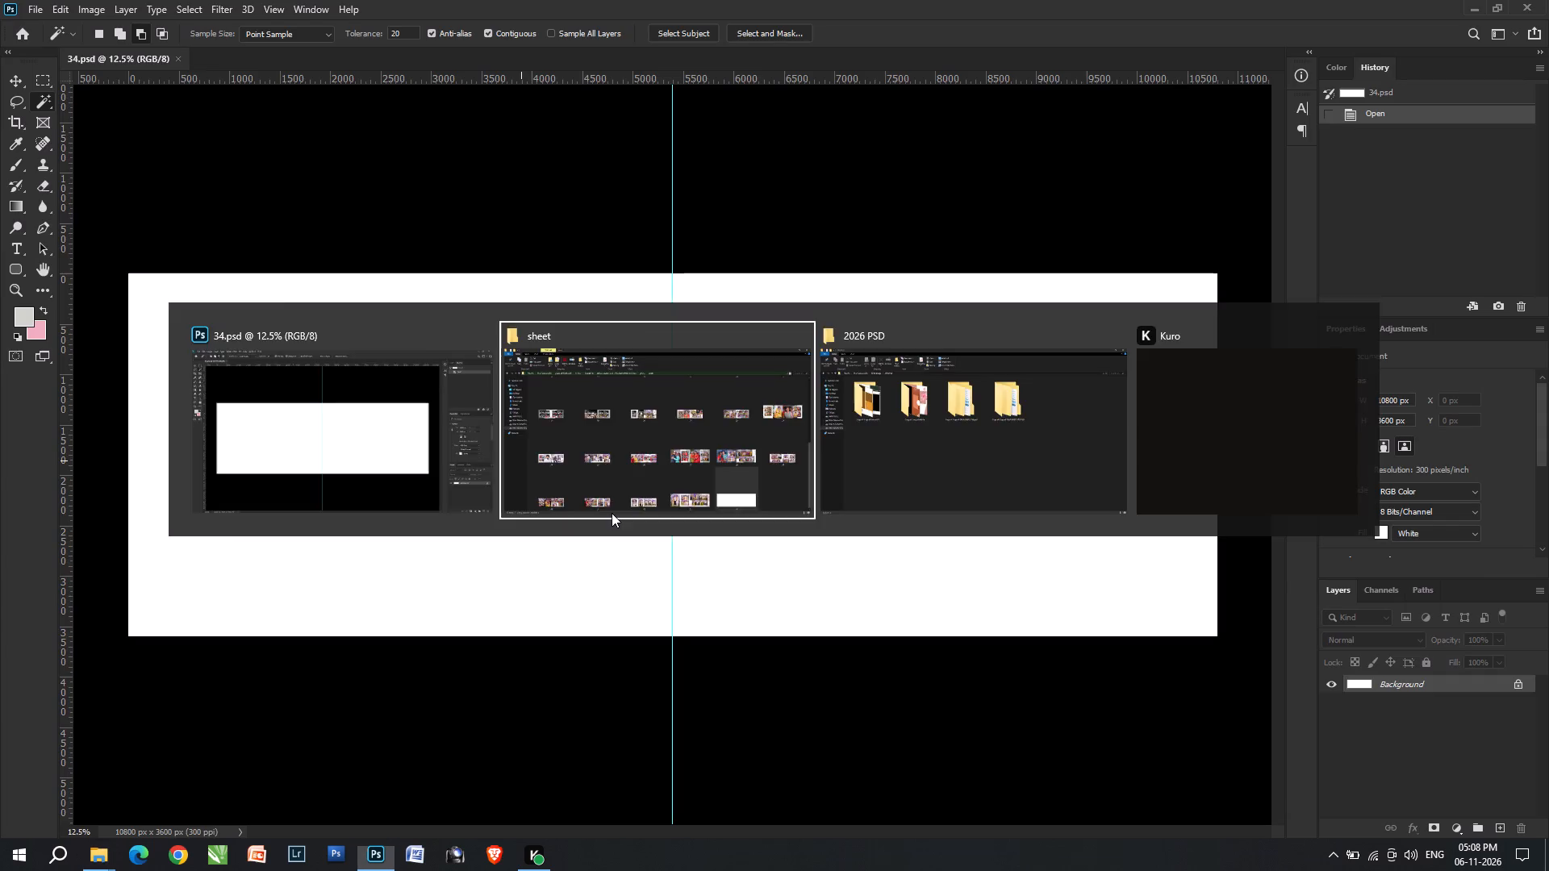
key("ctrl+n")
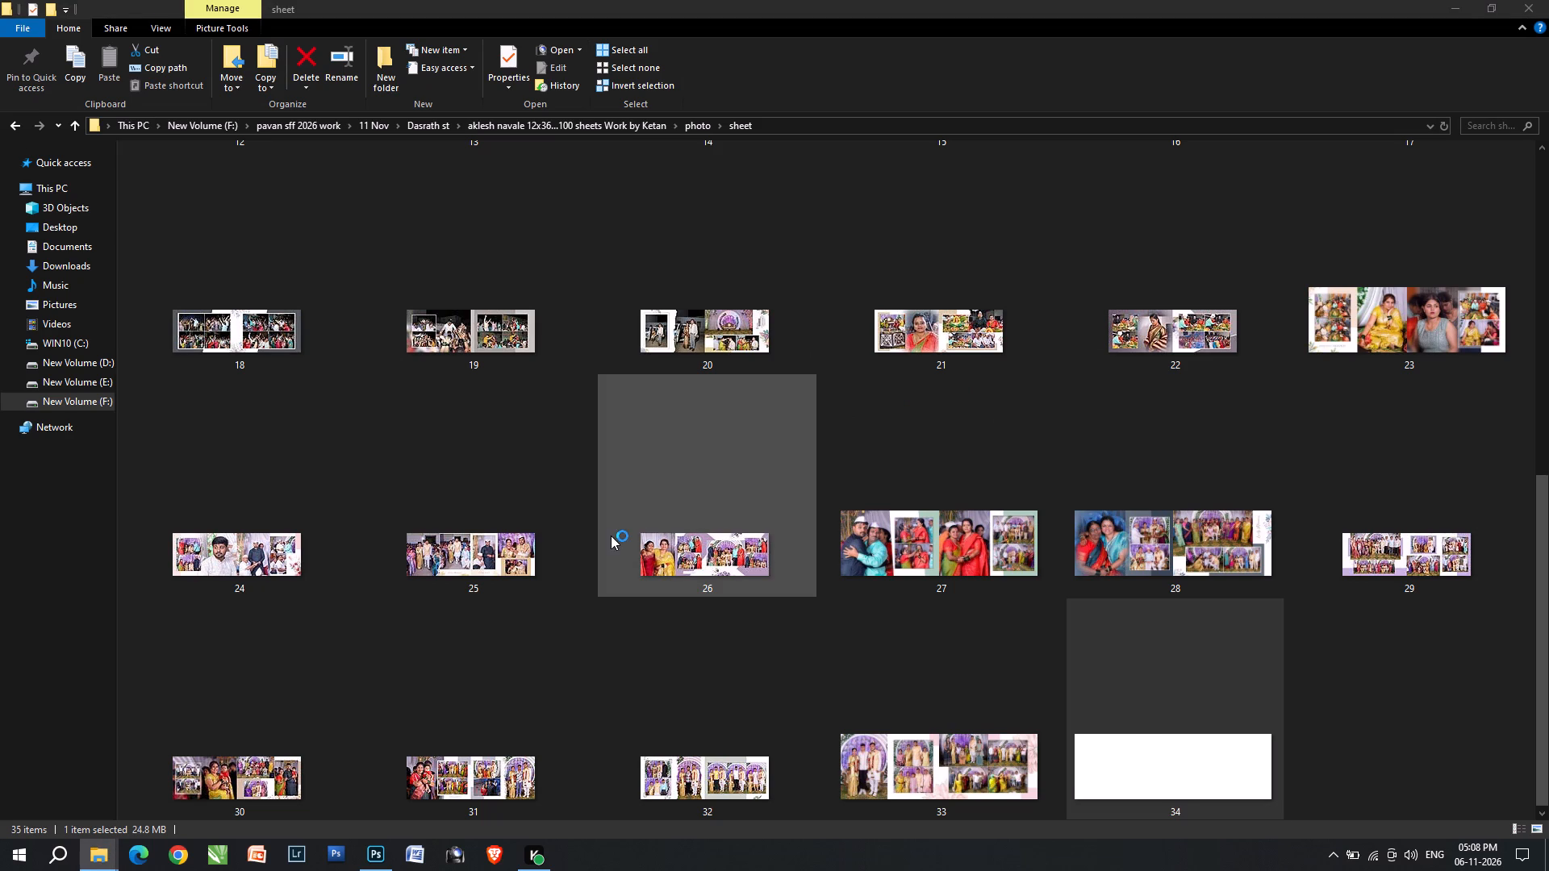
left_click(98, 364)
double_click(198, 340)
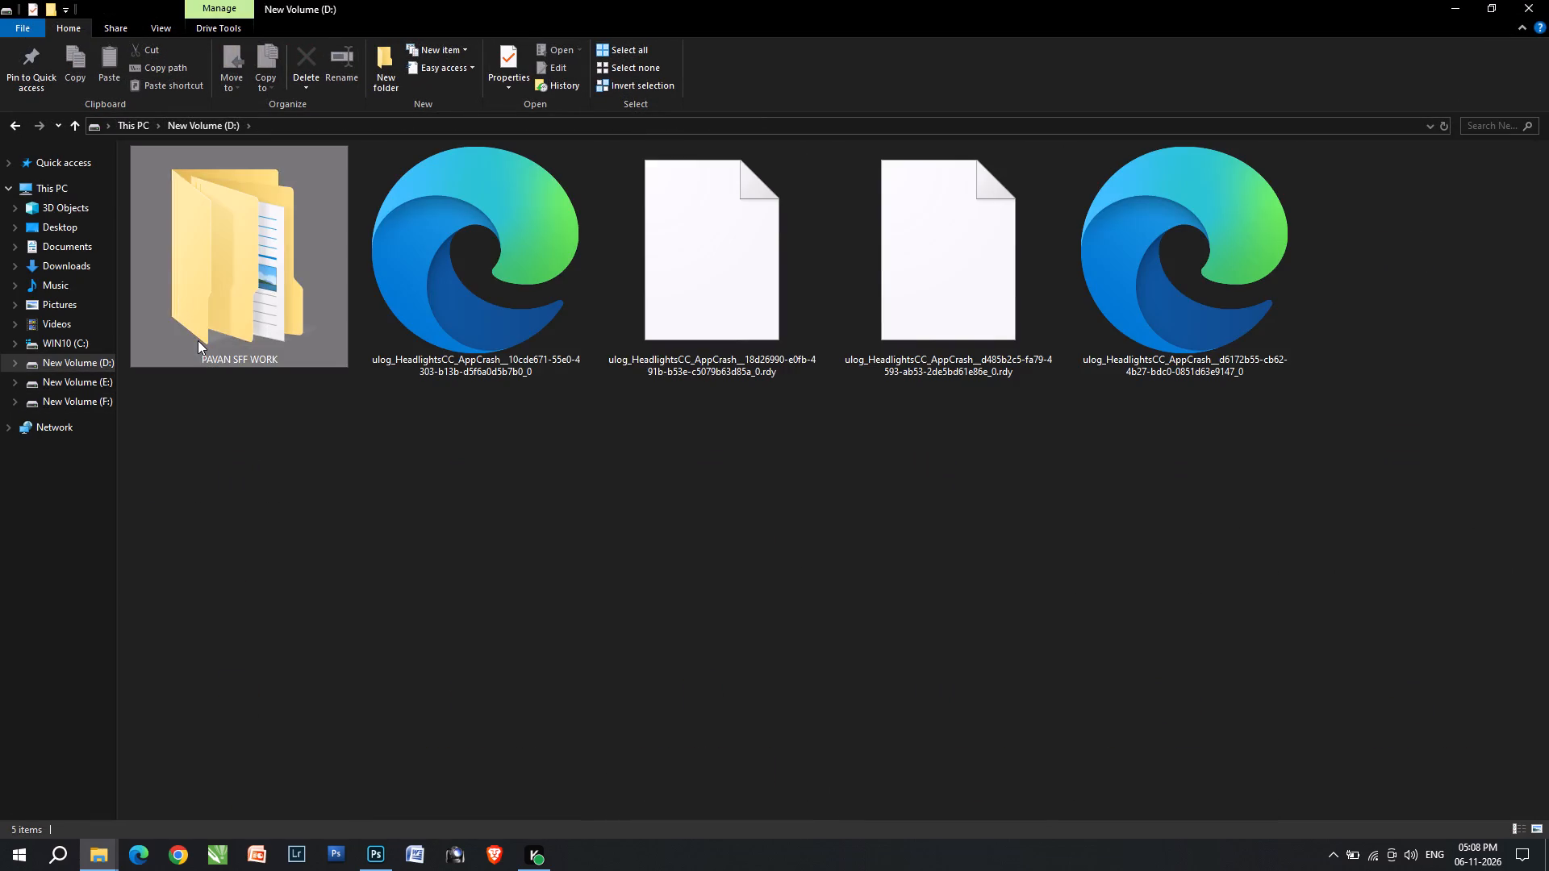
scroll(274, 379, "down", 4)
double_click(398, 299)
scroll(350, 316, "down", 6)
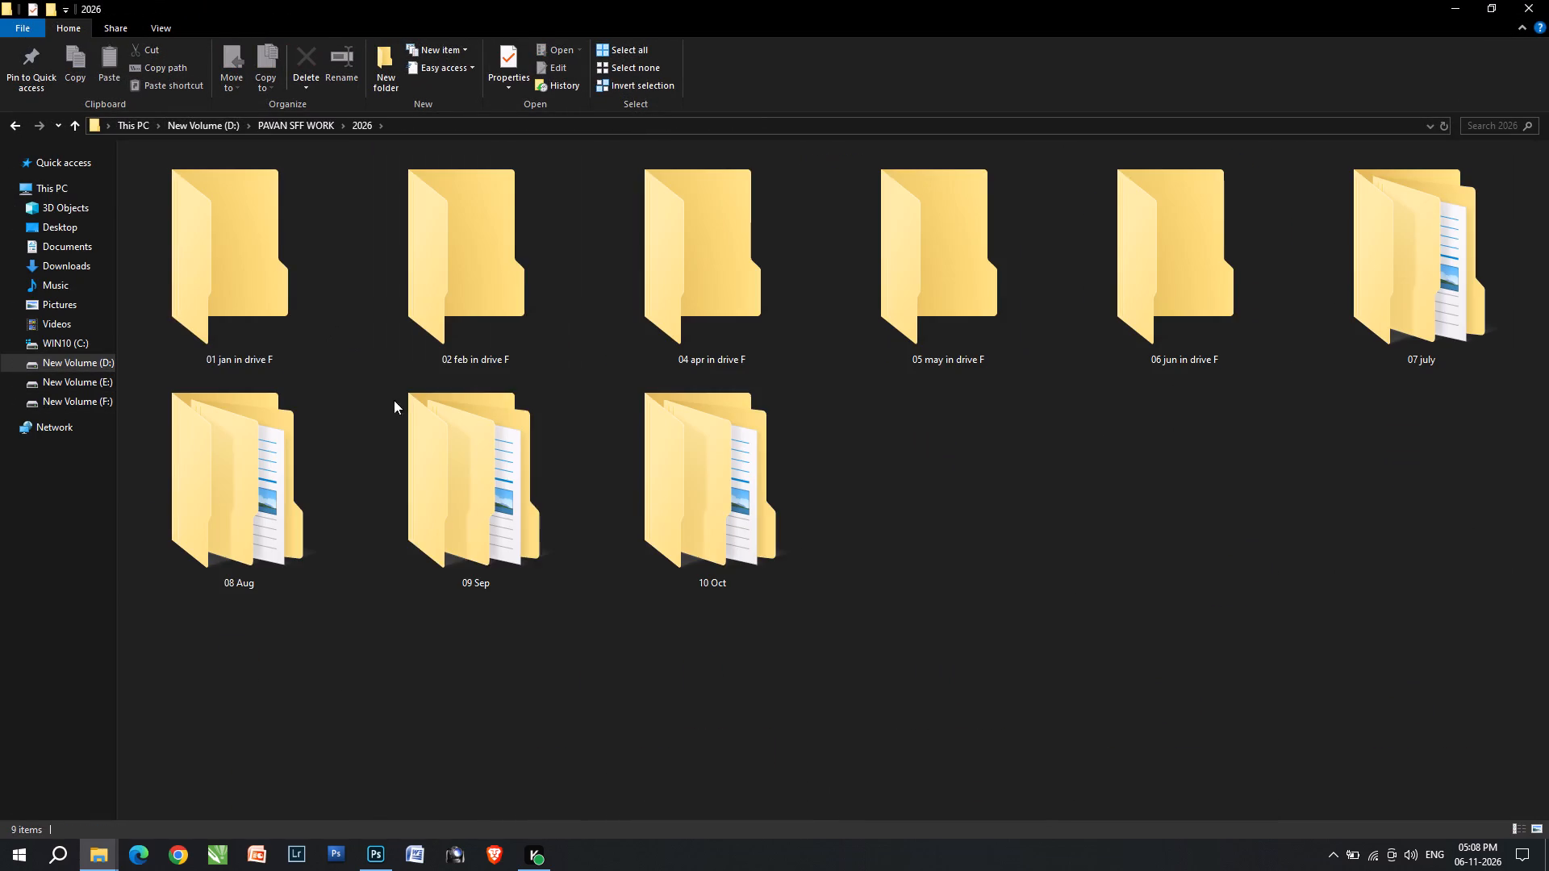
Check the Rajshree st folder inside 10 Oct, done, and return to the 2026 folder.
double_click(704, 502)
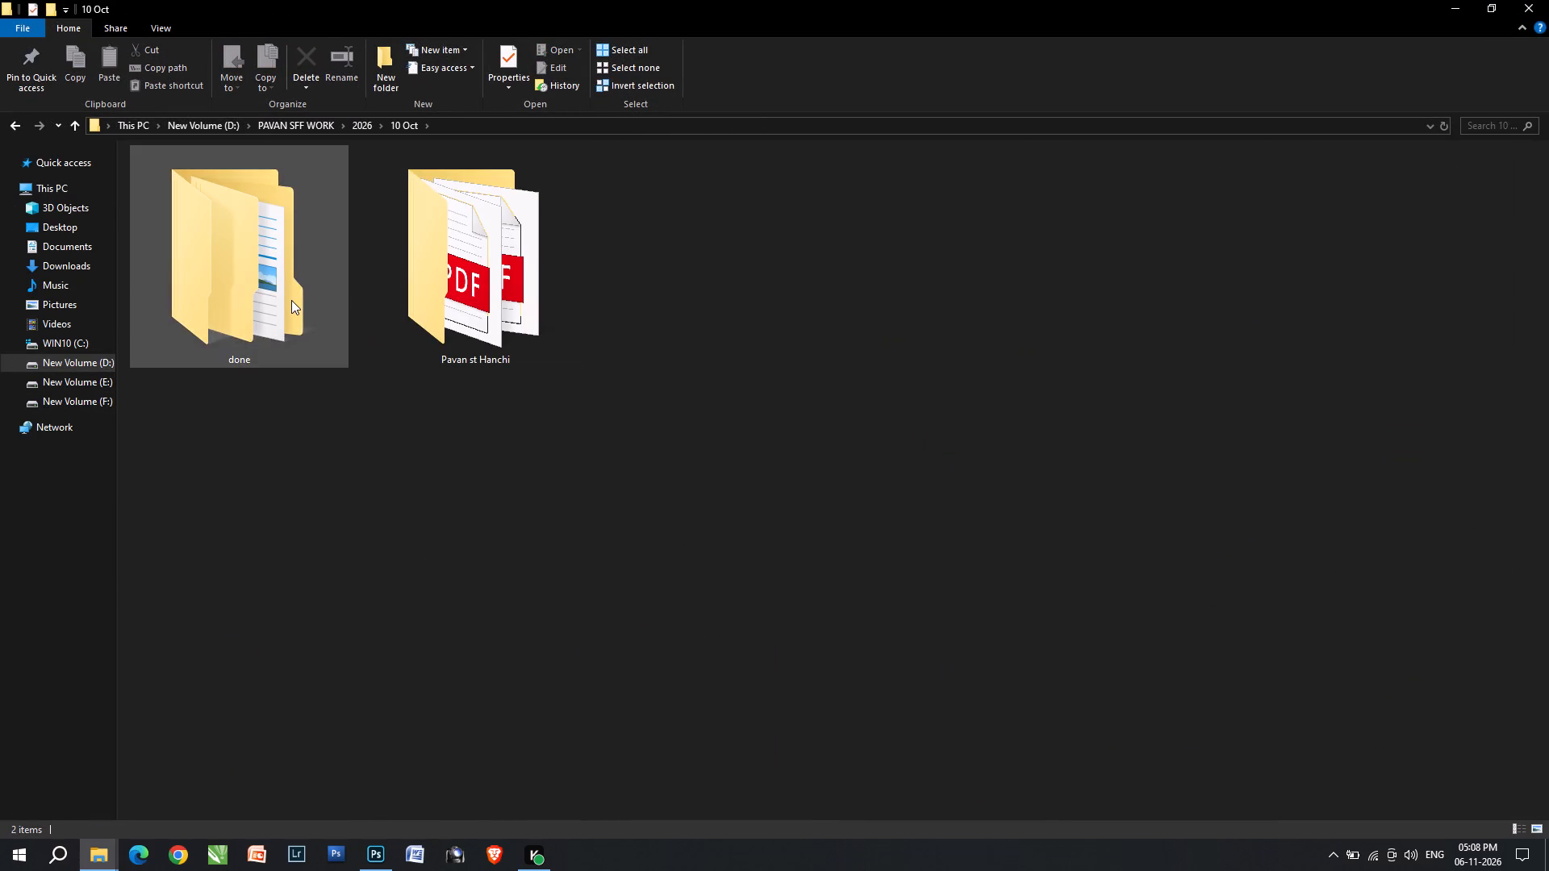
double_click(291, 300)
double_click(867, 306)
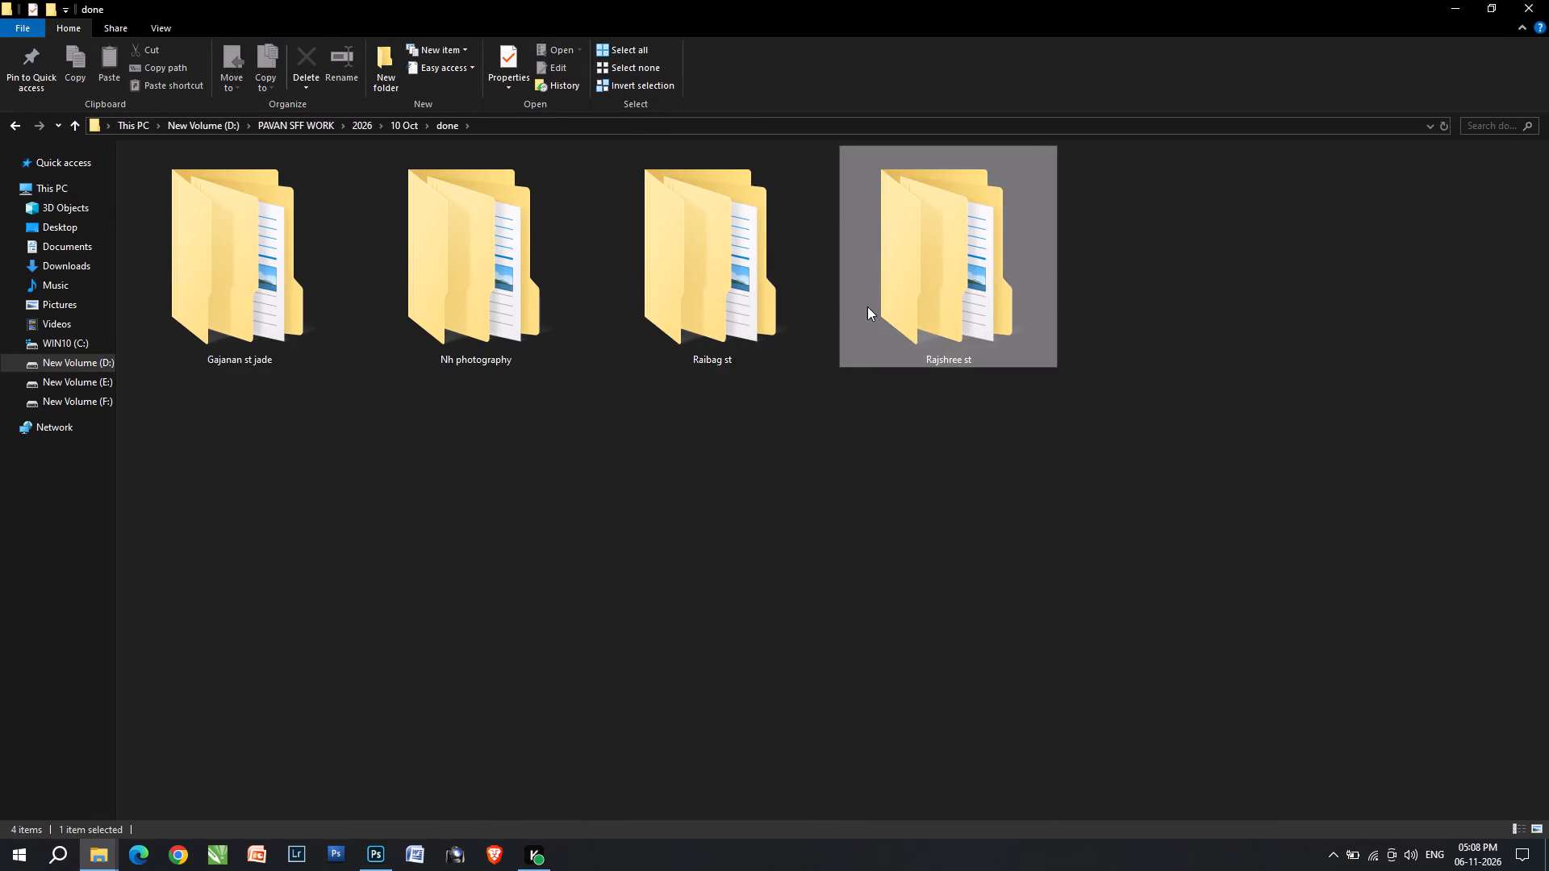
left_click(402, 127)
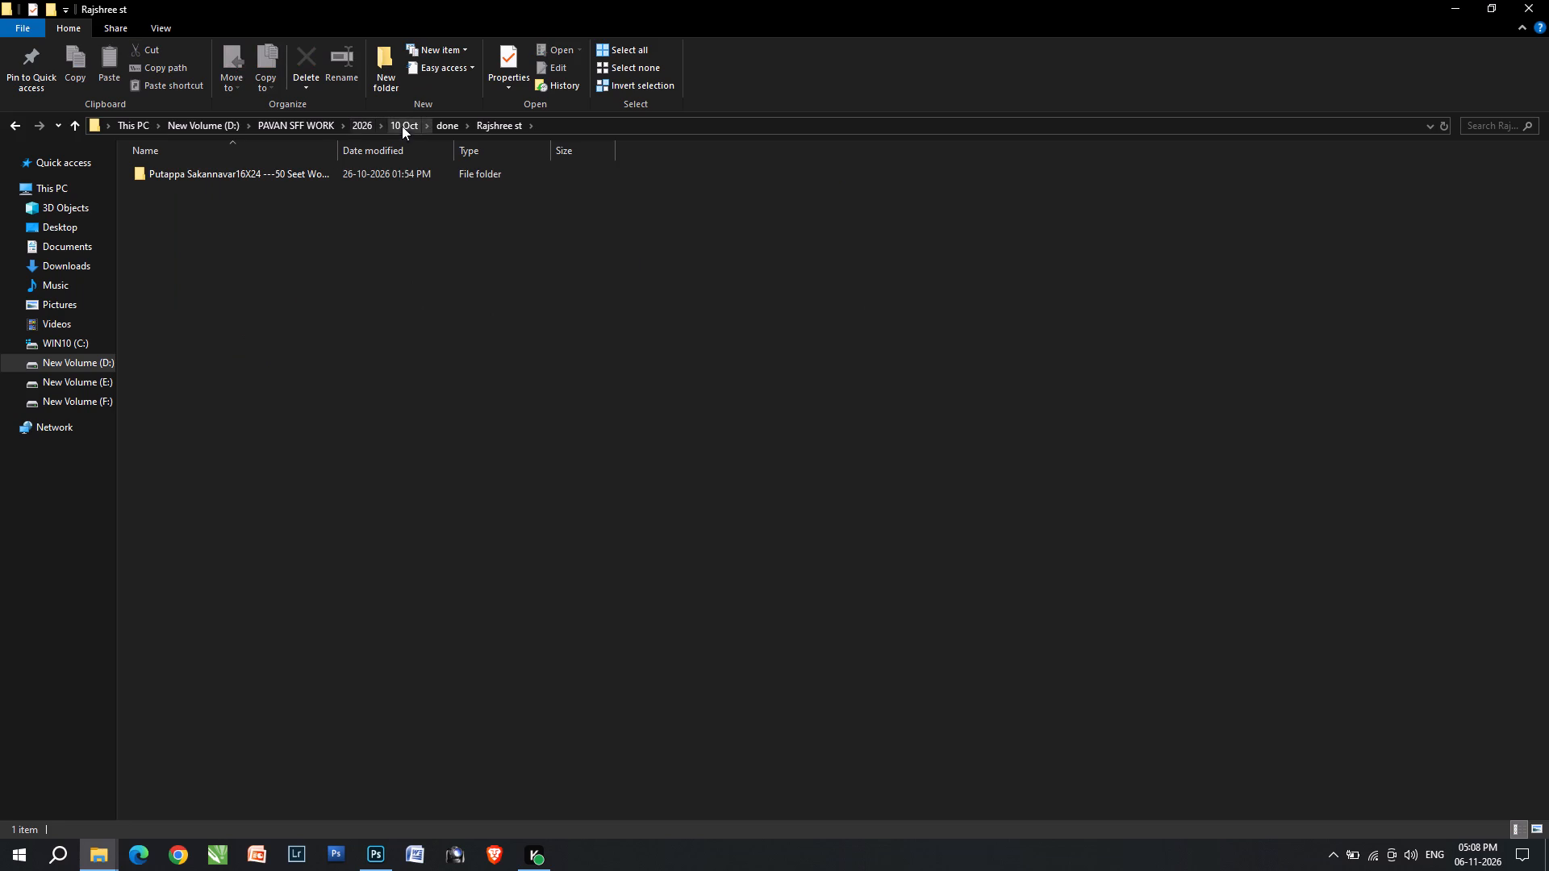
left_click(357, 123)
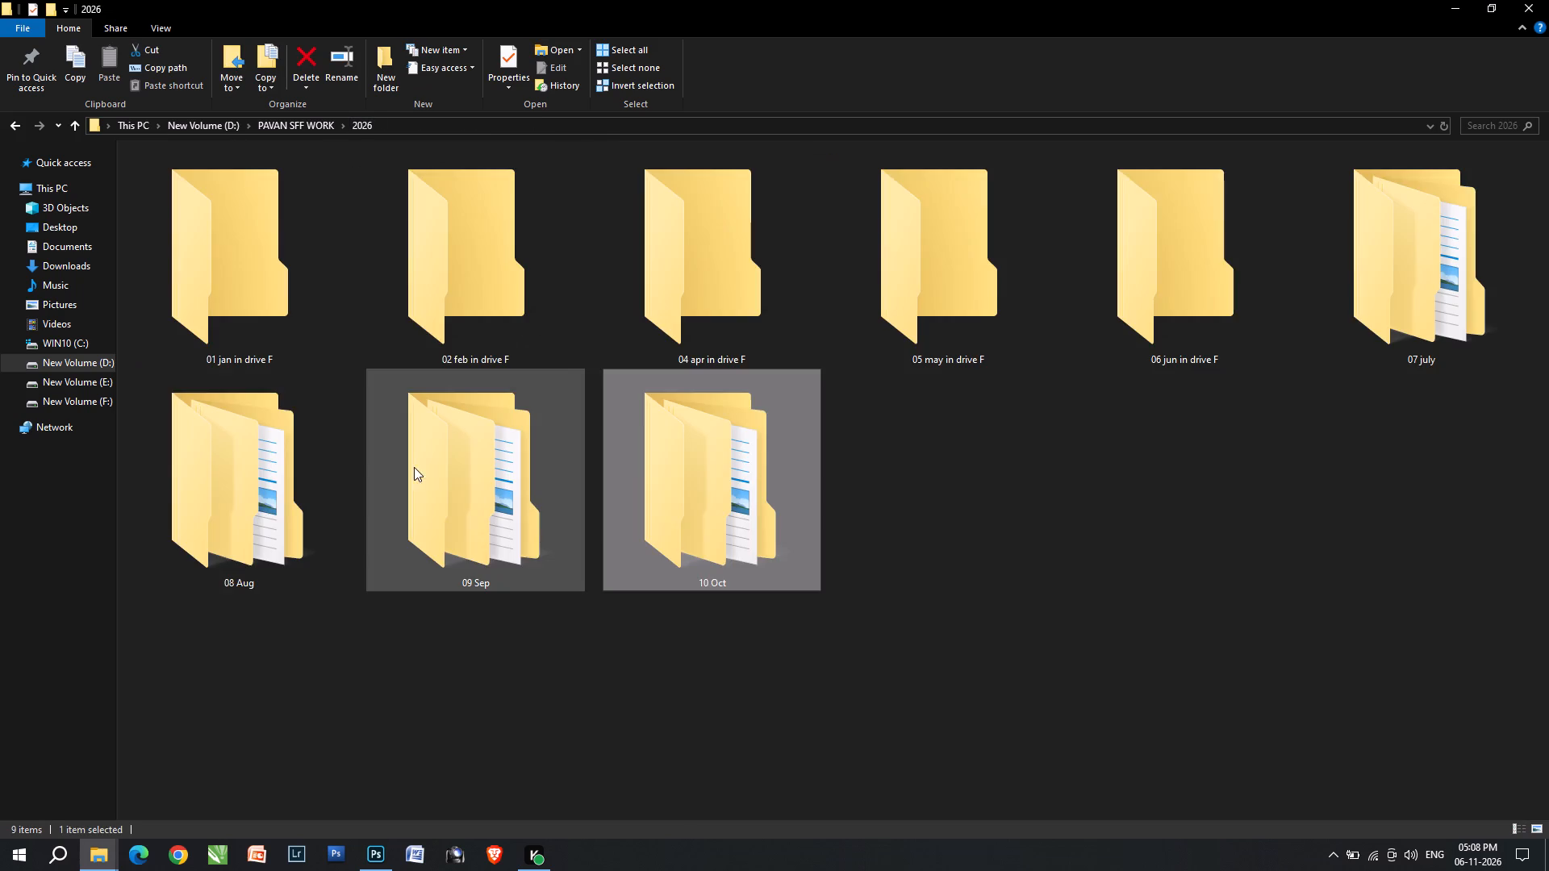
Open the sheet folder of the 03 VAISHNAVII 16X24 album in 09 Sep, work done, Rajeshree st RNR.
double_click(423, 469)
left_click(292, 217)
key("Return")
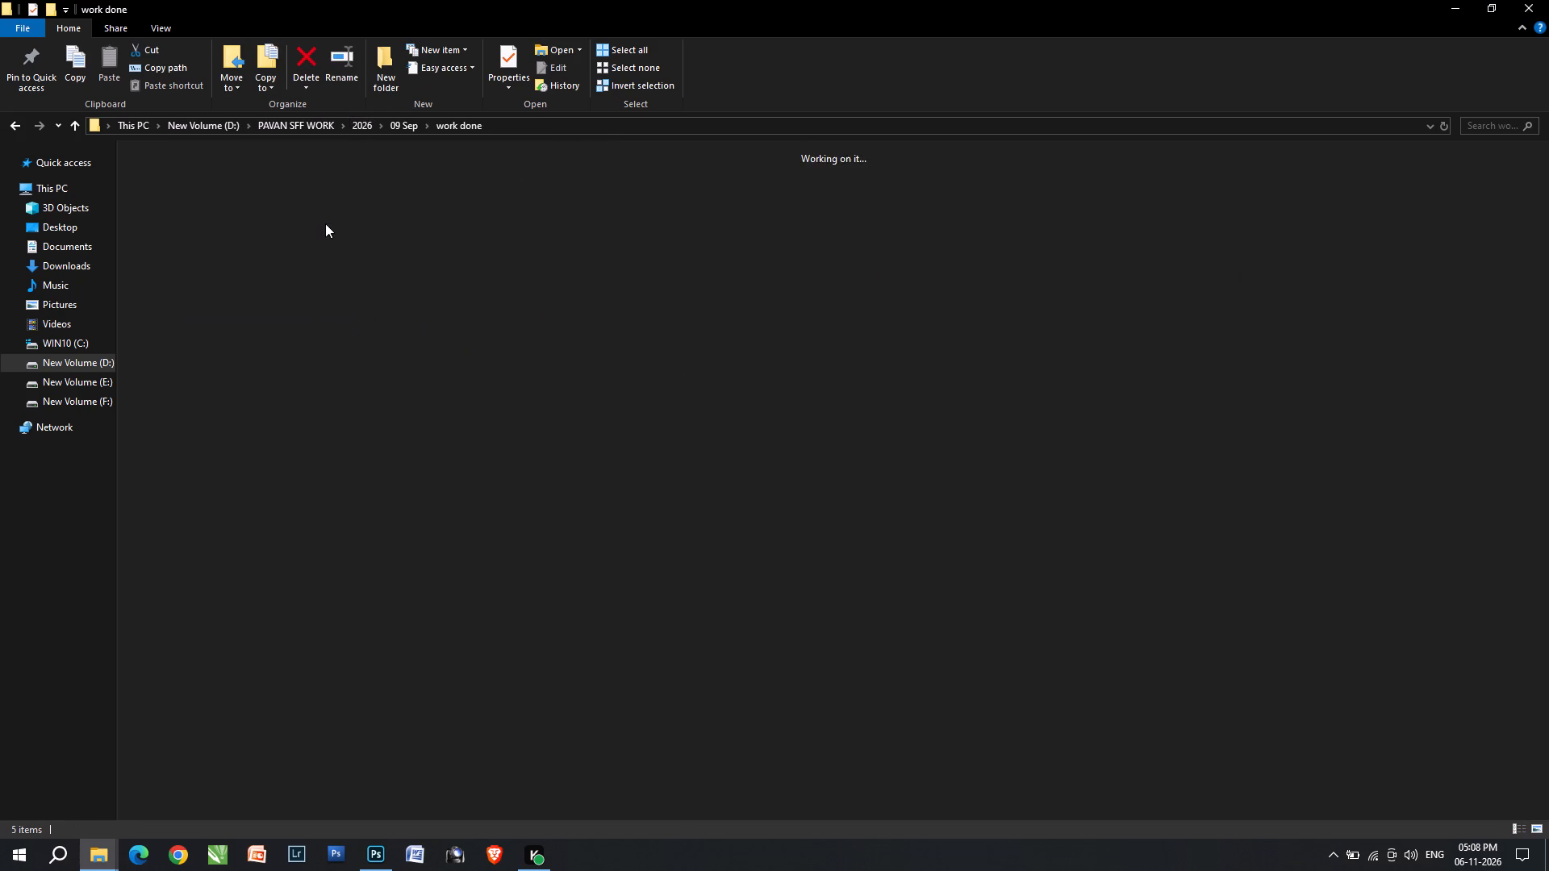
left_click(976, 327)
key("Return")
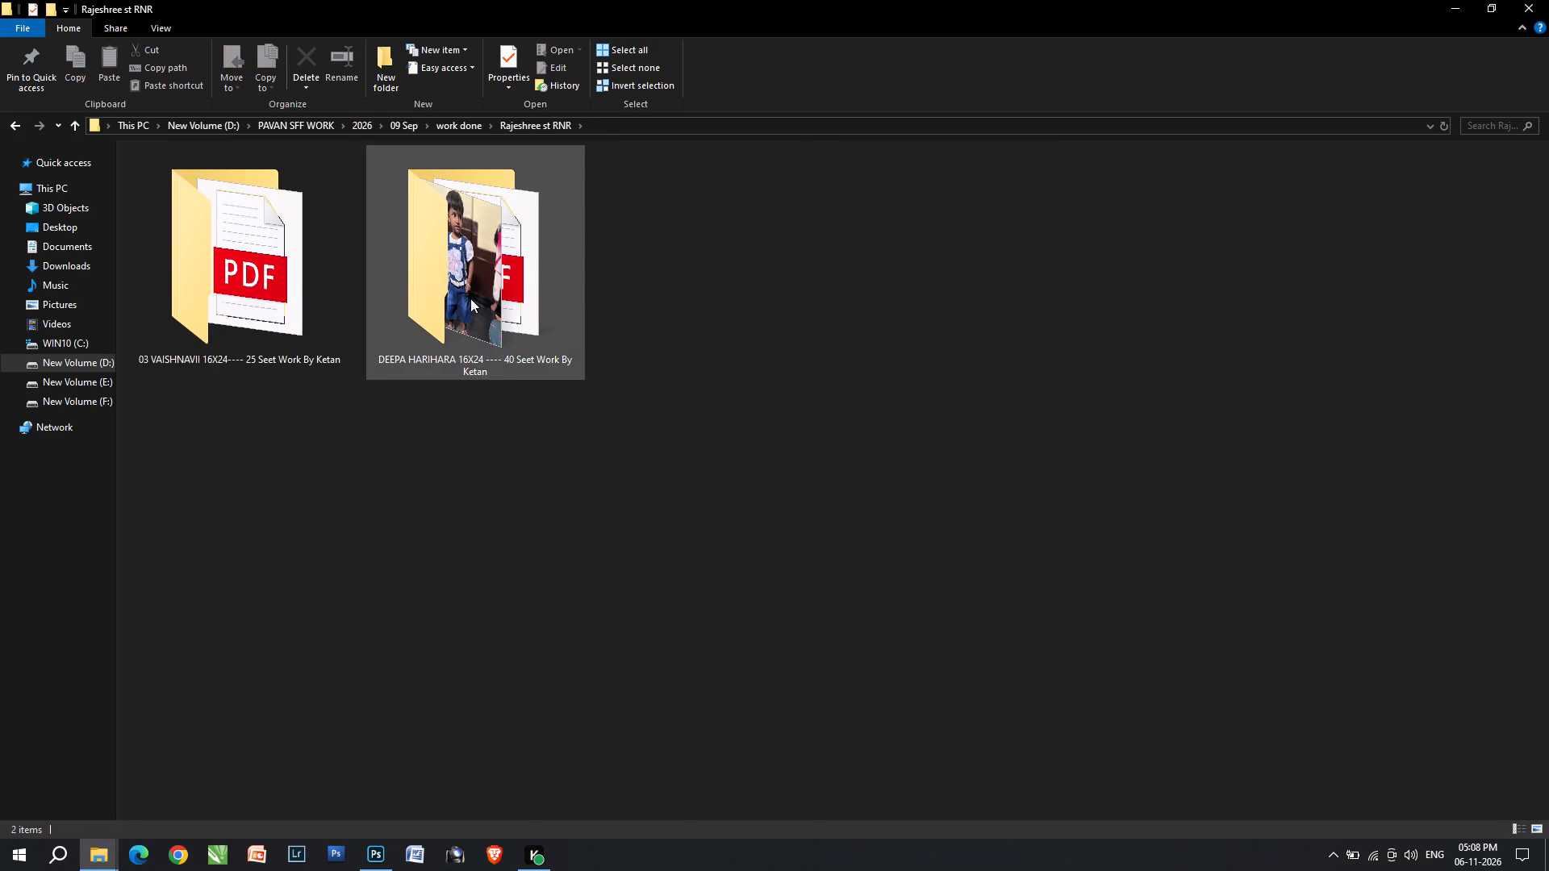
left_click(320, 291)
key("Return")
left_click(757, 313)
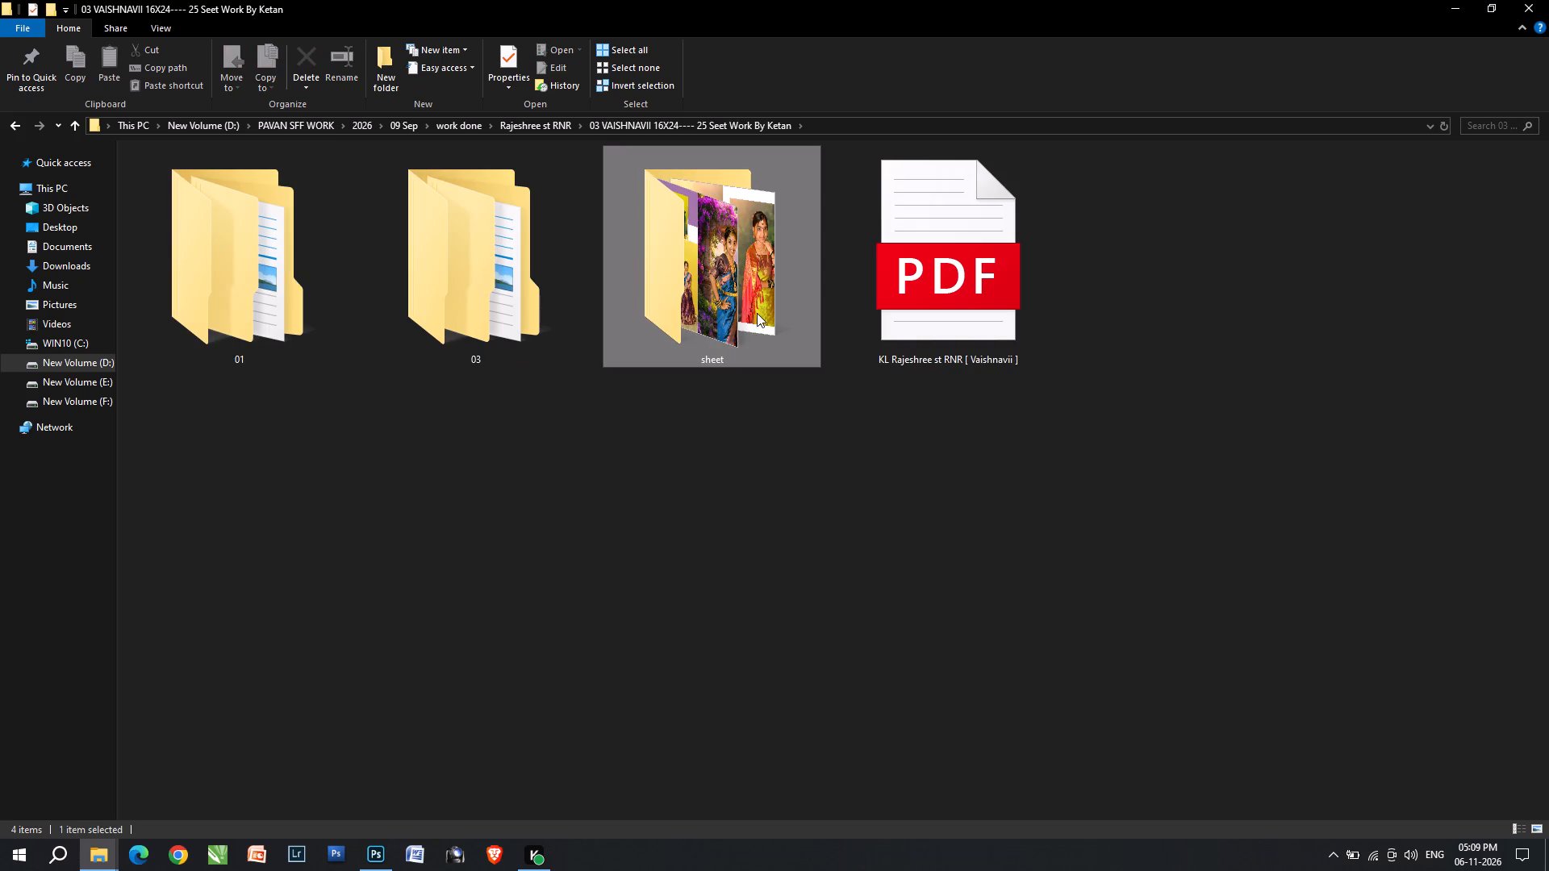
key("Return")
Display the album's sheet files as extra large thumbnails.
scroll(737, 337, "down", 1)
right_click(274, 444)
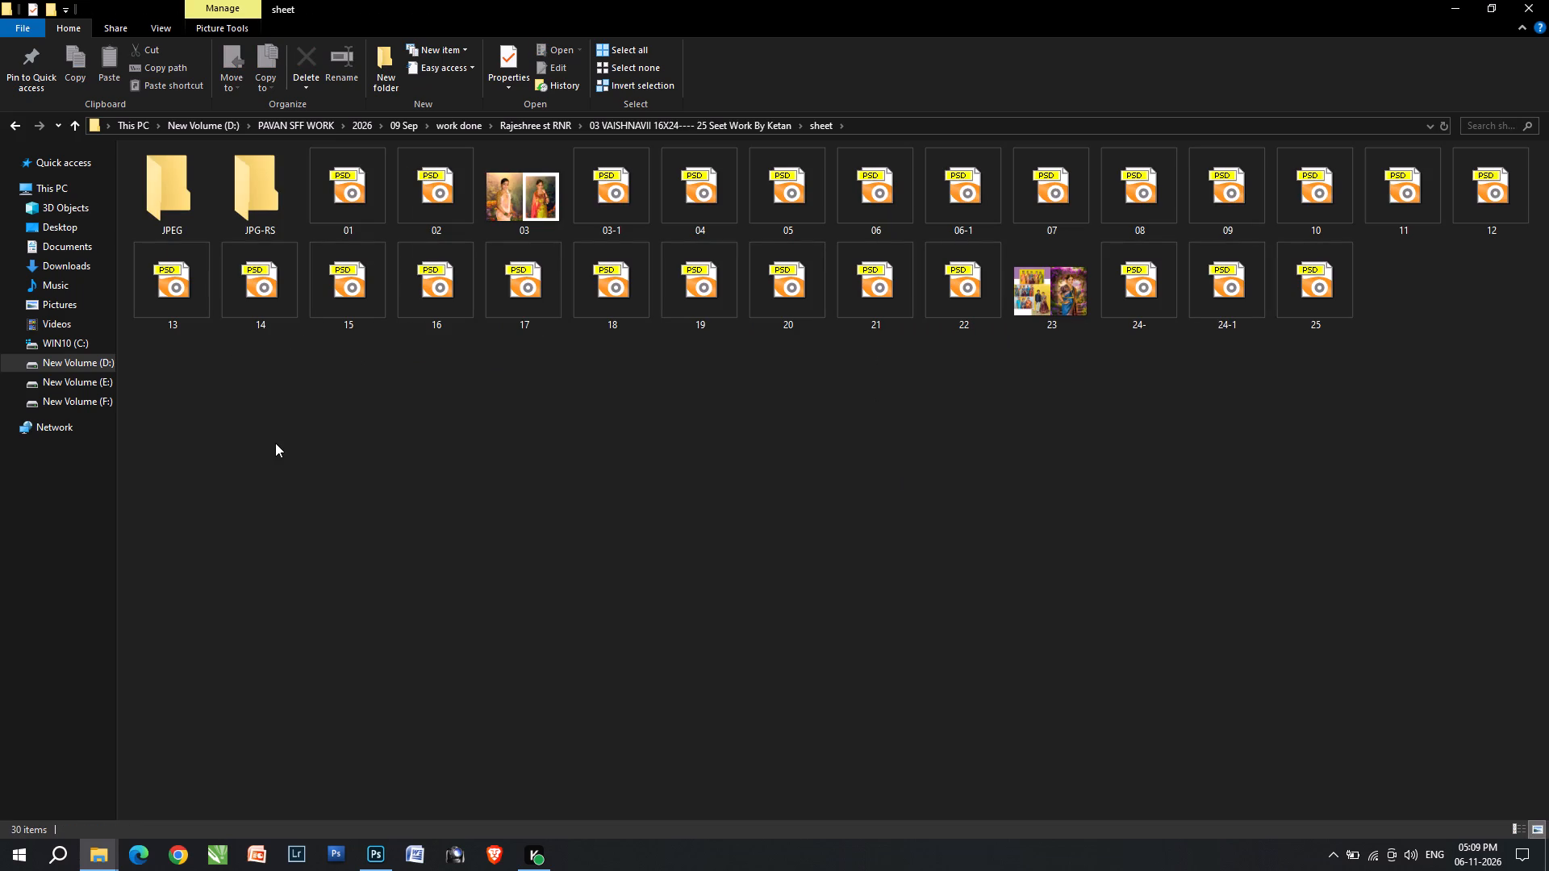
left_click_drag(322, 450, 510, 461)
scroll(856, 375, "down", 5)
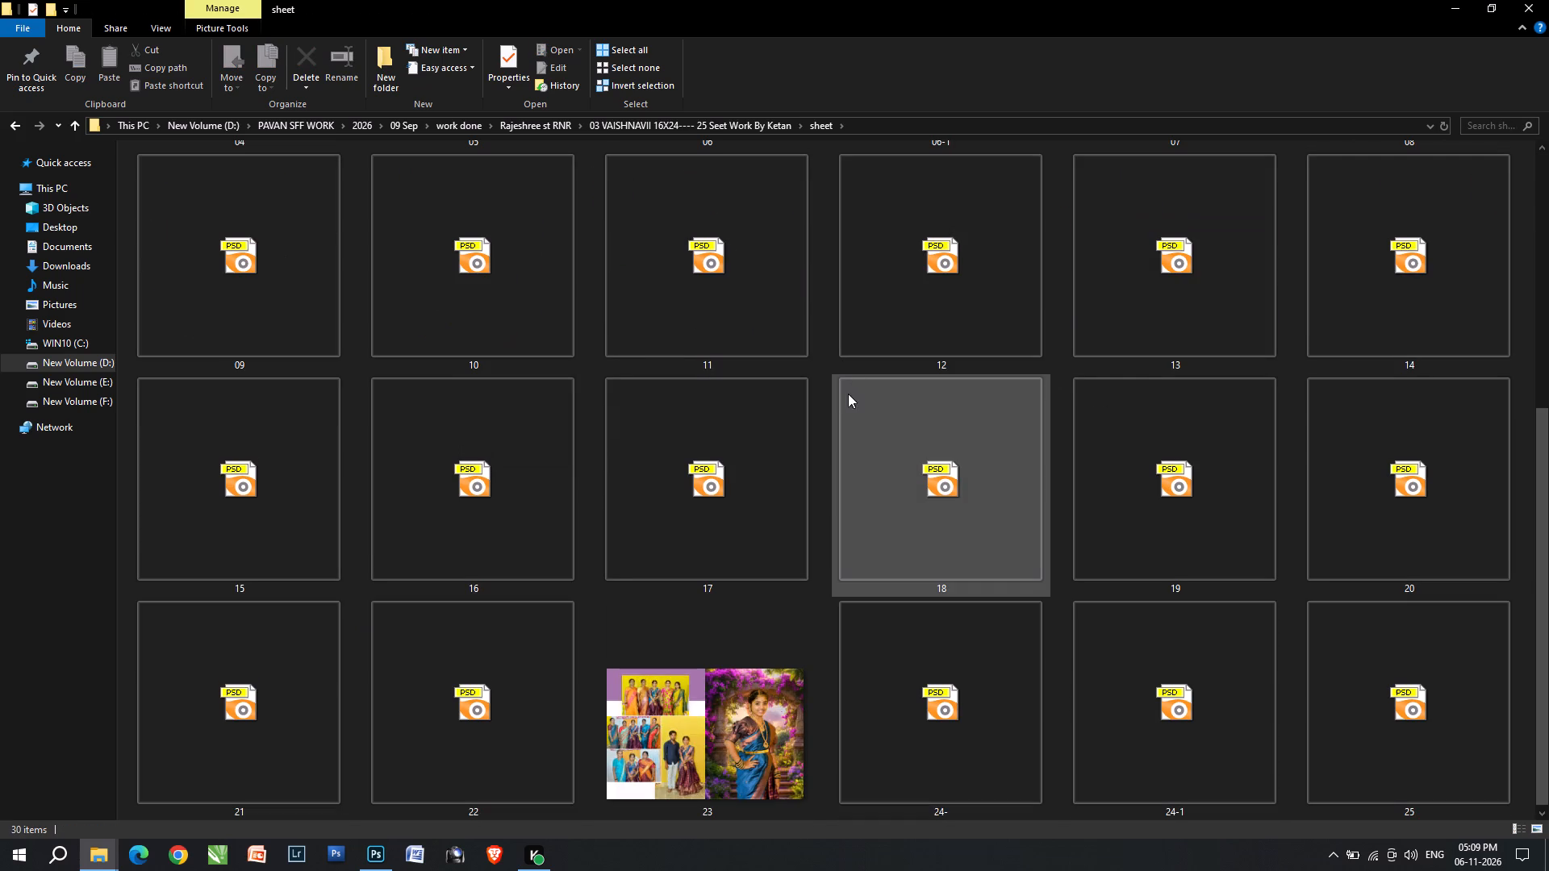
Preview the album's PSD sheets in ACDSee from sheet 25 back to sheet 17, and close the viewer.
scroll(837, 729, "down", 4)
double_click(1337, 742)
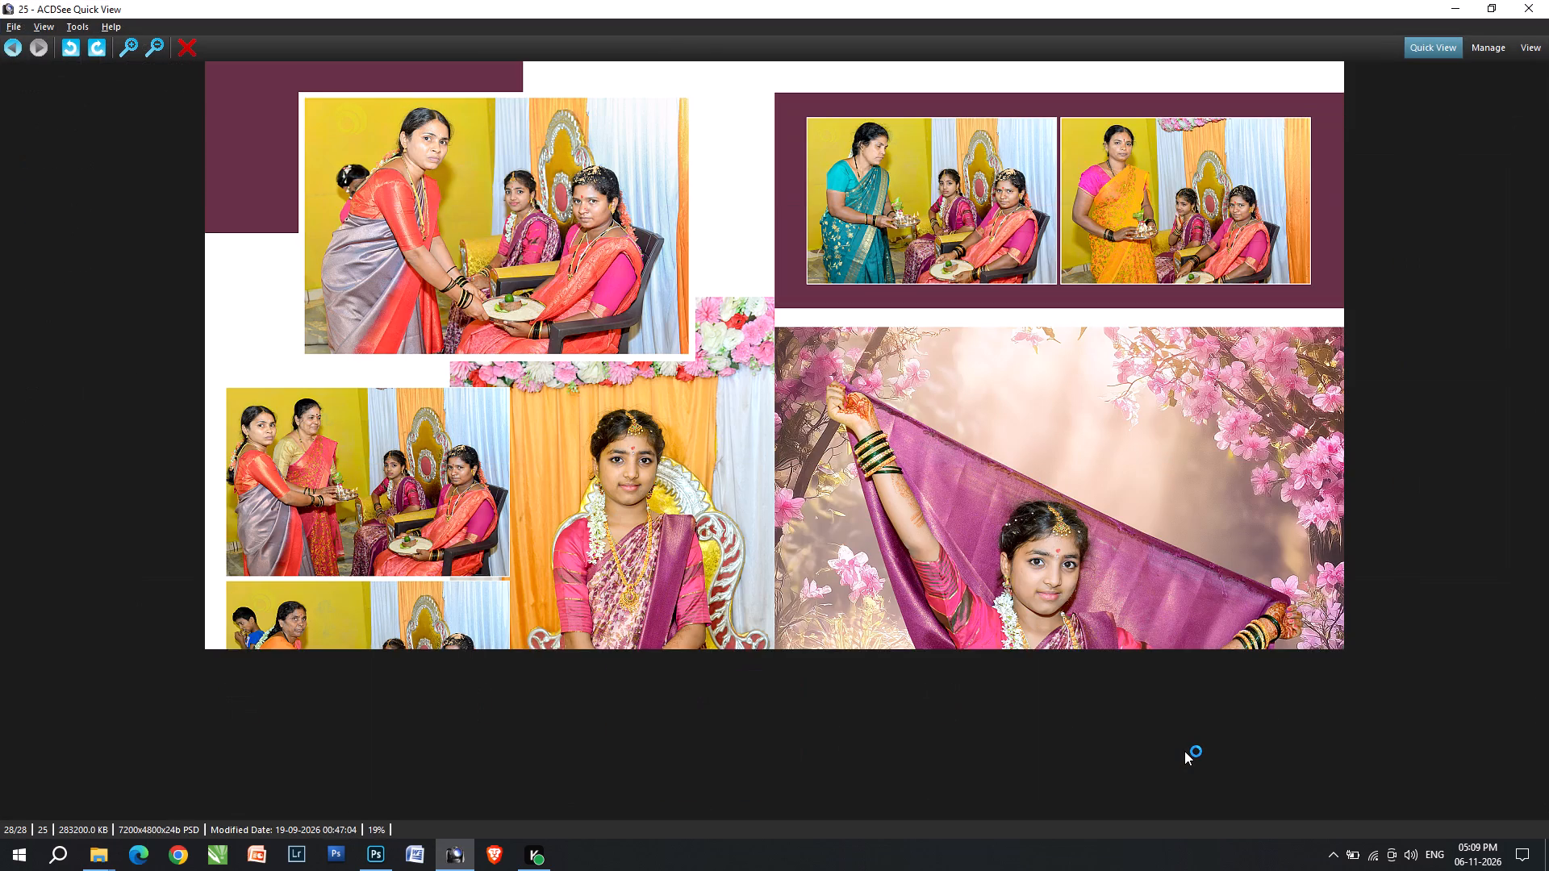
key("Left")
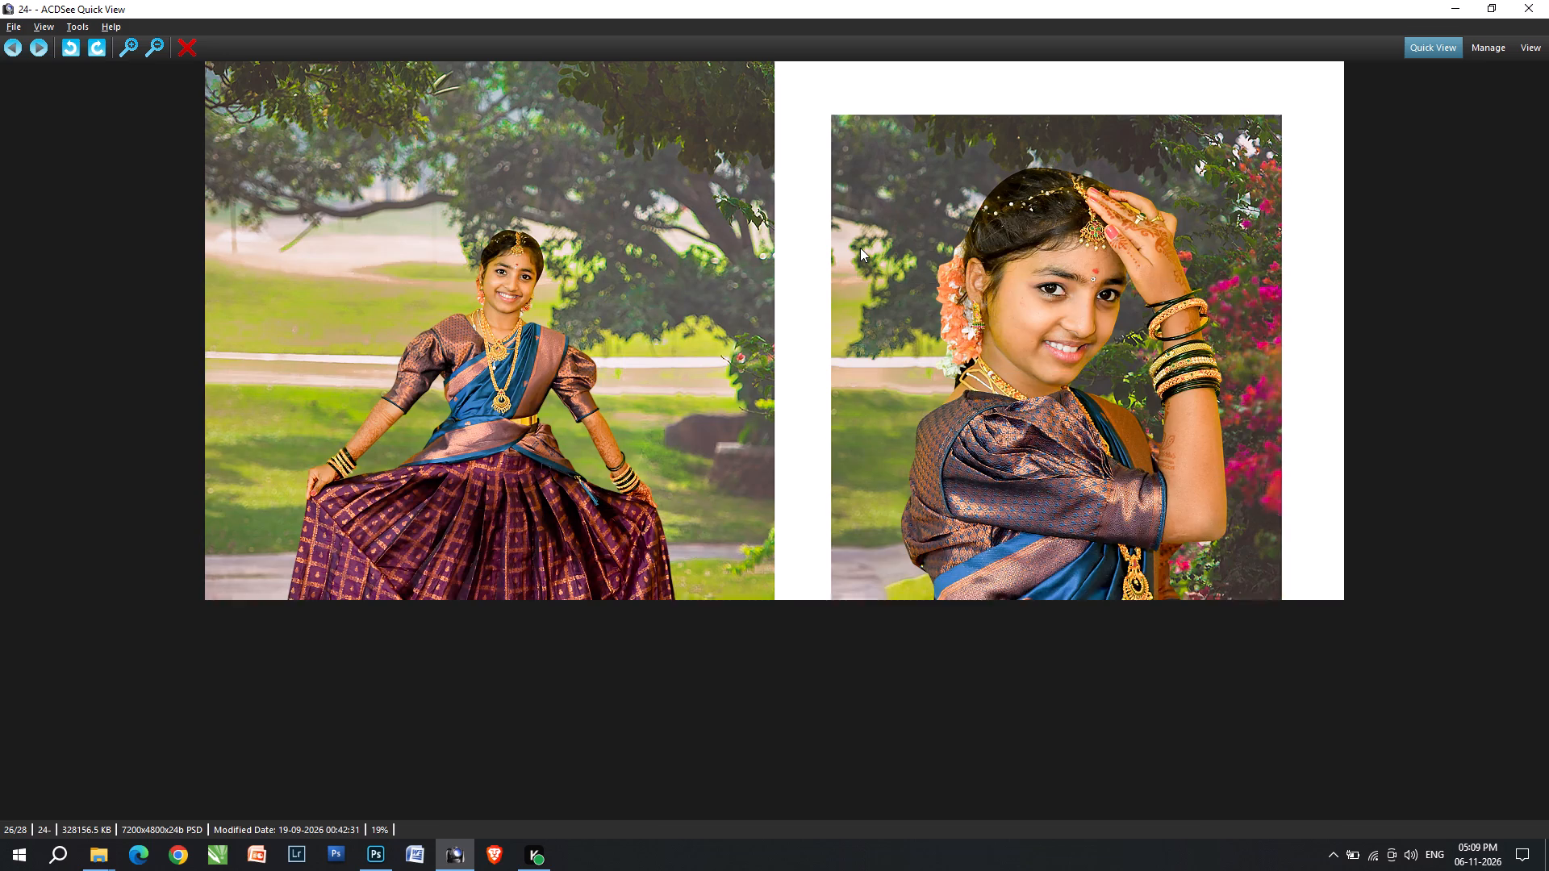
key("Left")
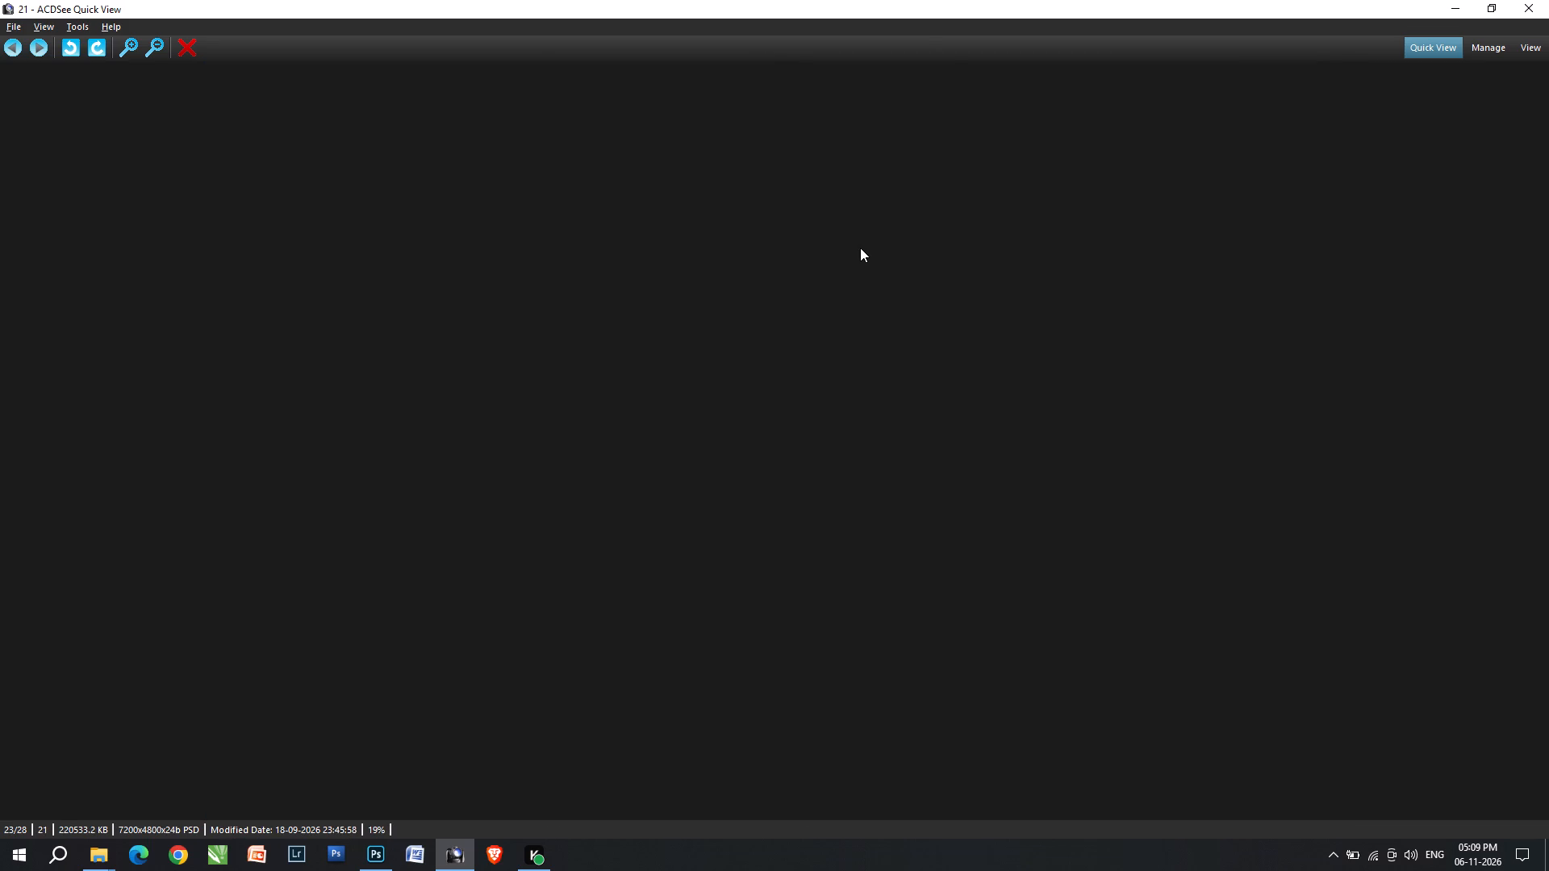
key("Right")
key("Left")
key("Left")
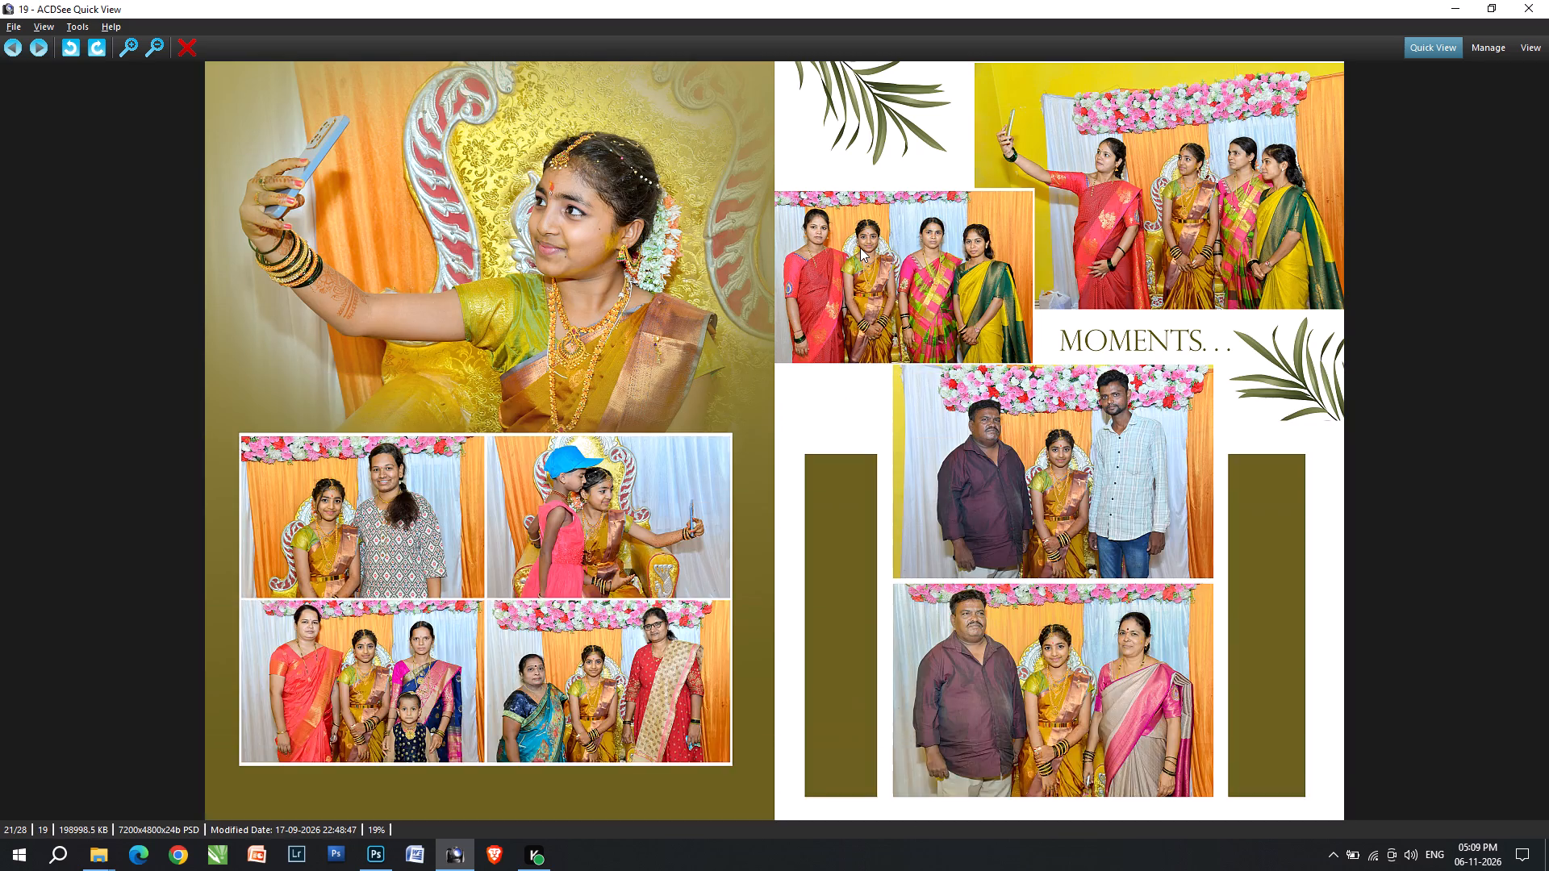
key("Left")
key("Left")
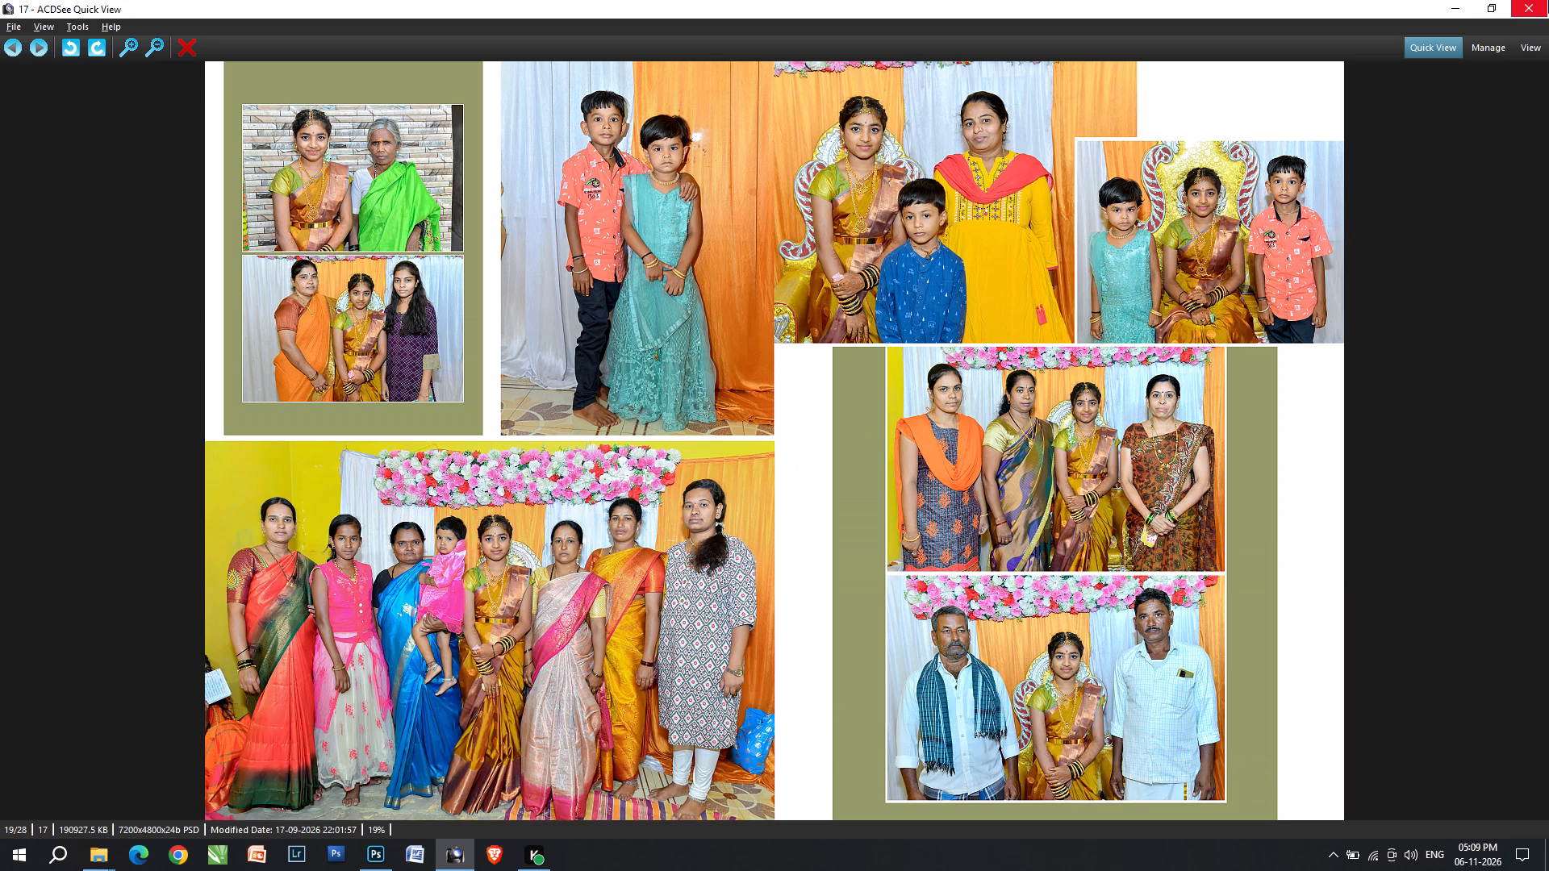
left_click(1548, 0)
Open sheet 25.psd in Photoshop as a separate document alongside 34.psd and bring it to the front.
scroll(1359, 477, "down", 16)
scroll(1338, 723, "down", 5)
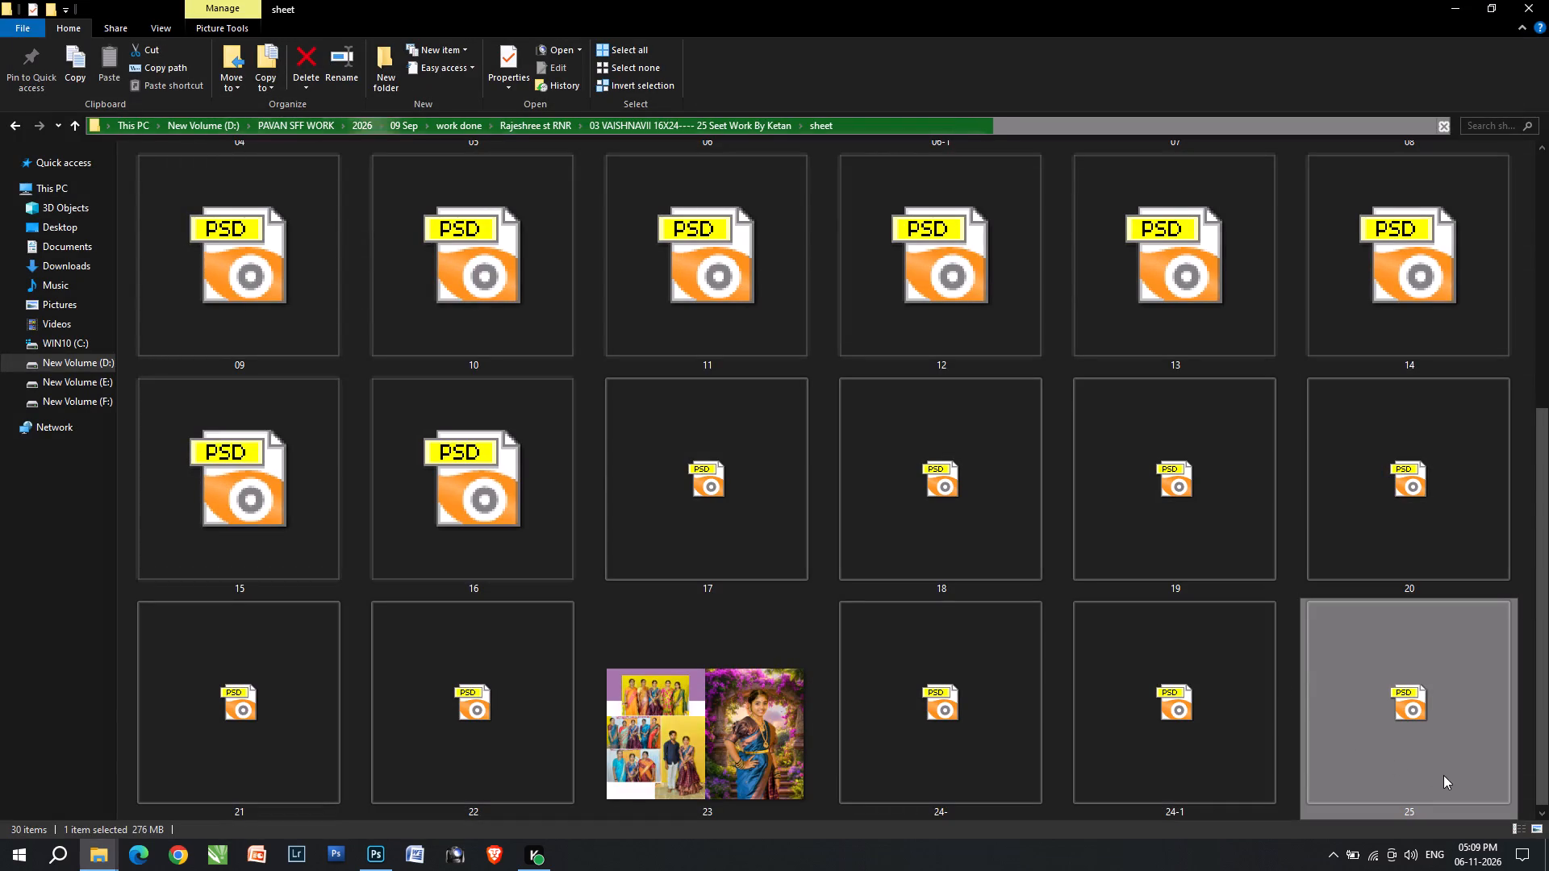
left_click_drag(1419, 775, 1377, 560)
key("alt+Tab")
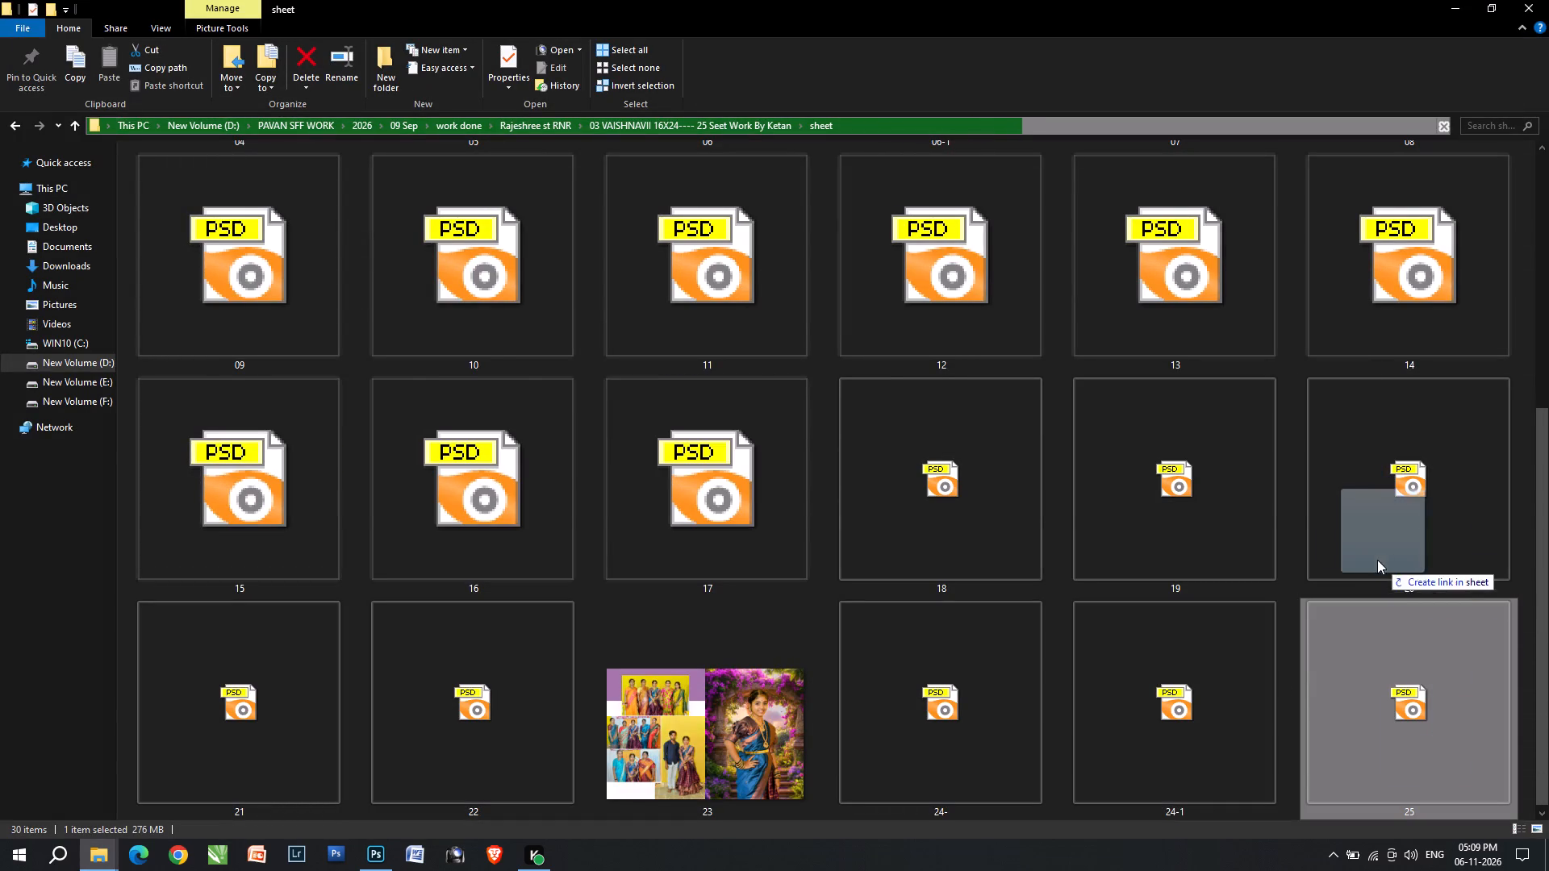
left_click_drag(1377, 560, 996, 0)
key("alt+Tab")
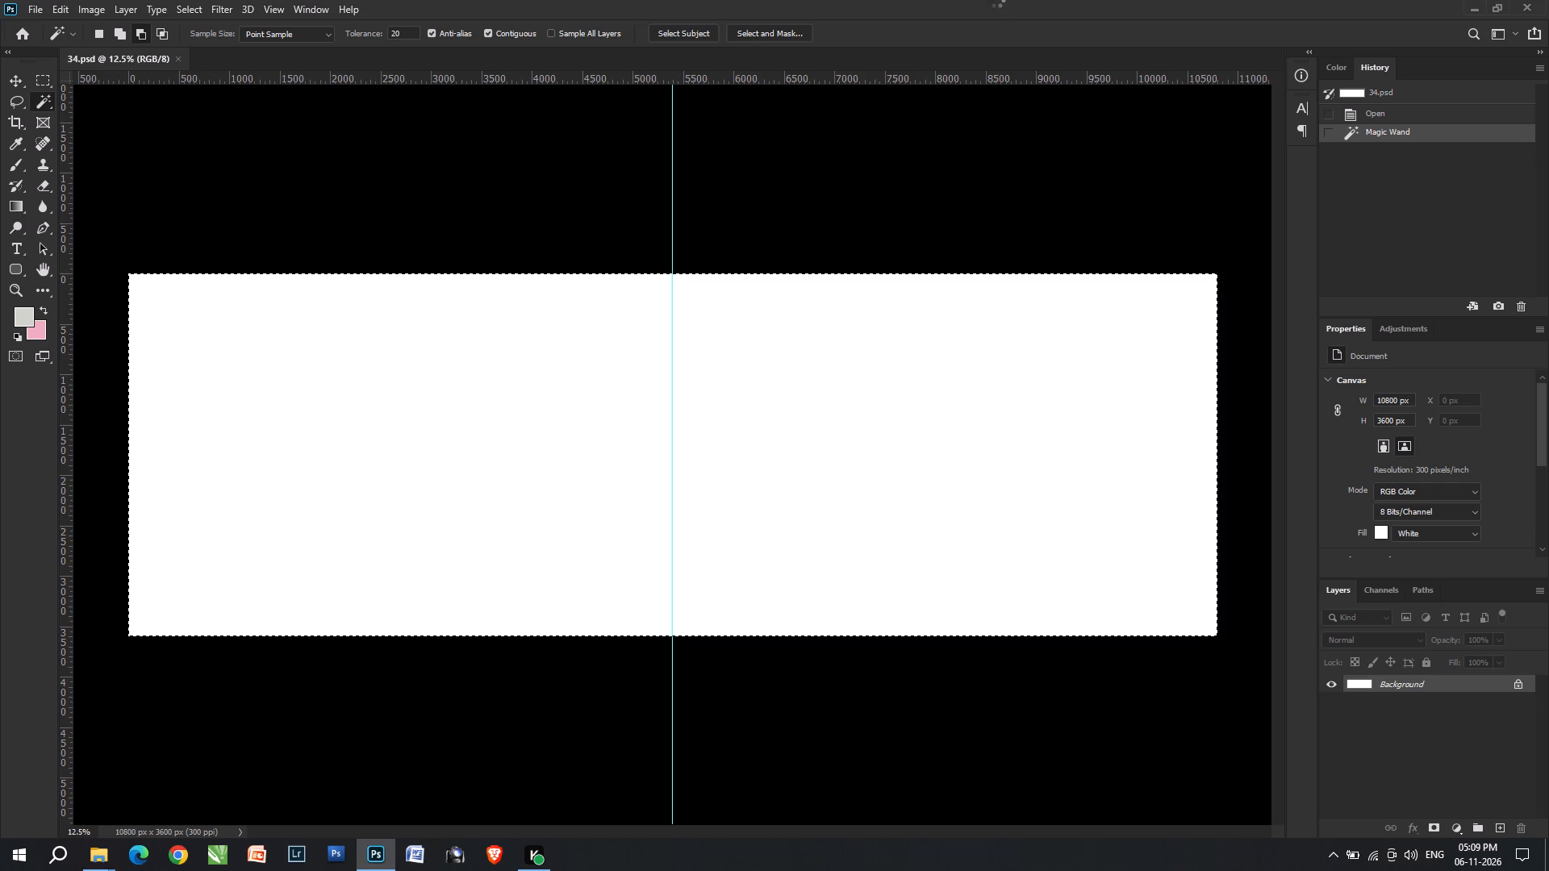
left_click(996, 0)
key("ctrl+Tab")
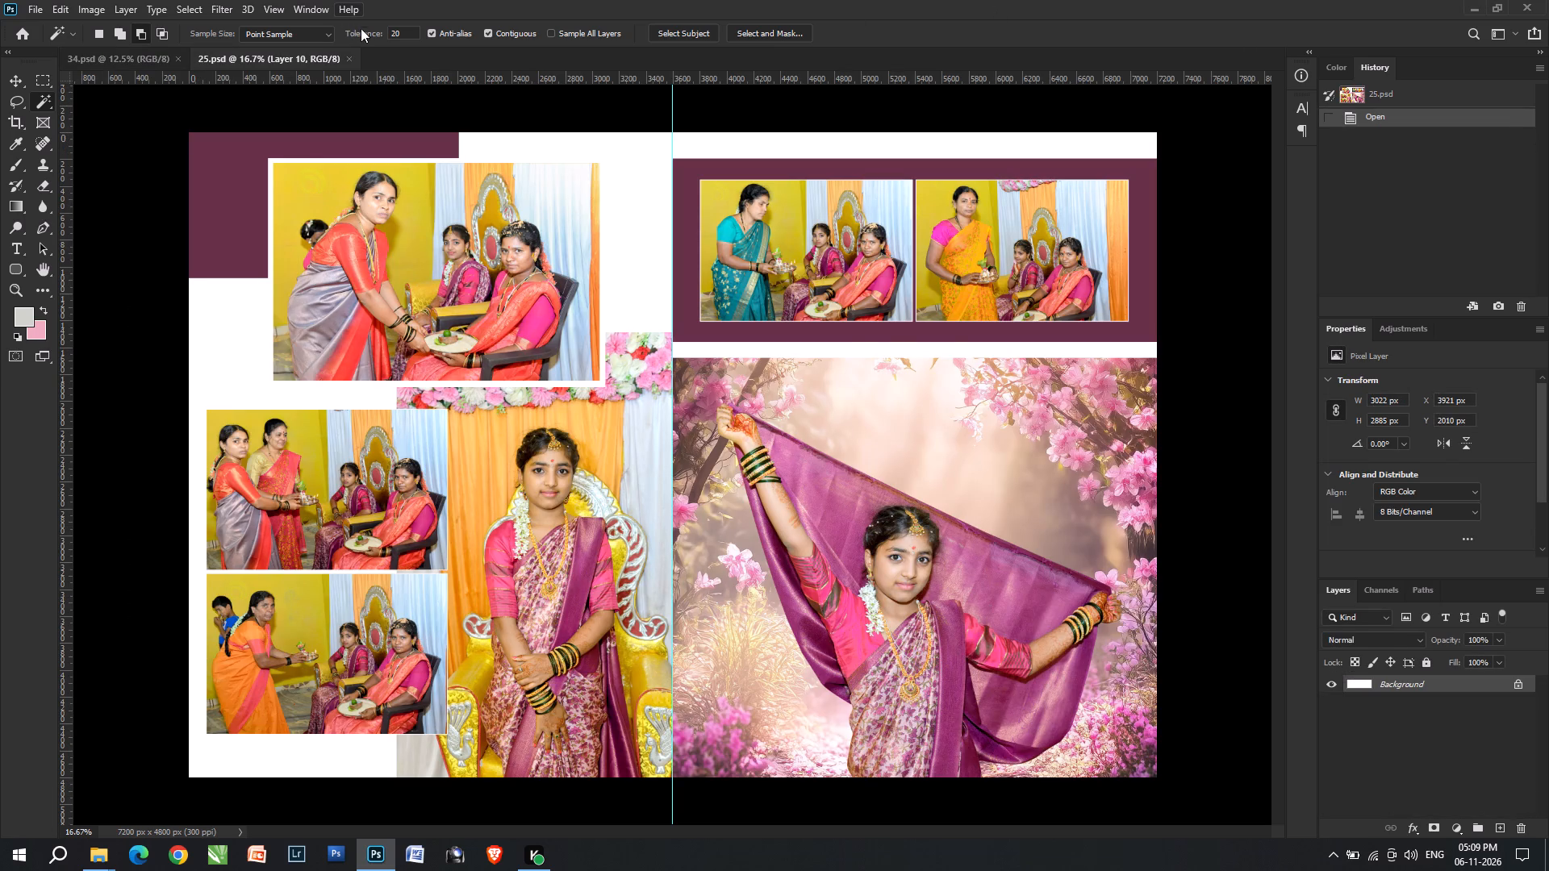
Clear the whole-canvas selection in the blank sheet 34.psd.
key("ctrl+s")
scroll(555, 527, "up", 4, "alt")
scroll(570, 527, "down", 7, "alt")
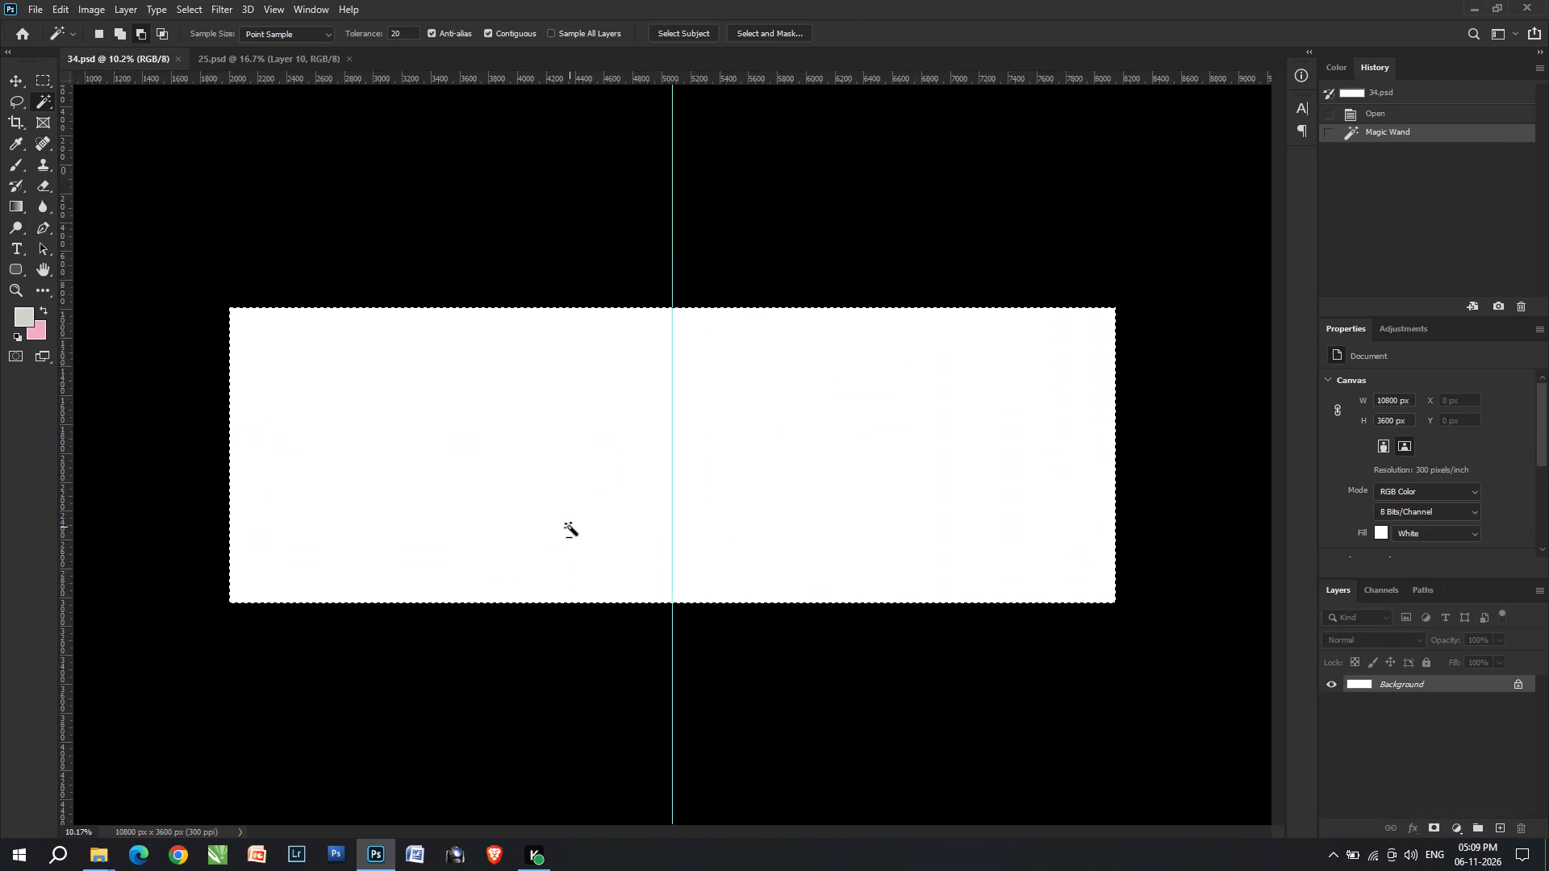
key("ctrl+d")
In 25.psd, delete the large cut-out of the girl with the purple drape, Layer 8, and Layer 8 copy.
key("v")
key("v")
key("ctrl+Tab")
key("v")
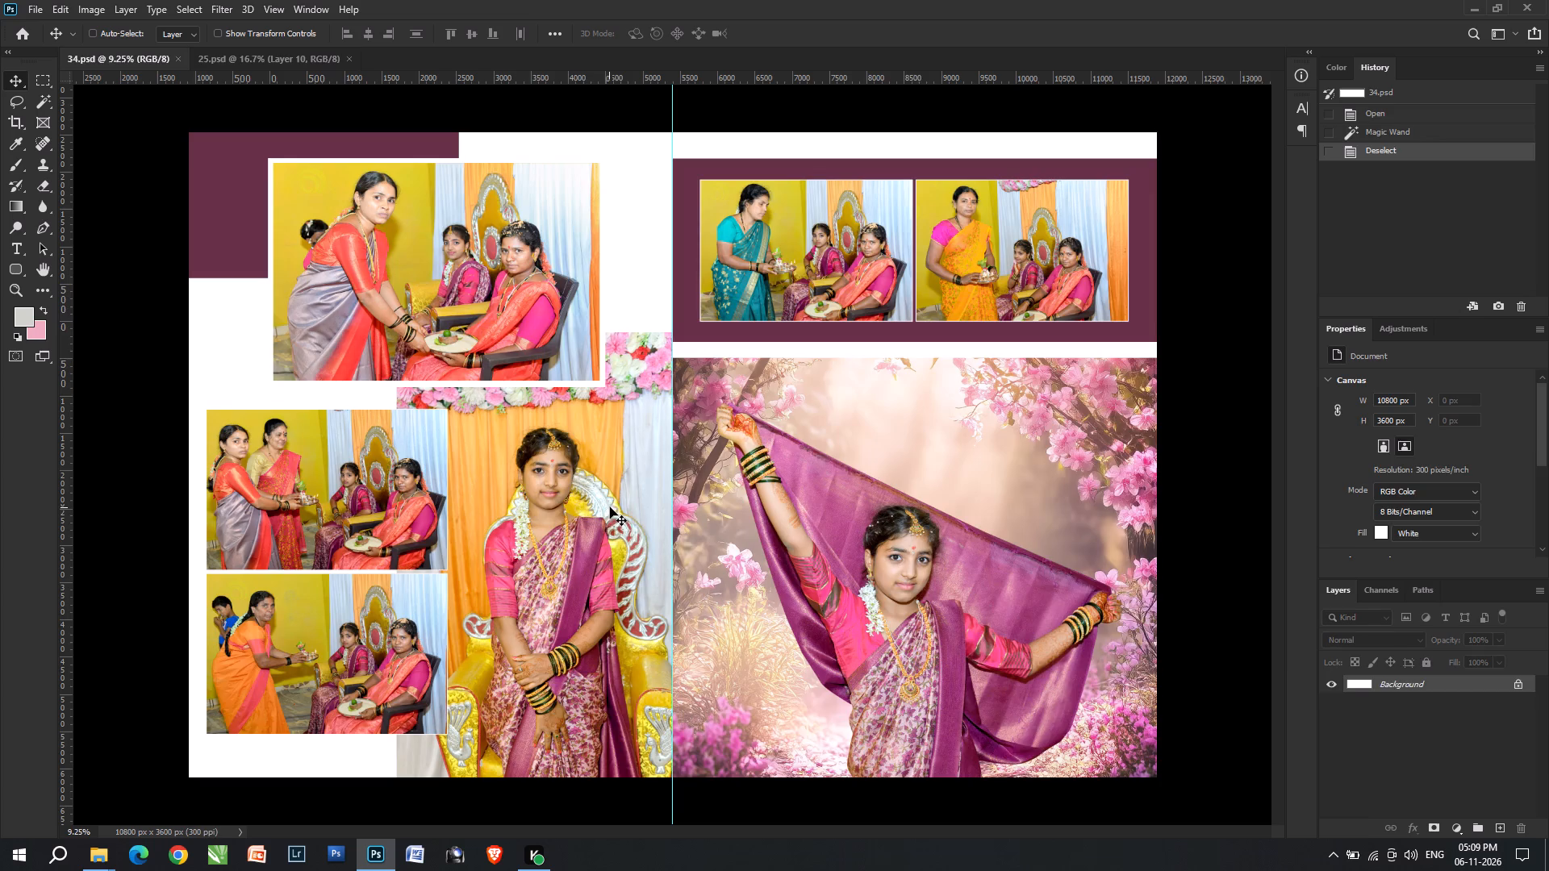
key("v")
left_click(762, 517)
key("Delete")
right_click(942, 262)
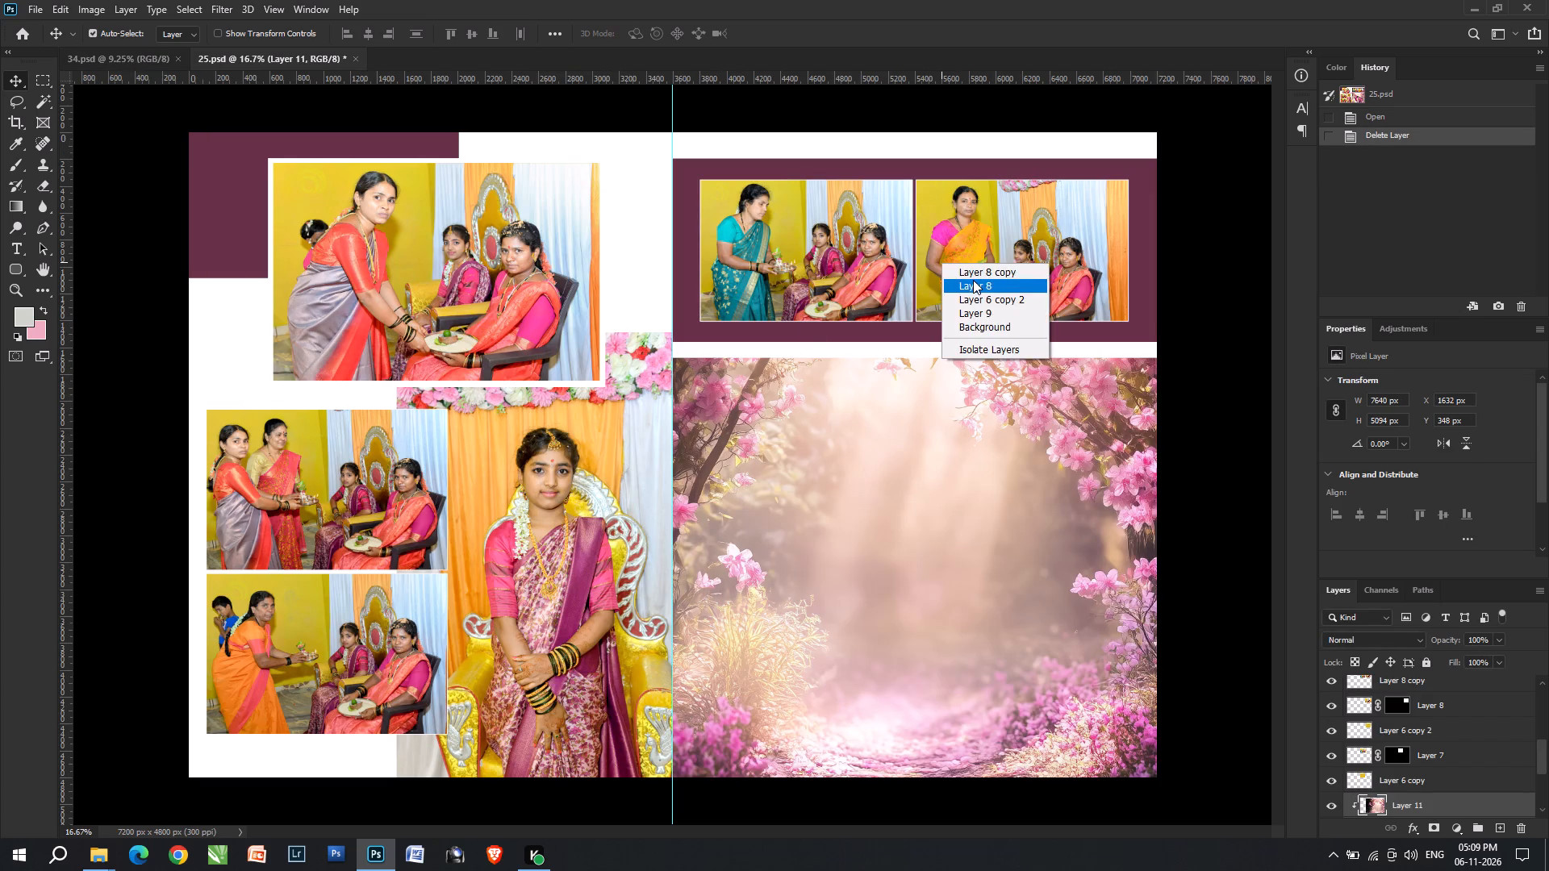
left_click(973, 280)
key("Delete")
left_click(973, 280)
right_click(887, 259)
left_click(902, 268)
key("Delete")
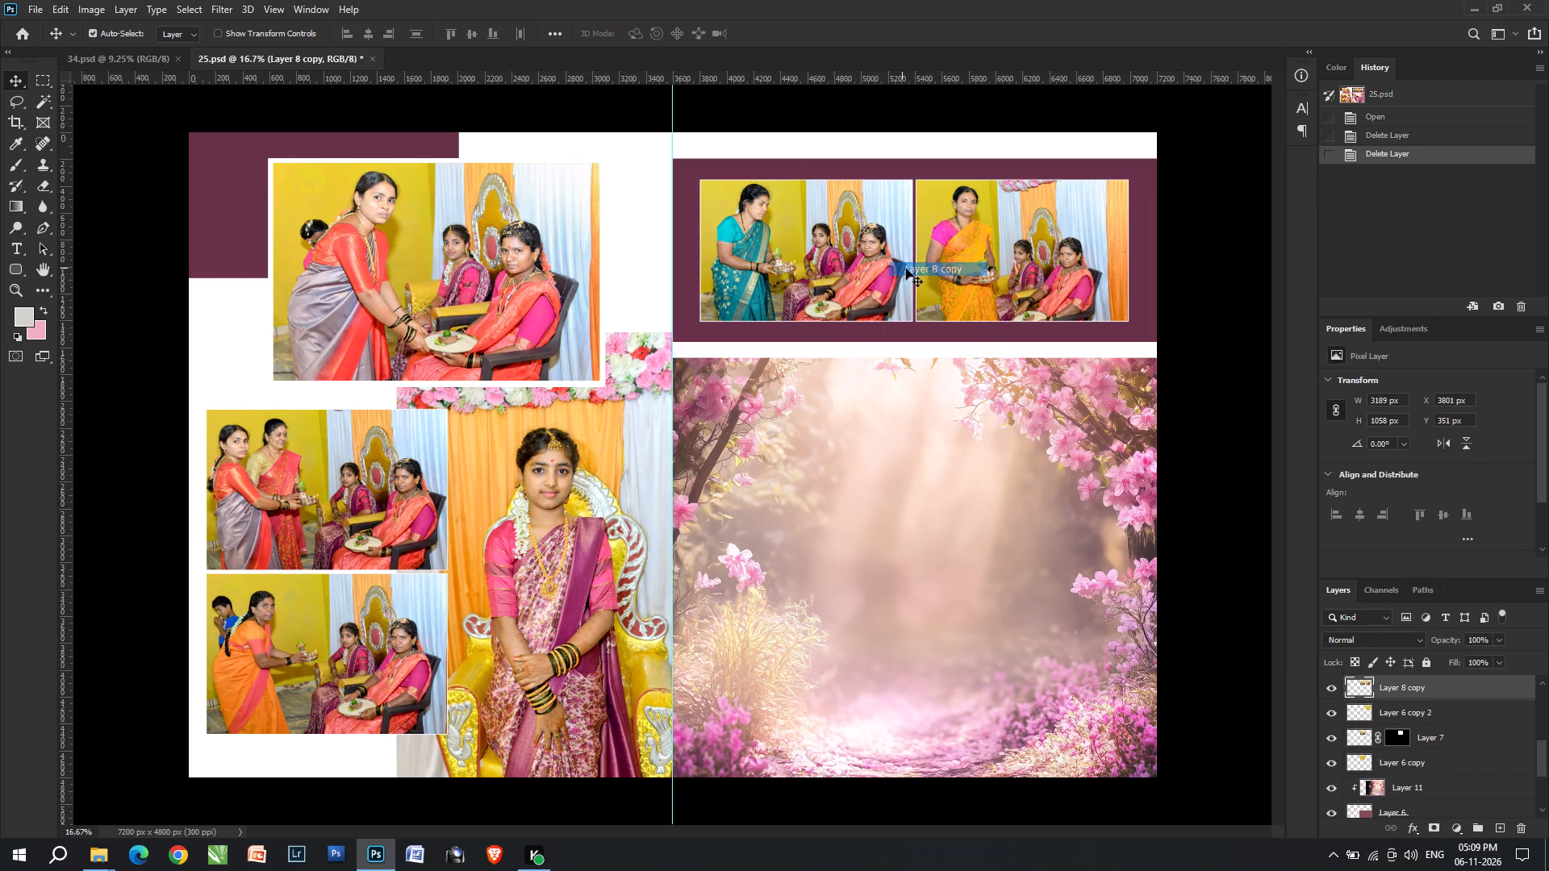
Delete all remaining photo, backdrop and colour block layers of both pages, leaving only the white Background layer.
left_click_drag(816, 135, 1033, 690)
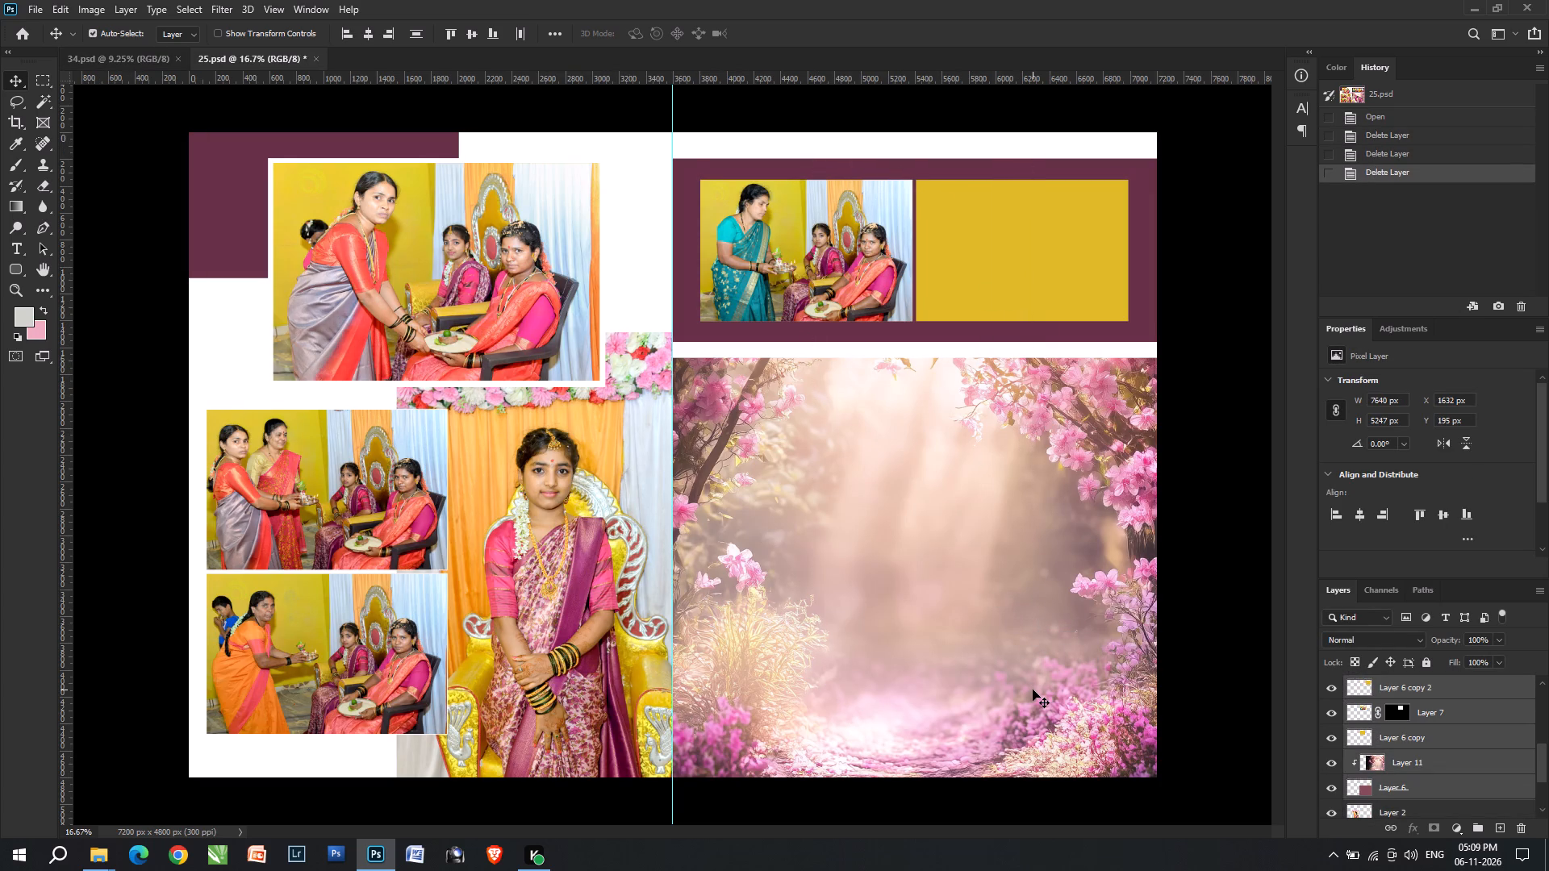
left_click_drag(859, 627, 257, 384)
right_click(526, 516)
left_click(545, 527)
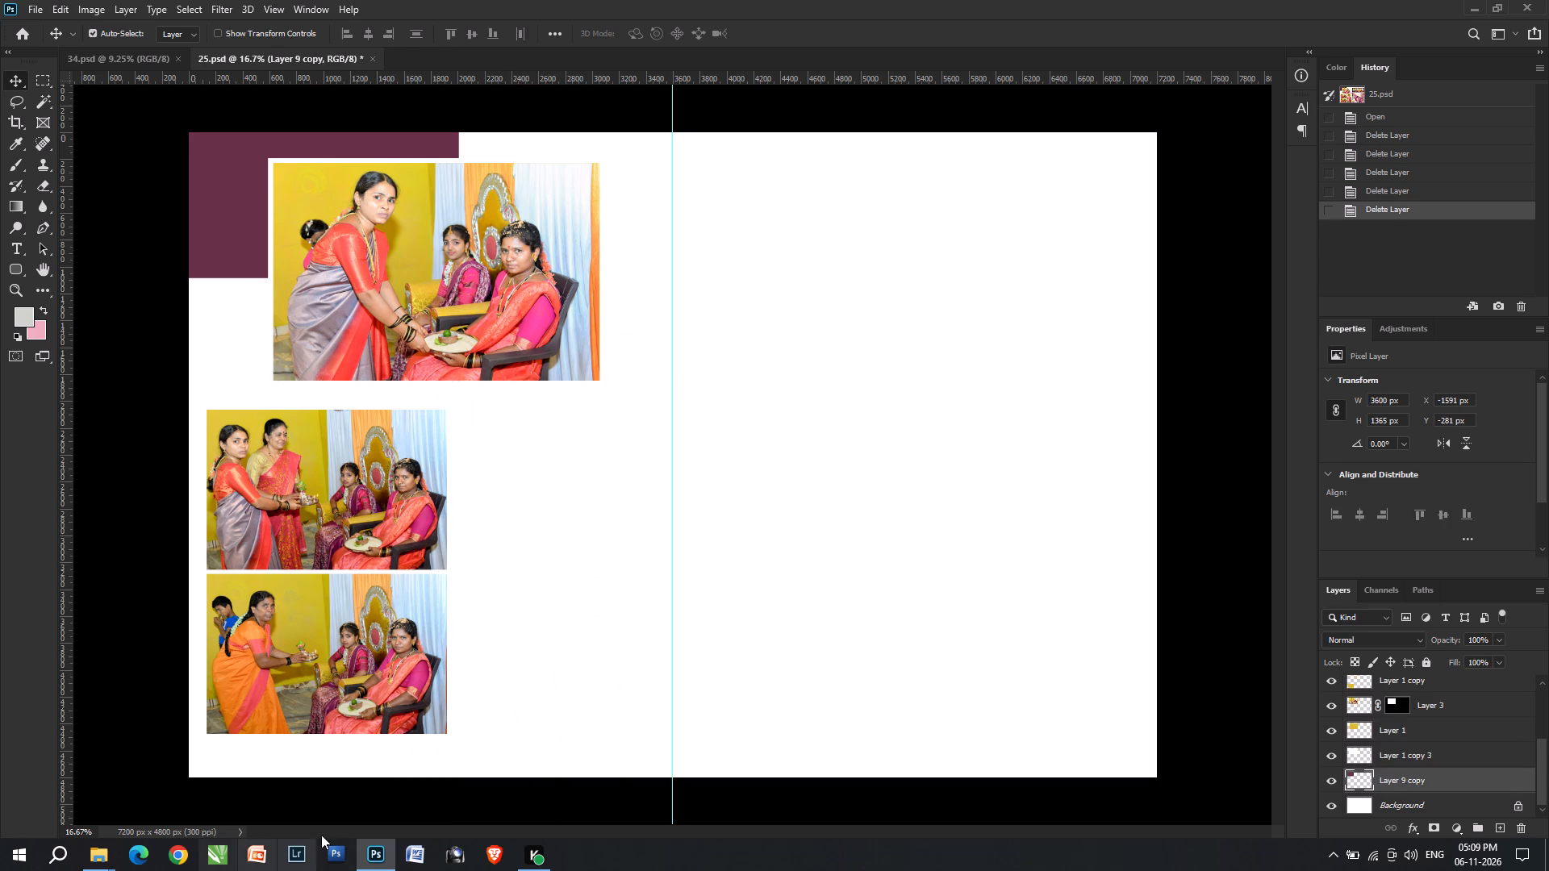
left_click_drag(349, 797, 601, 178)
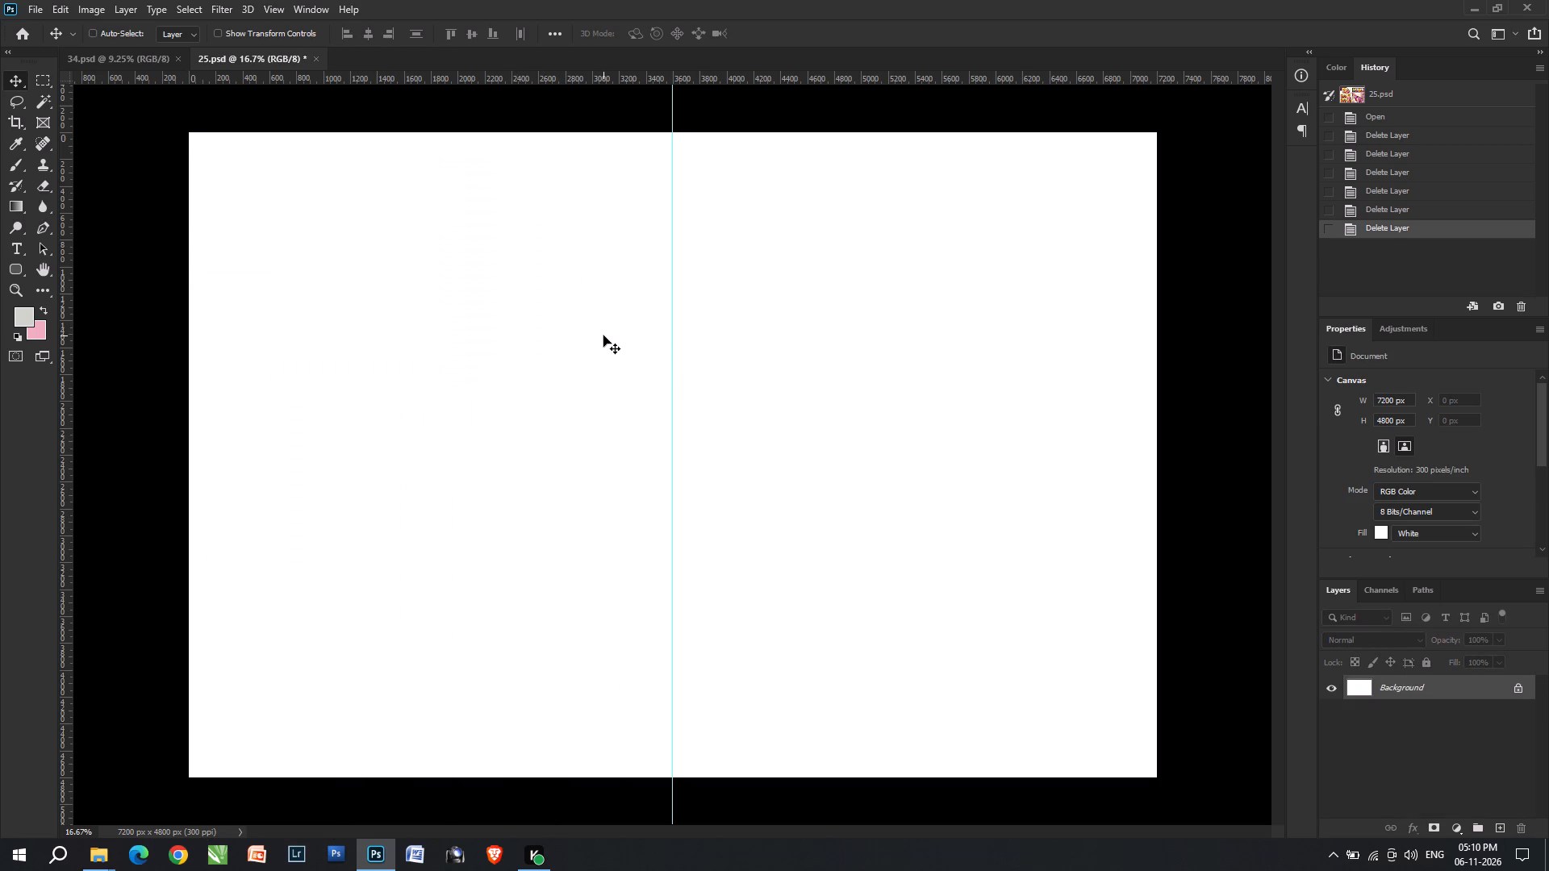
Save the emptied sheet under the new name pad as a Photoshop file in the album's sheet folder.
key("ctrl+shift+s")
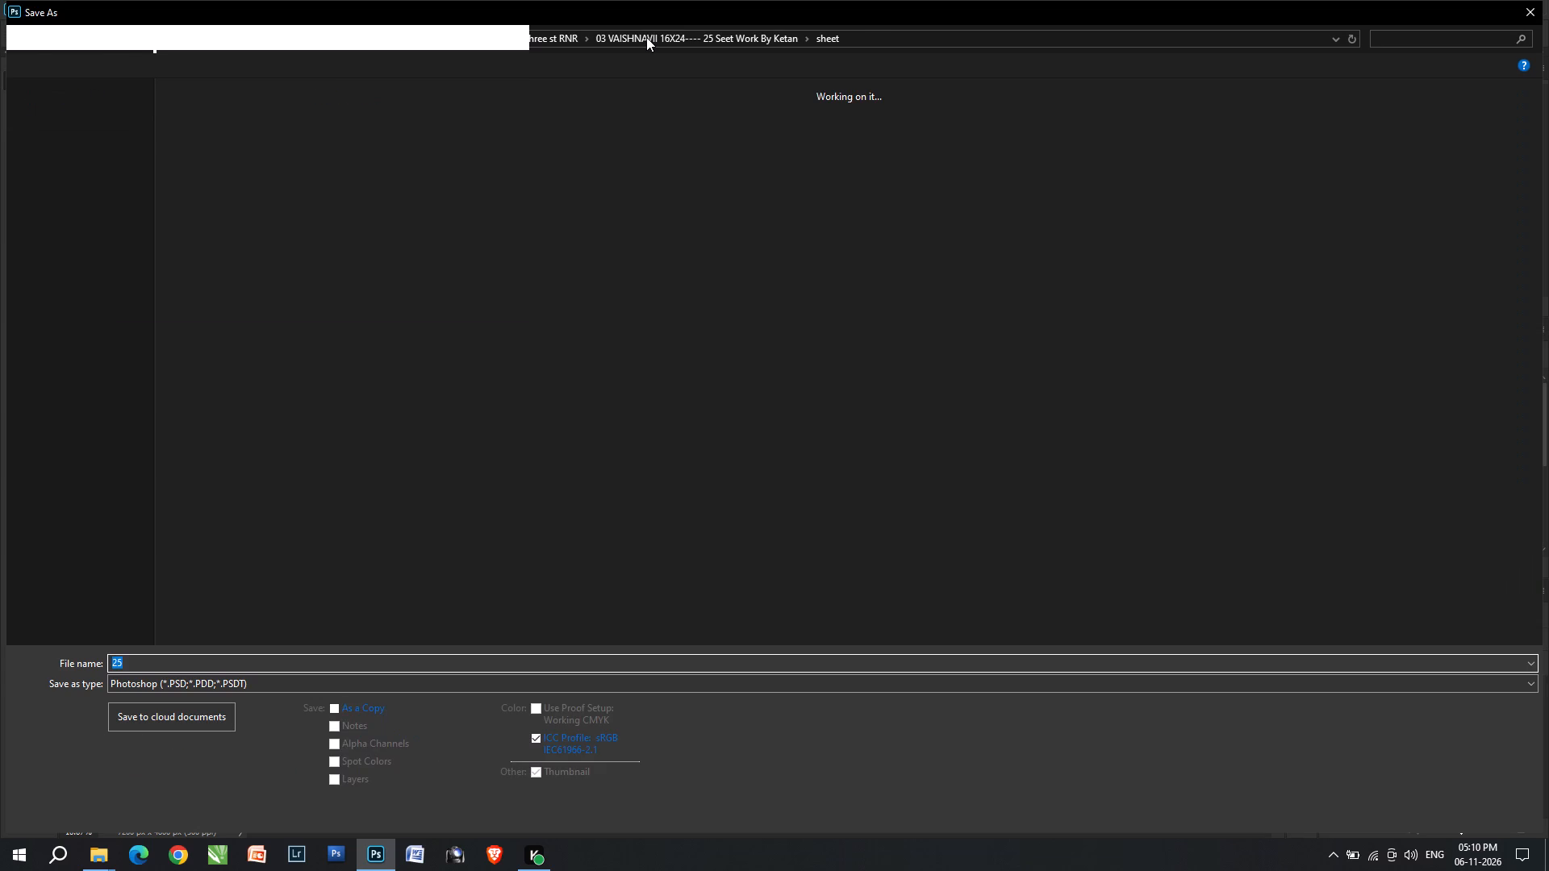
key("p")
type("ad")
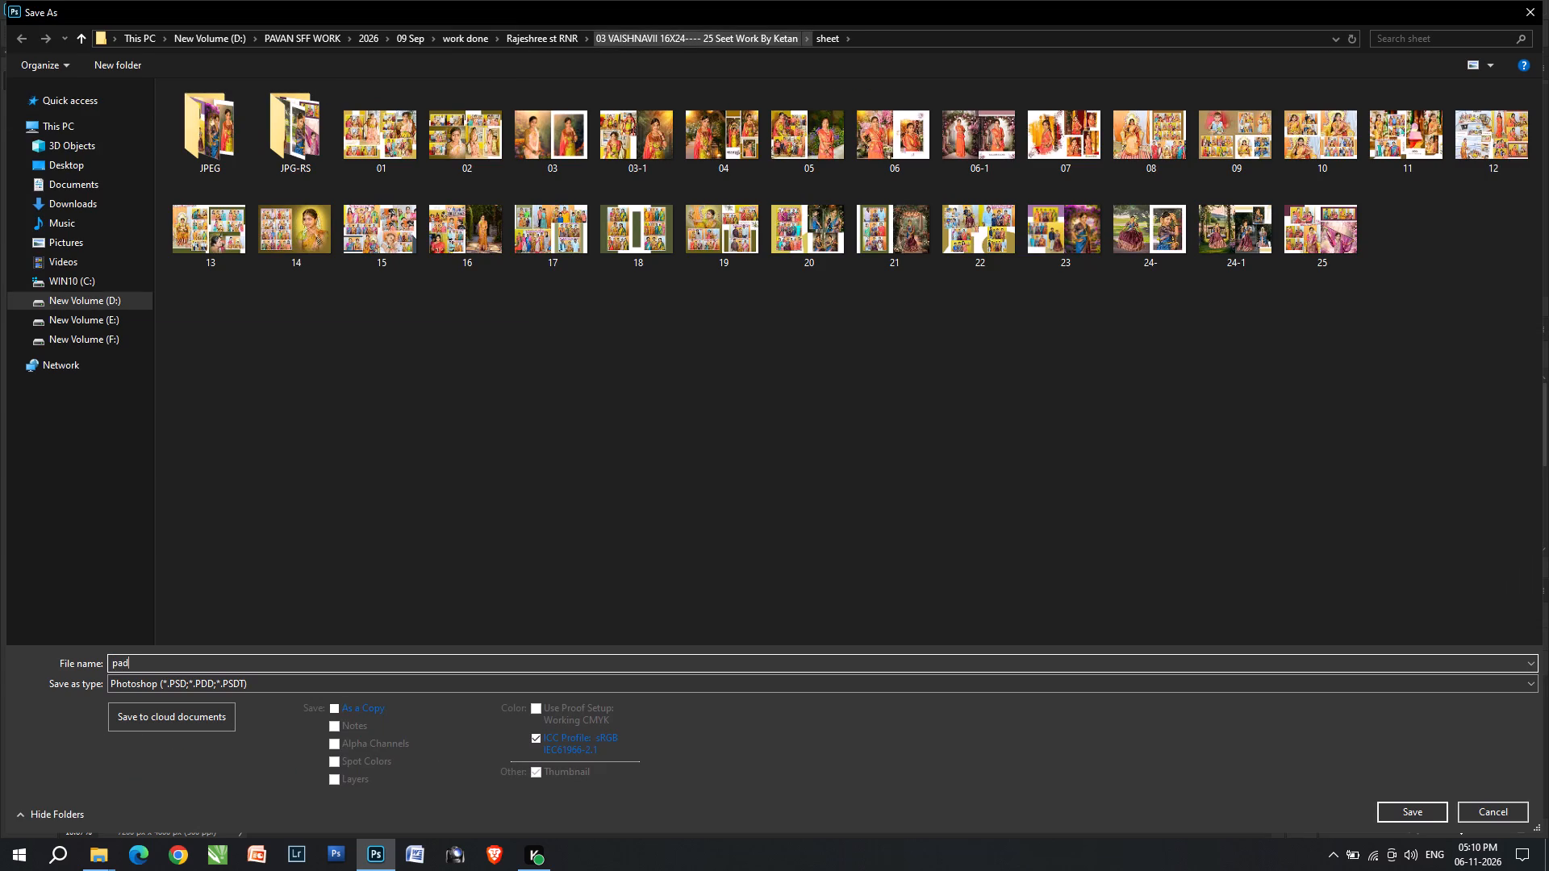
key("shift+Return")
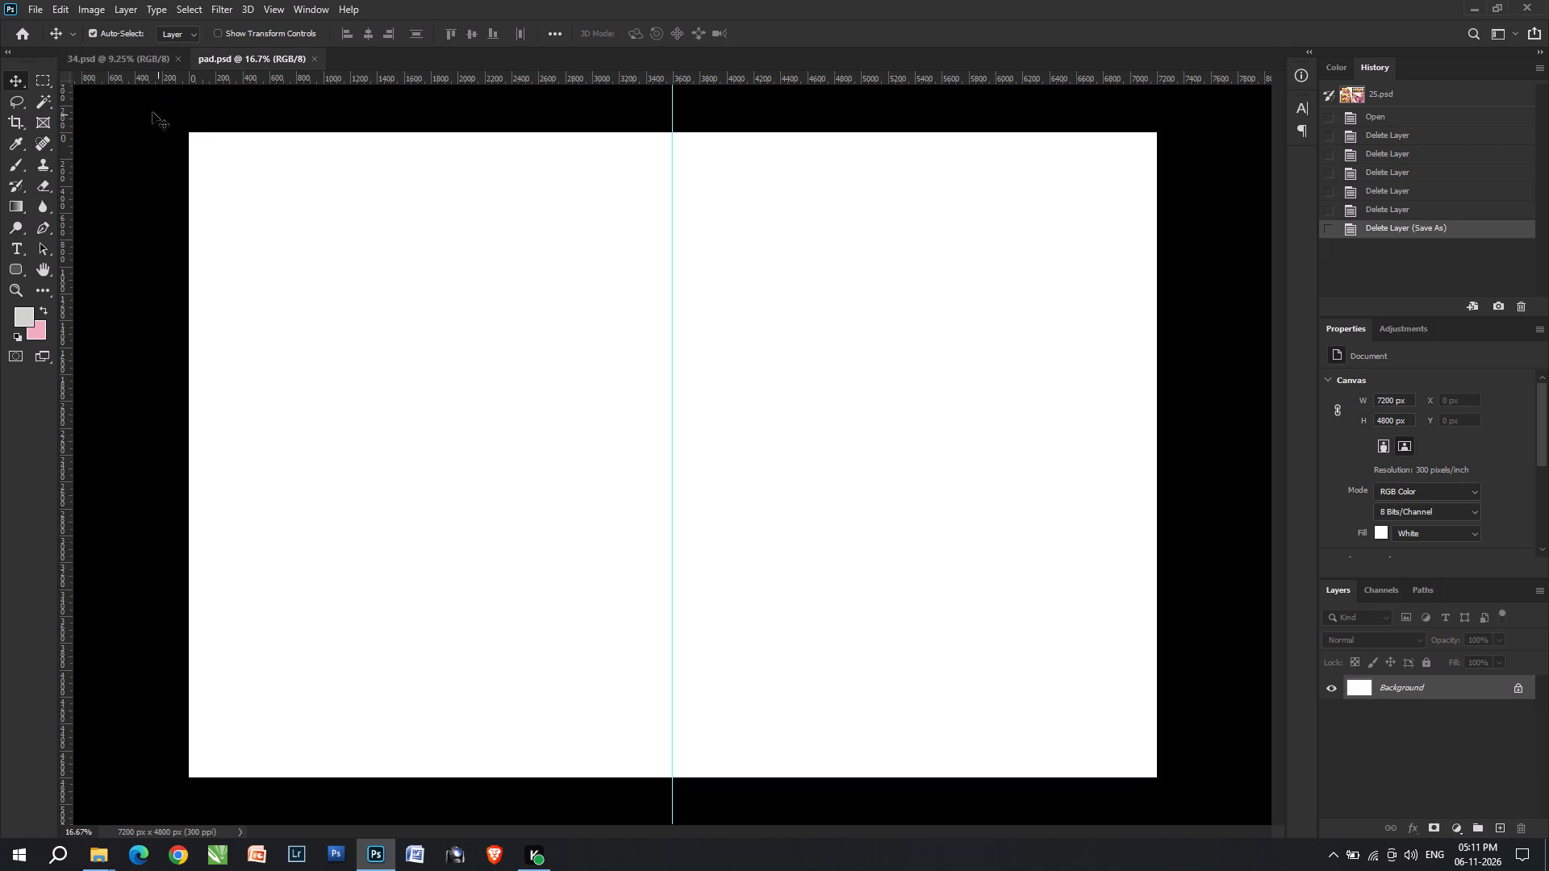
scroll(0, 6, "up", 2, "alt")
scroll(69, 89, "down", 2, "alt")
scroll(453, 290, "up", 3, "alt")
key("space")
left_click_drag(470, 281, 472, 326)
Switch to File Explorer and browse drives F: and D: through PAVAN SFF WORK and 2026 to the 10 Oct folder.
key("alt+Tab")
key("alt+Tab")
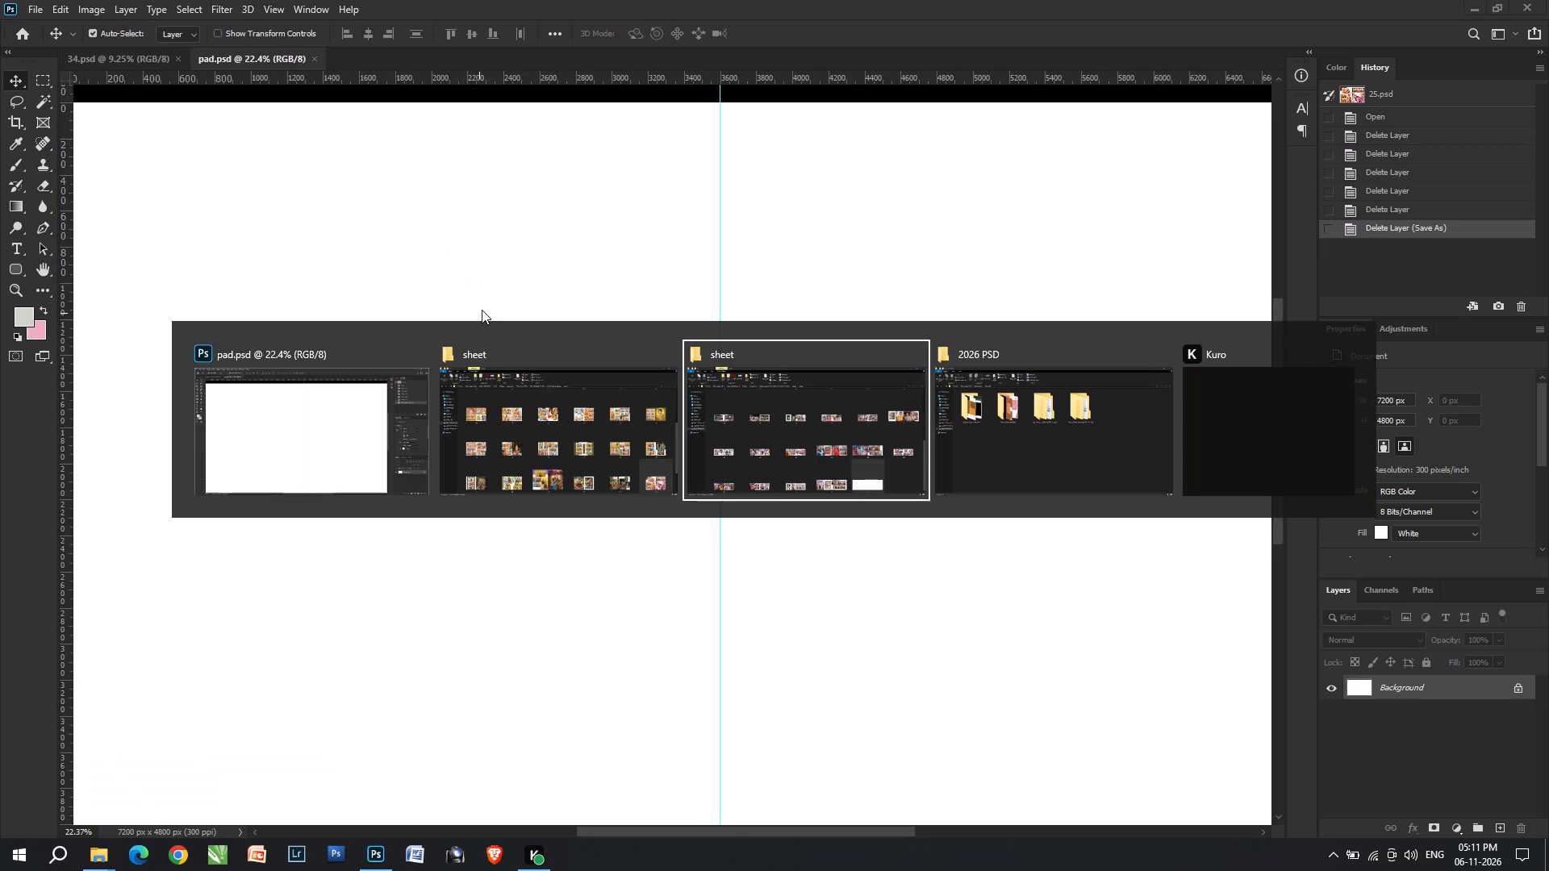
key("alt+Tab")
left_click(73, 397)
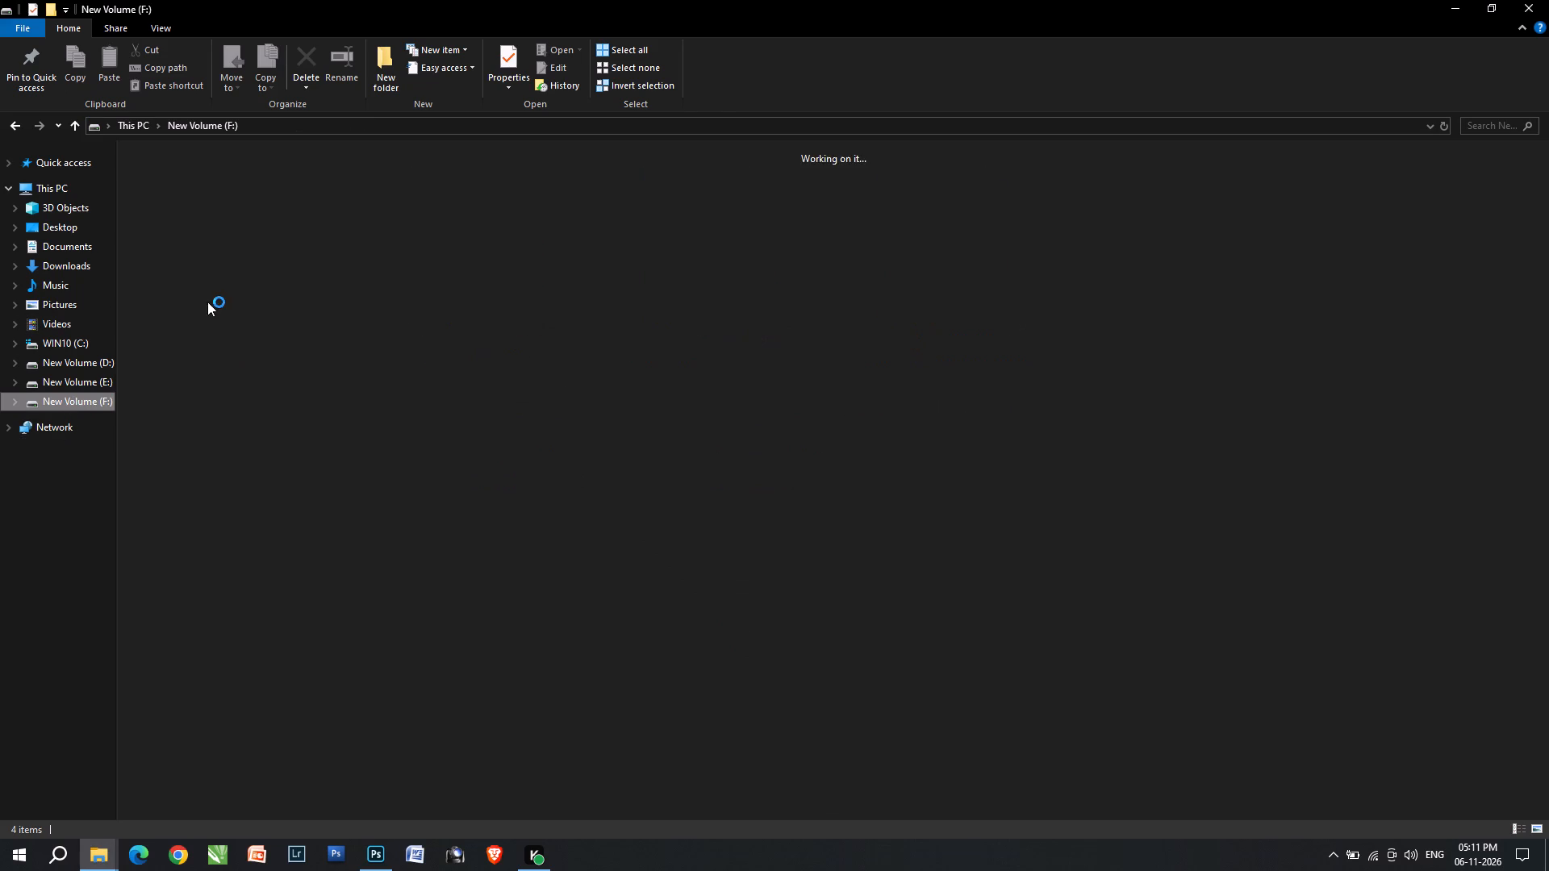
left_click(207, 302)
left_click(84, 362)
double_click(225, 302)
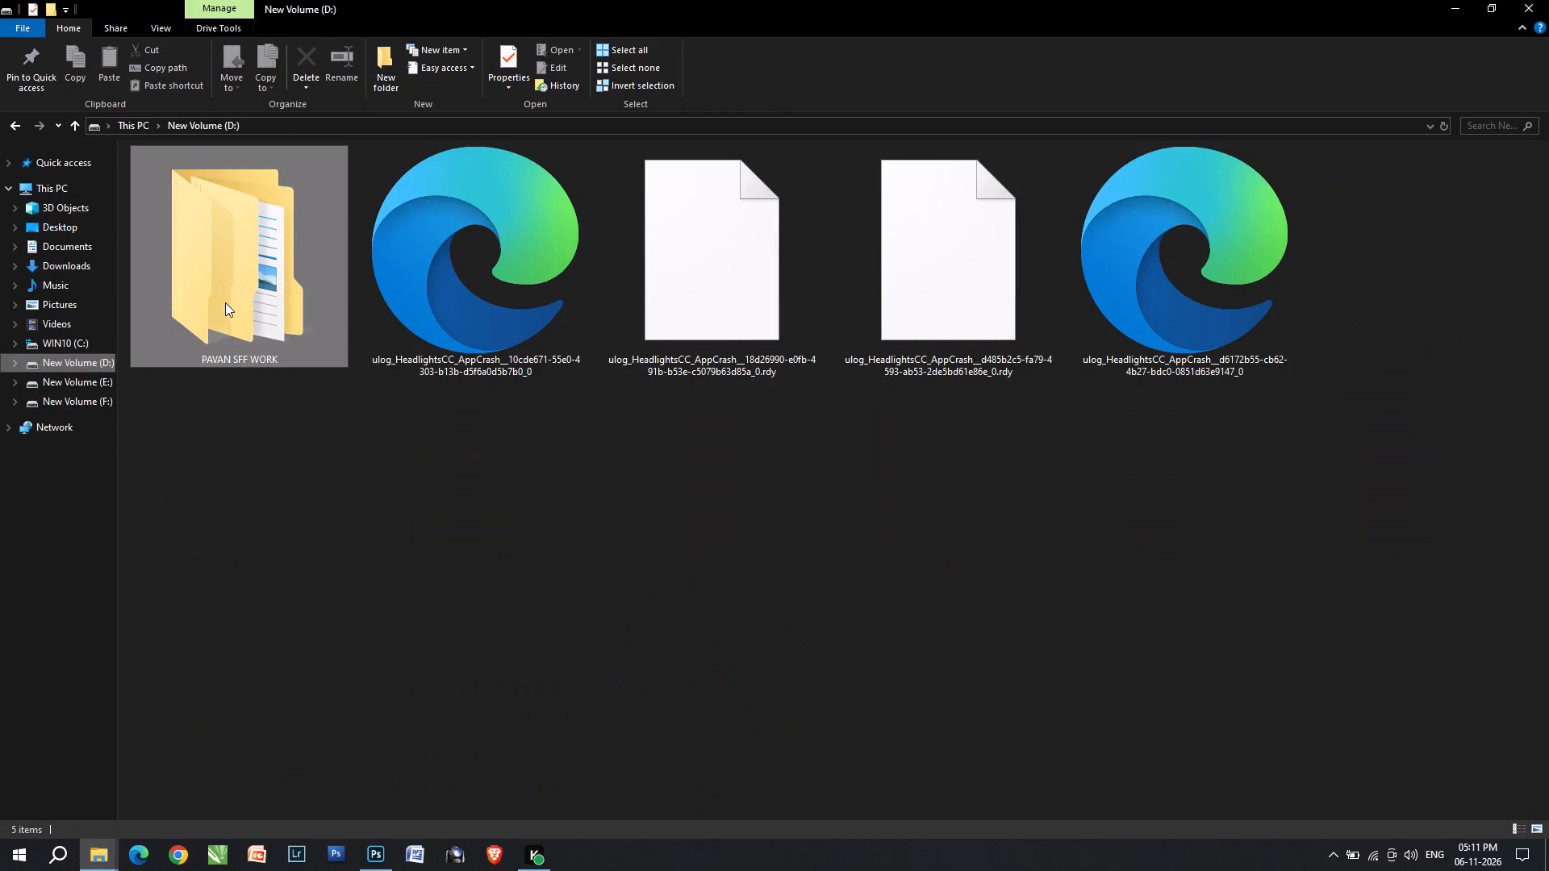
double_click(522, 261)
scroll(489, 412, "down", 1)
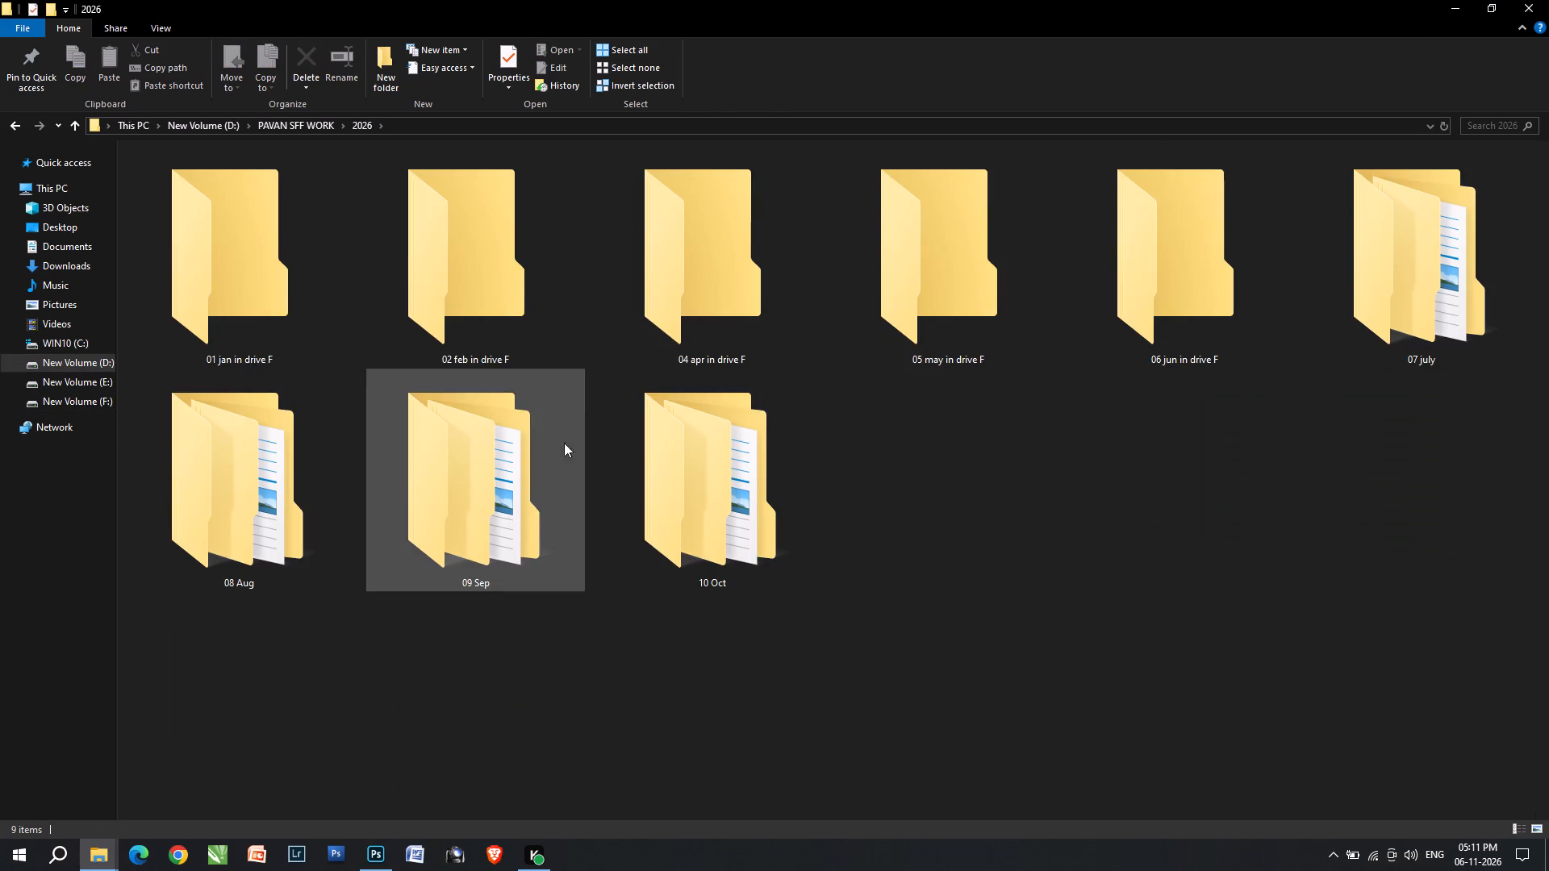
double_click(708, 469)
Open the pad folder inside the adding folder on drive E:.
left_click(38, 388)
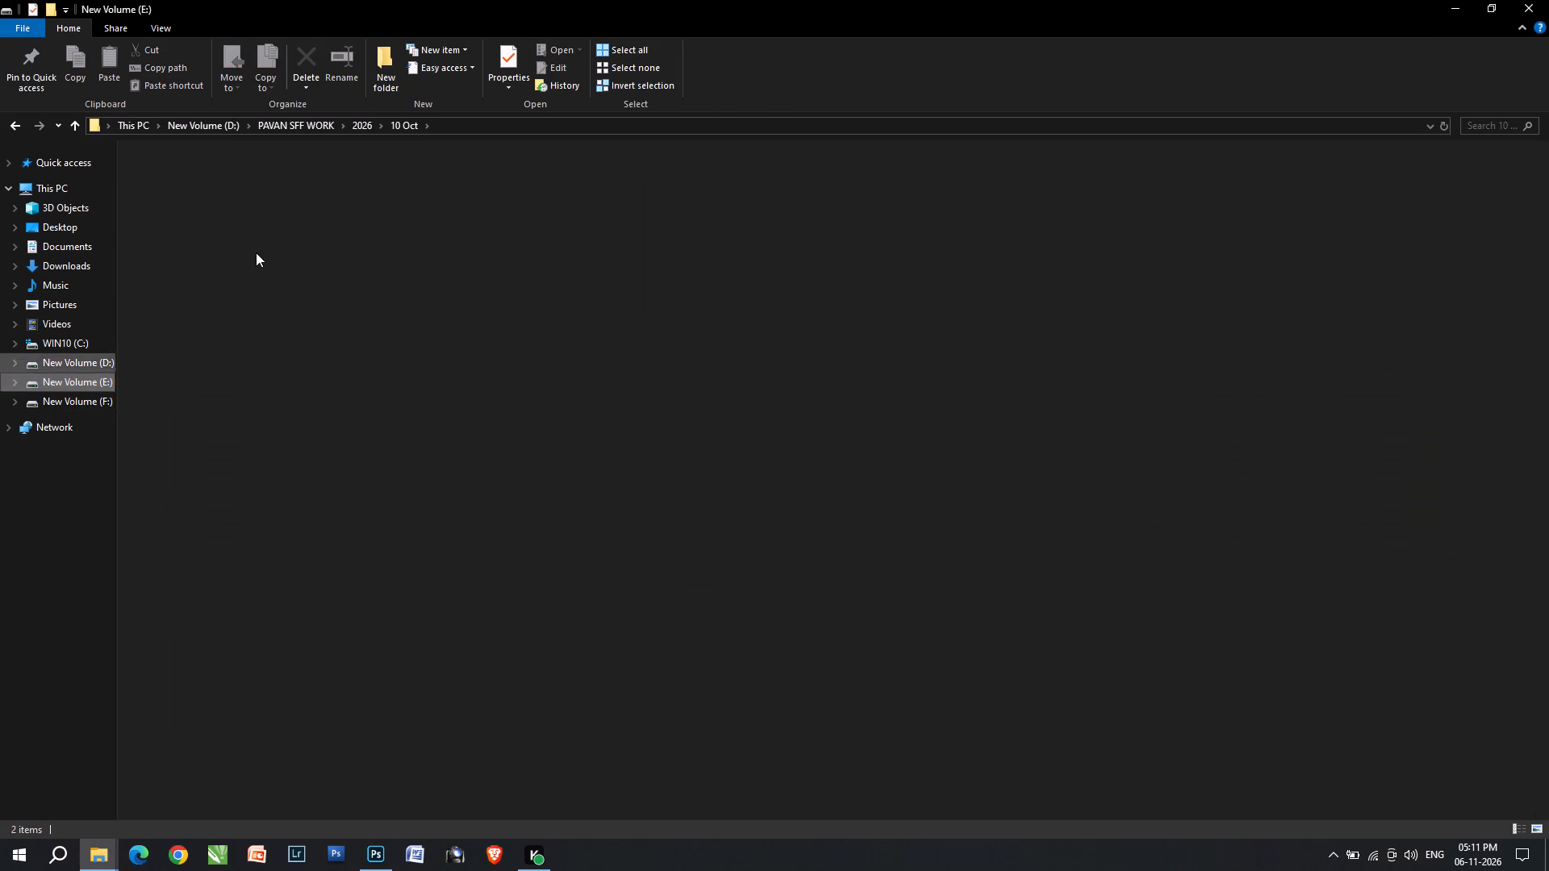
double_click(256, 252)
double_click(328, 516)
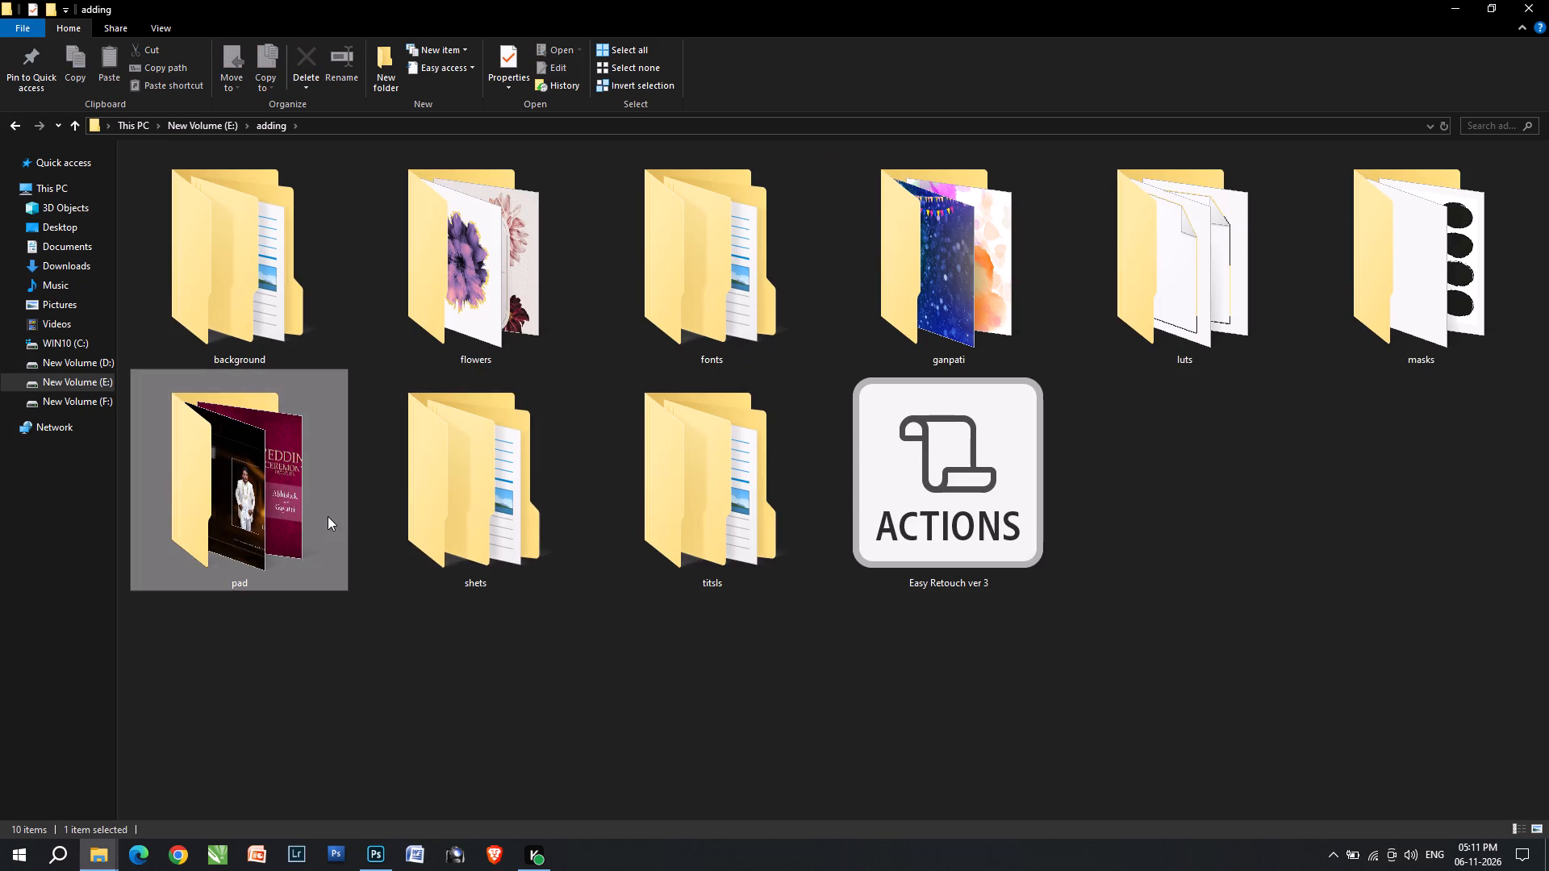
Open the maroon wedding design file pad in Photoshop as a separate document.
left_click_drag(237, 499, 560, 216)
key("alt+Tab")
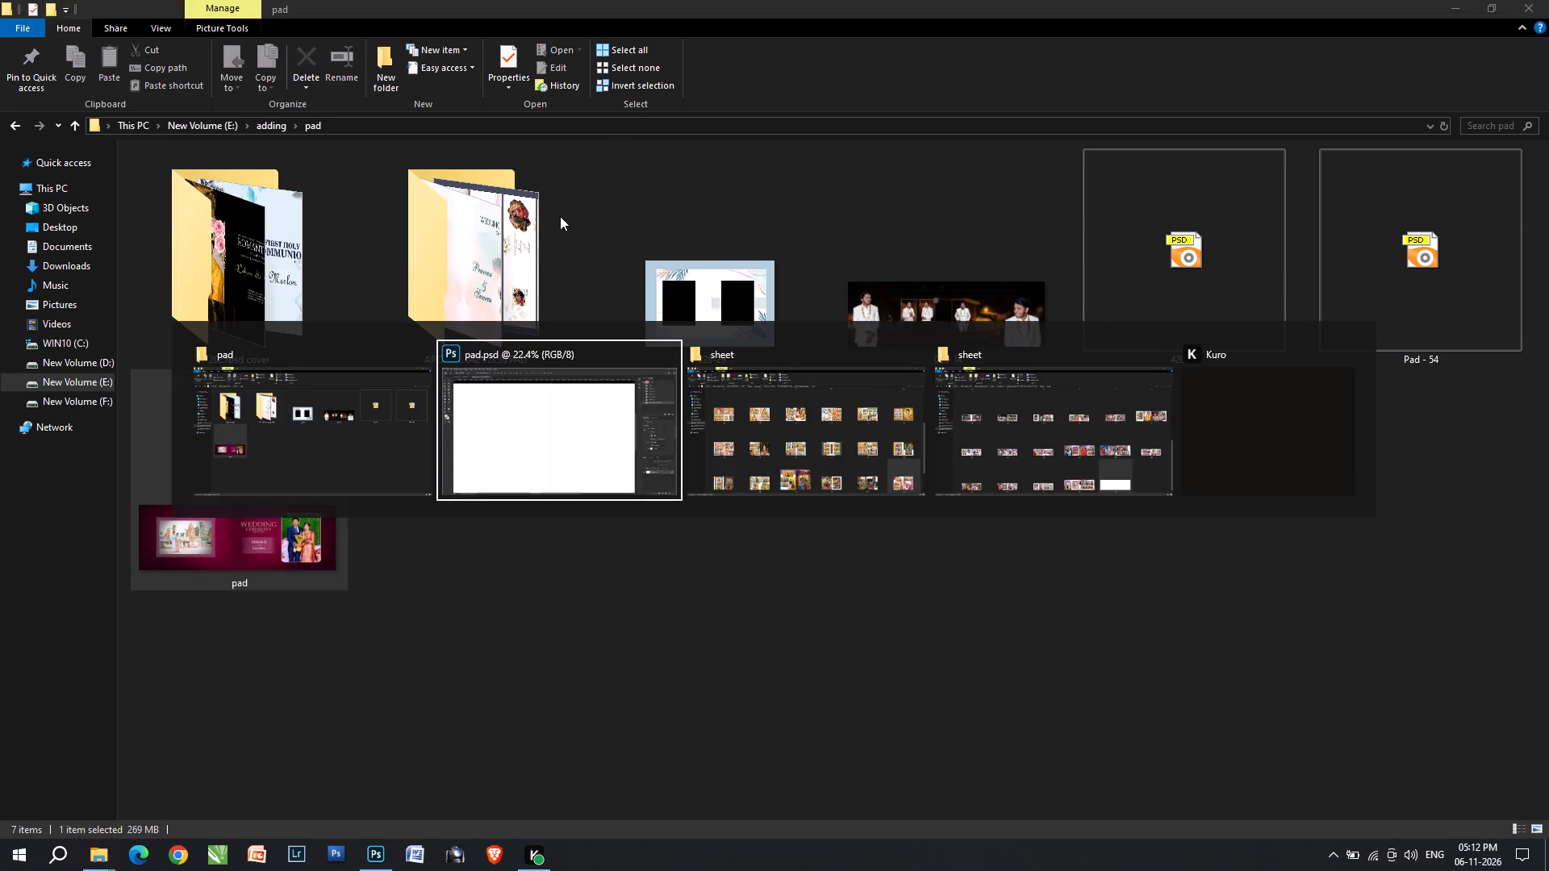
left_click_drag(560, 216, 333, 532)
key("alt+Tab")
left_click_drag(255, 536, 722, 0)
key("alt+Tab")
left_click(730, 0)
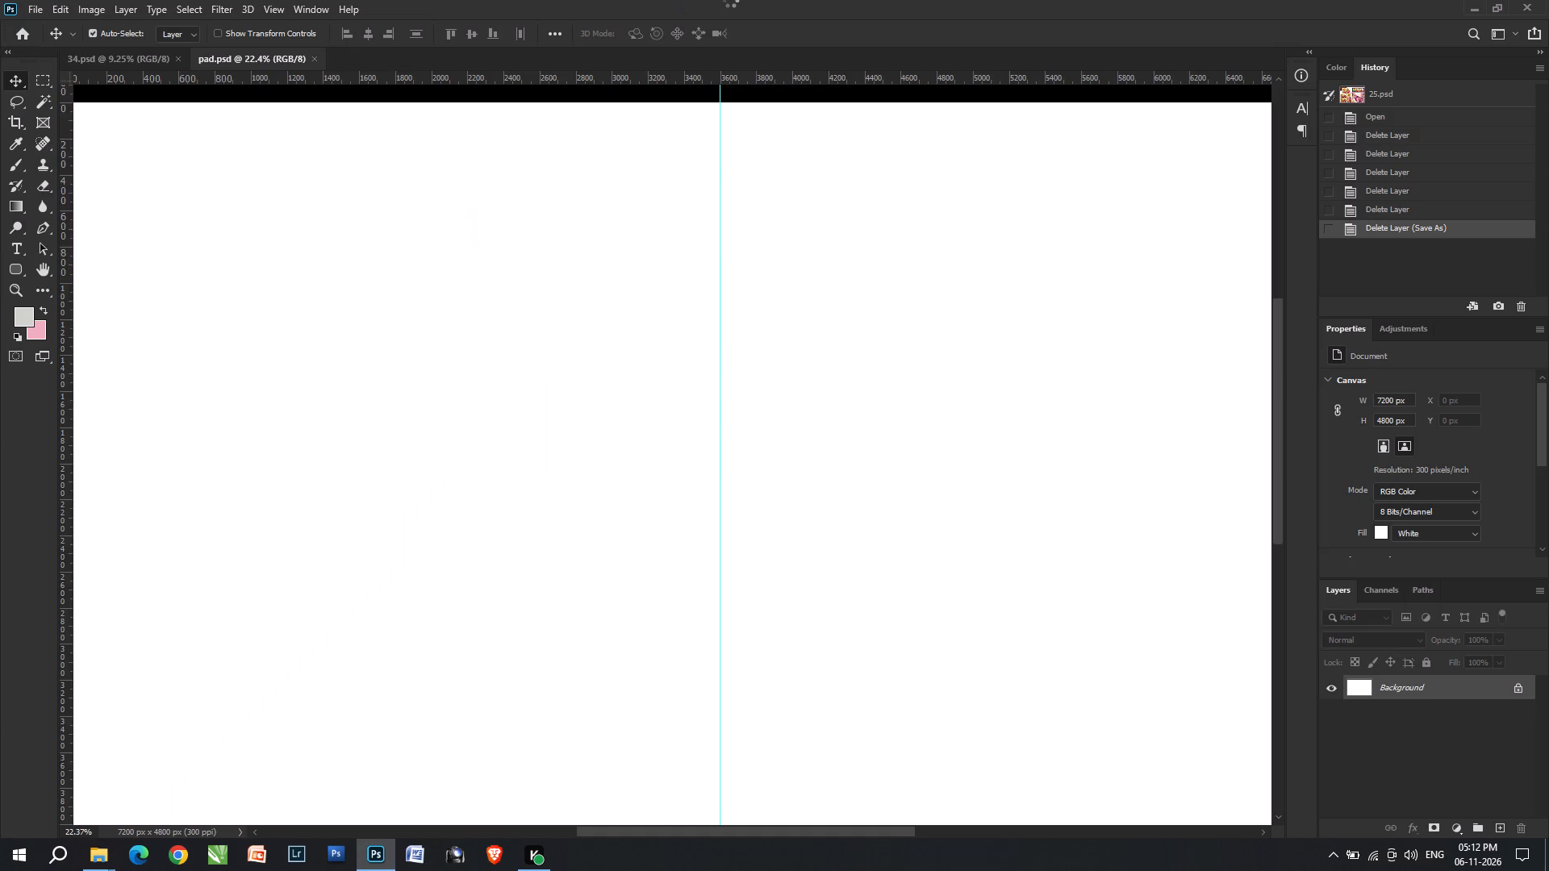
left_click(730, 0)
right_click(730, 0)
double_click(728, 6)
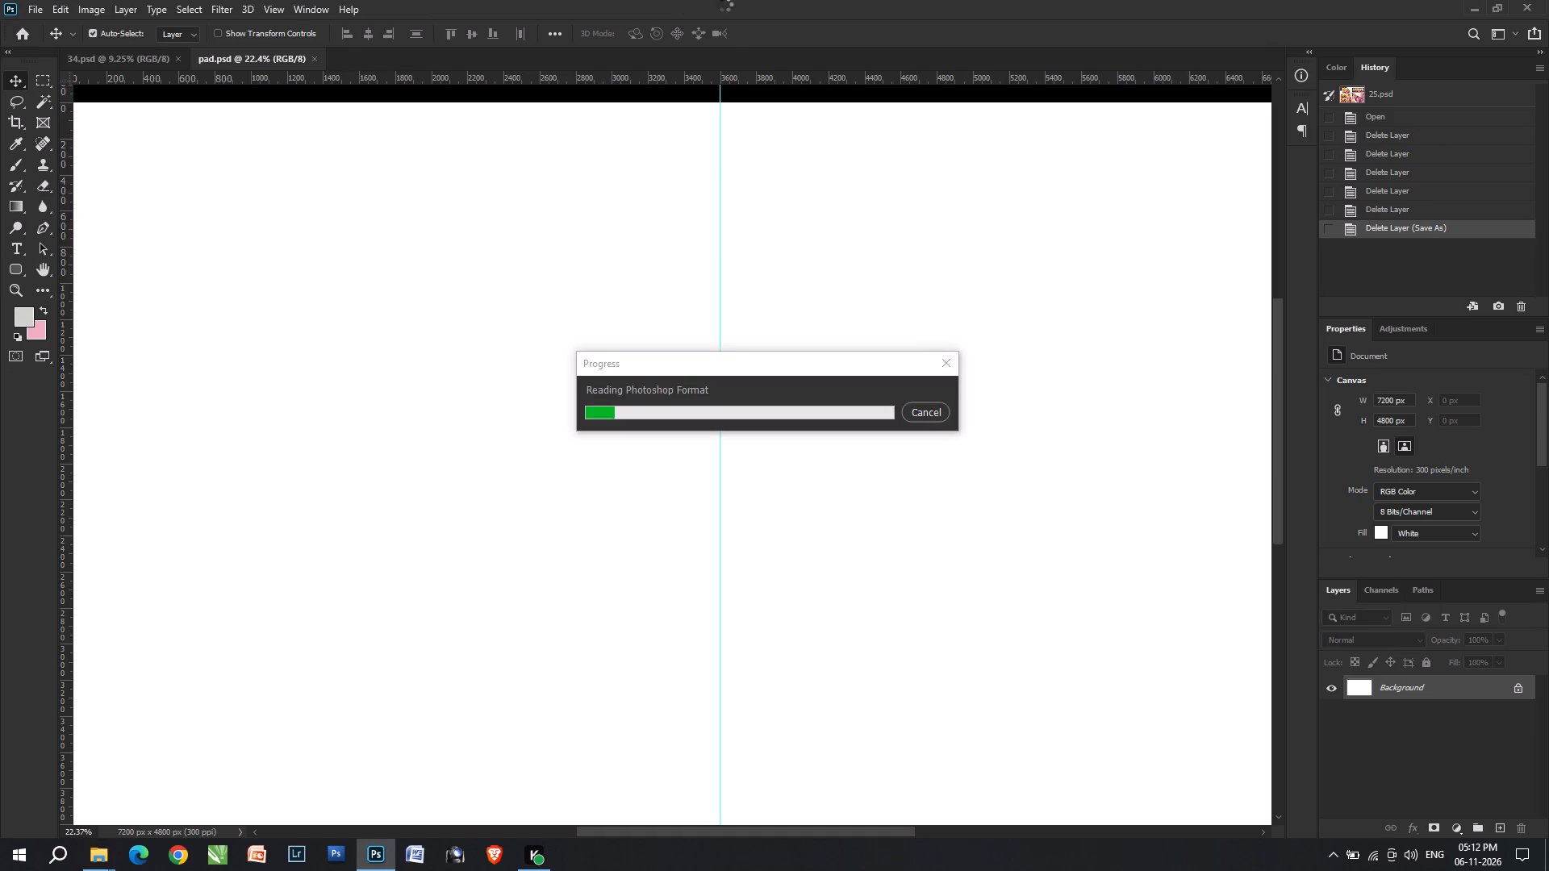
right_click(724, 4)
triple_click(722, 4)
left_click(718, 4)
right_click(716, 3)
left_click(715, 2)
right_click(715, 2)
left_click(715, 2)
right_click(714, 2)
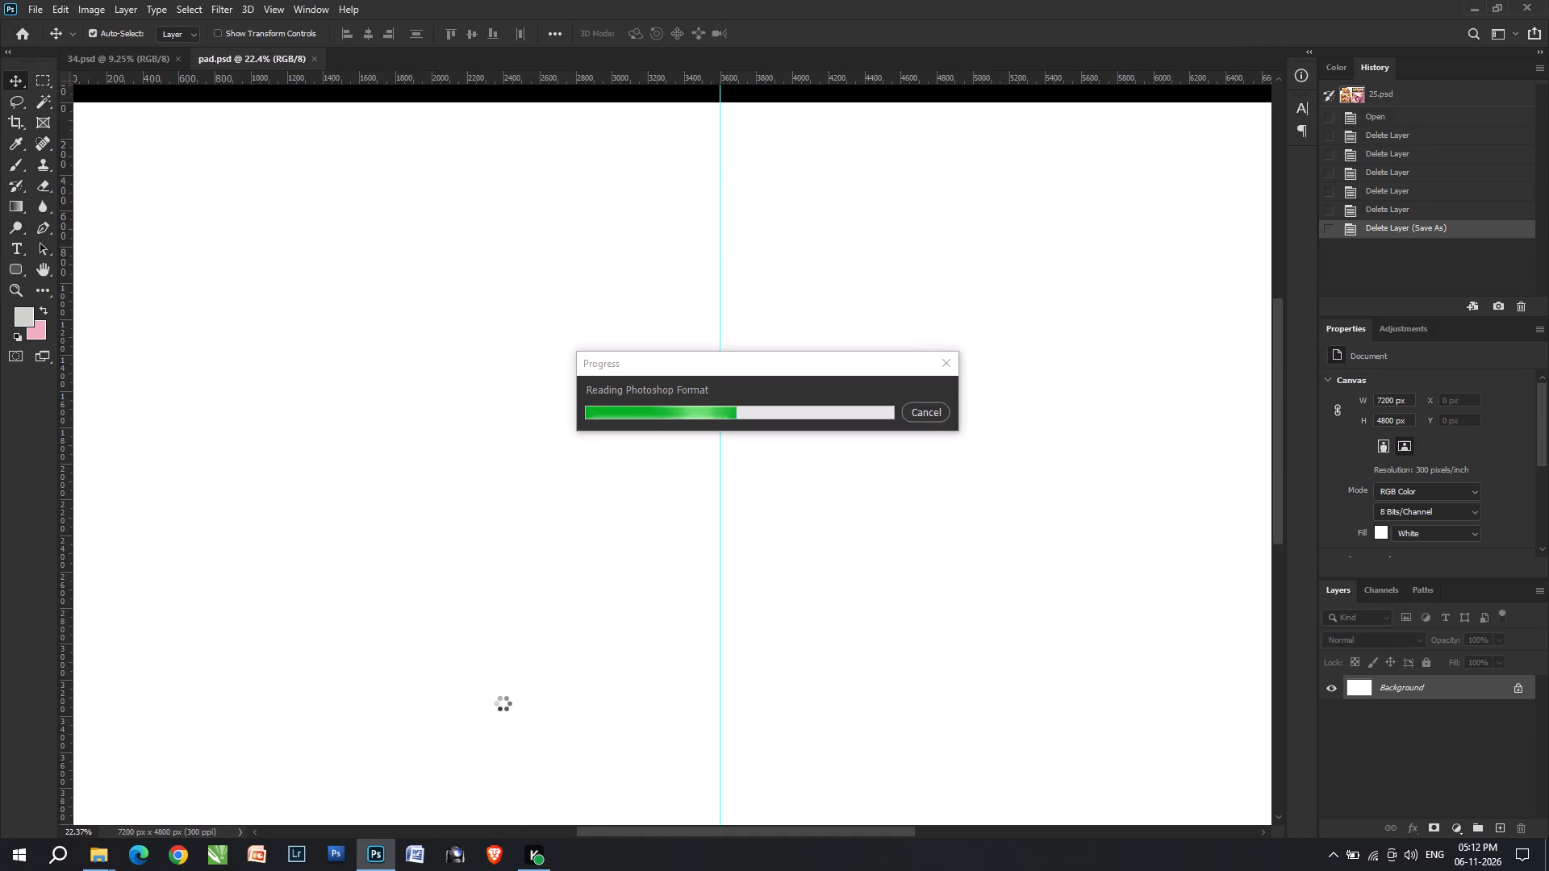
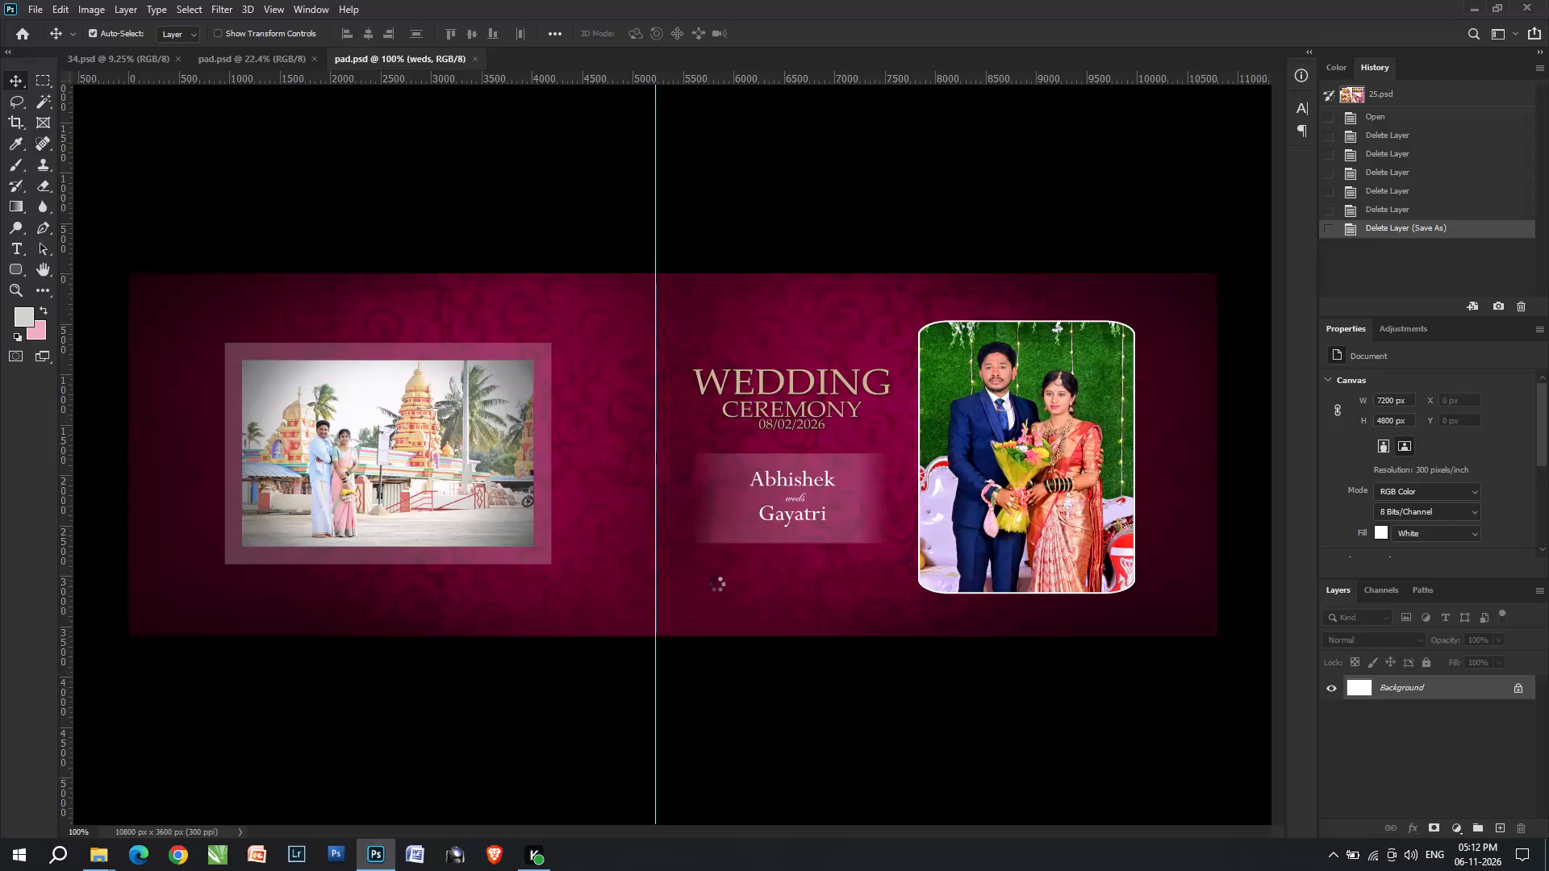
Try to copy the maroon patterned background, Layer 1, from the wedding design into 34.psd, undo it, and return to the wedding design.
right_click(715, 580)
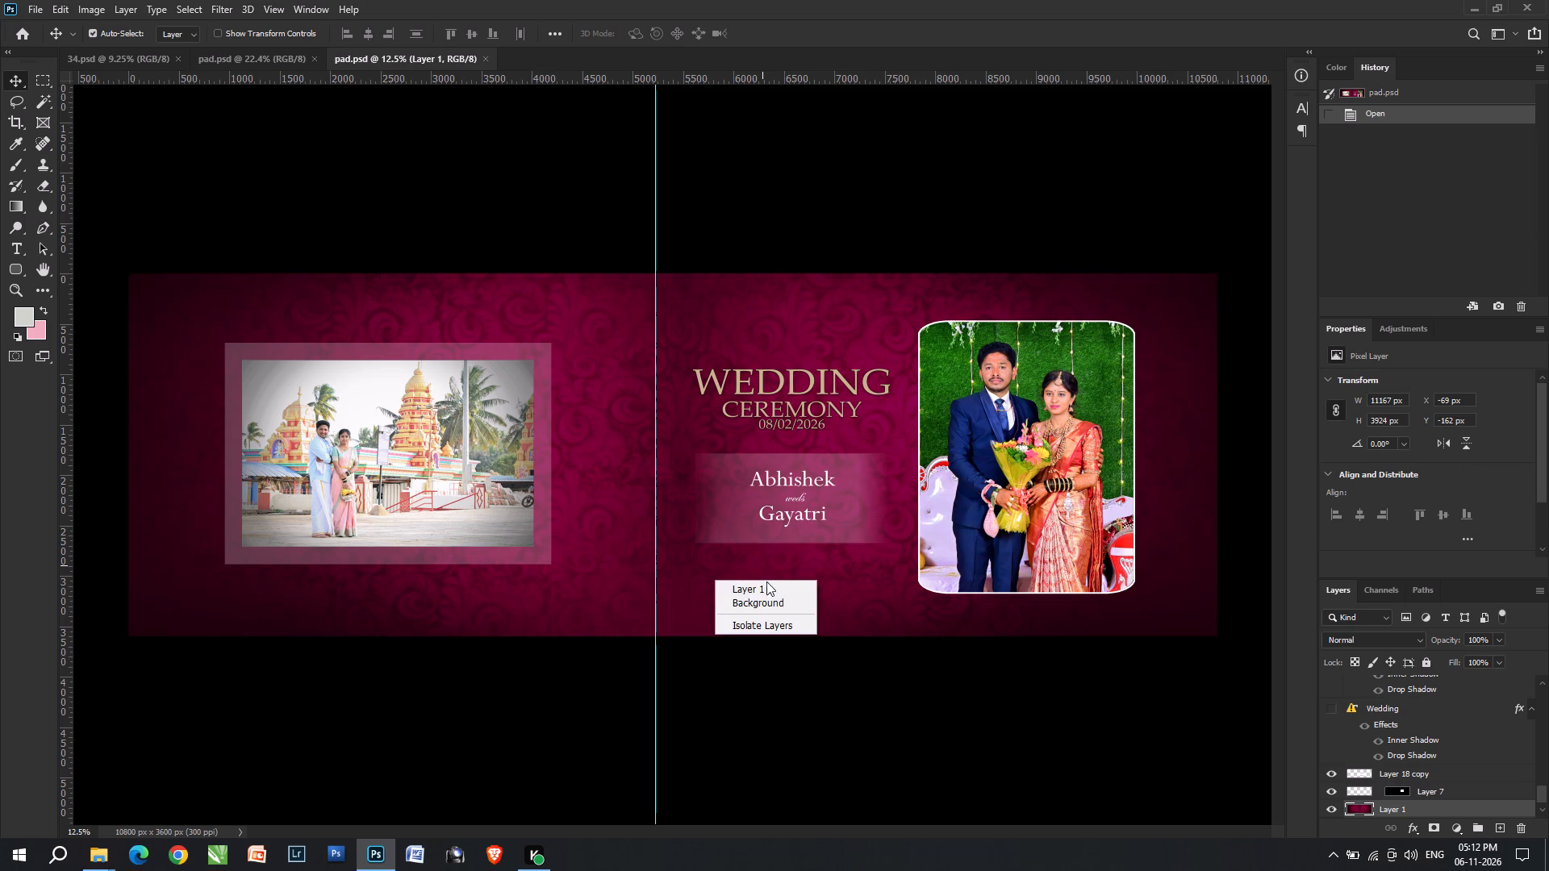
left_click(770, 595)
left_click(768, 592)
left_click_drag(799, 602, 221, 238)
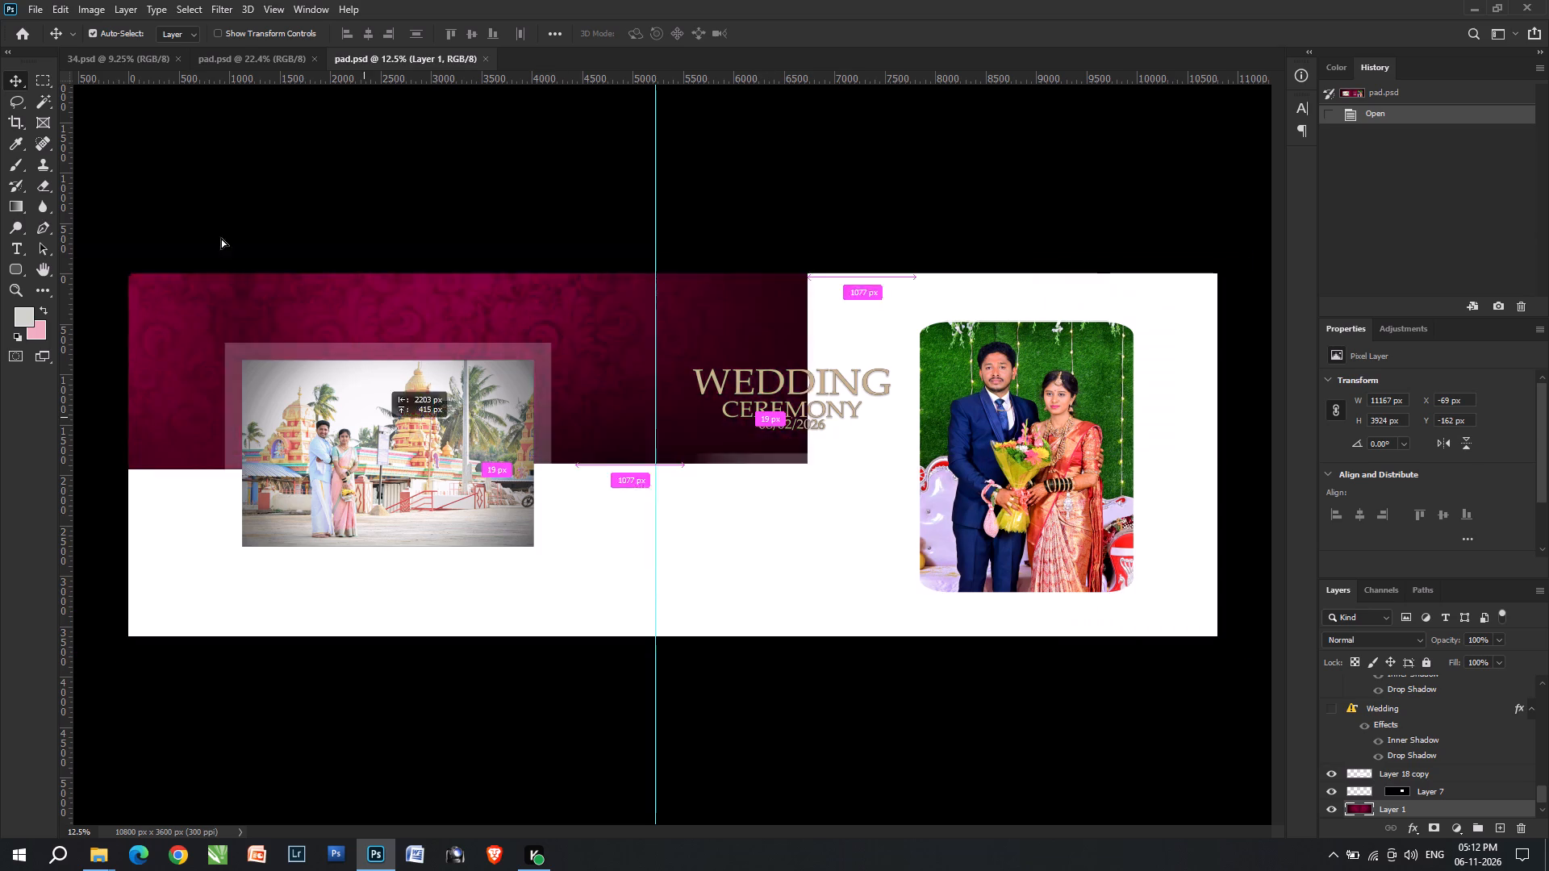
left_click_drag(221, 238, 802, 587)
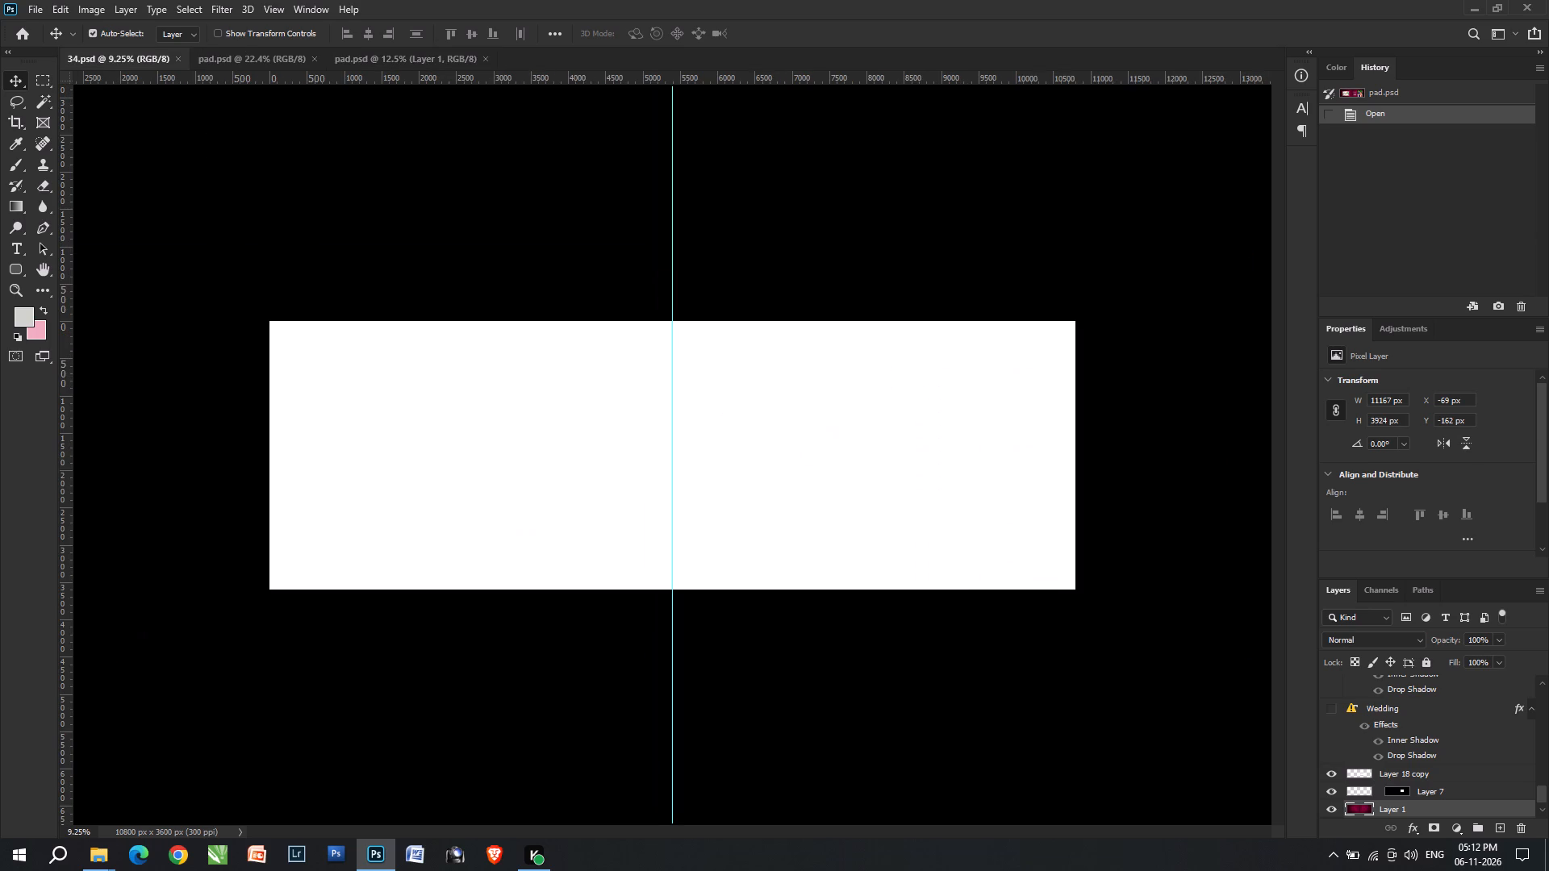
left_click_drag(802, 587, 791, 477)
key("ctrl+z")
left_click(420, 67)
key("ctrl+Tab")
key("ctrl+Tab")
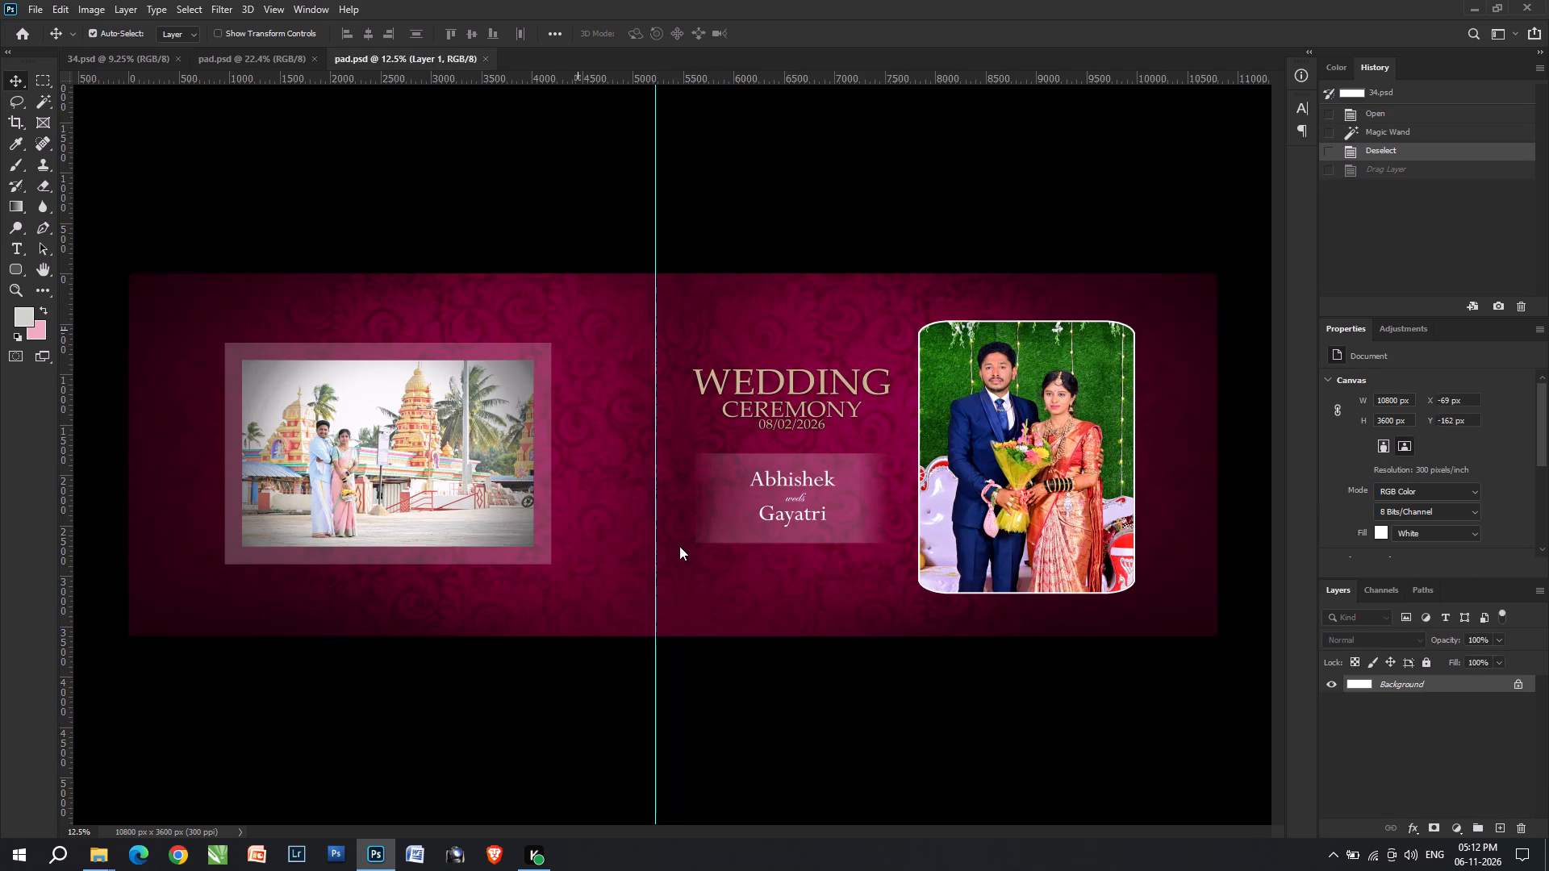
Copy the maroon patterned background, Layer 1, from the wedding design into the emptied pad sheet.
key("v")
key("v")
key("ctrl+shift+Tab")
key("v")
key("v")
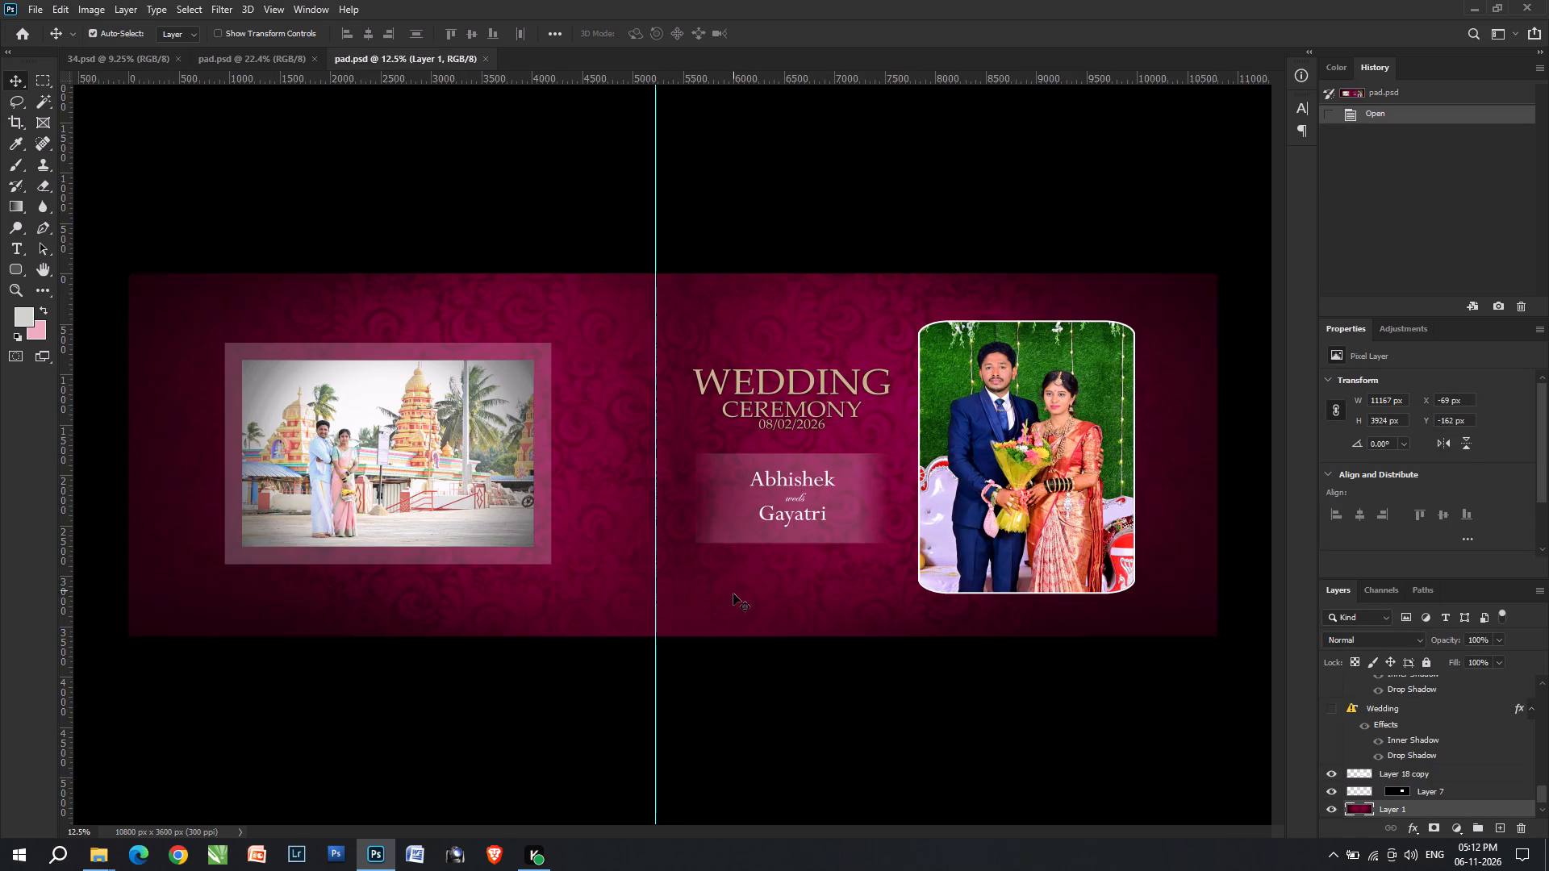
left_click_drag(733, 595, 557, 482)
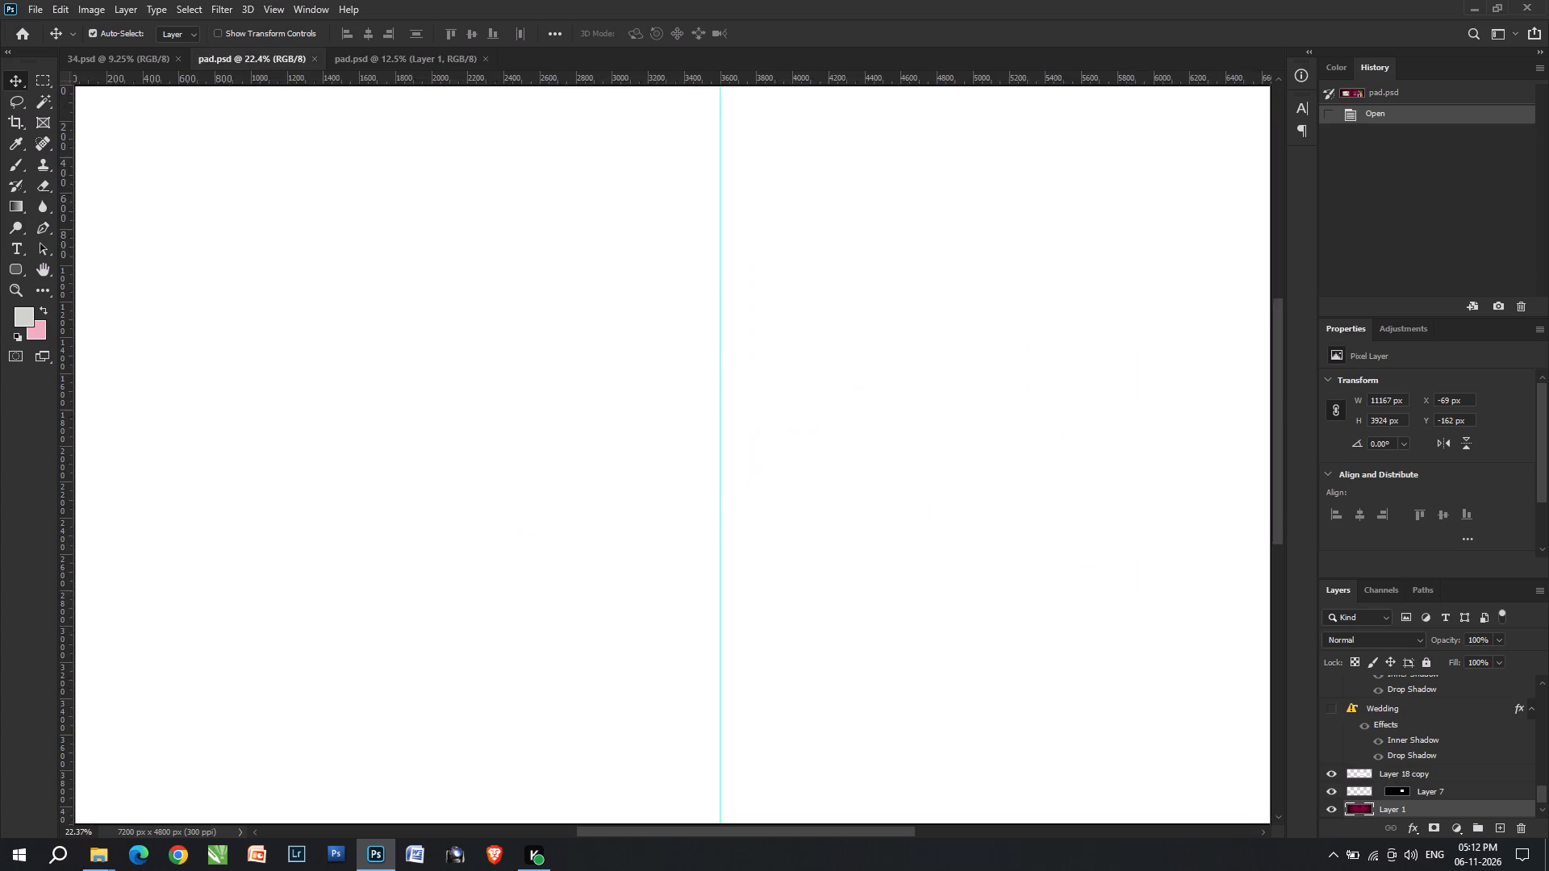
left_click_drag(557, 482, 582, 510)
Scale the maroon background proportionally to about 133% and position it so that it covers the whole pad sheet.
scroll(693, 612, "down", 20, "alt")
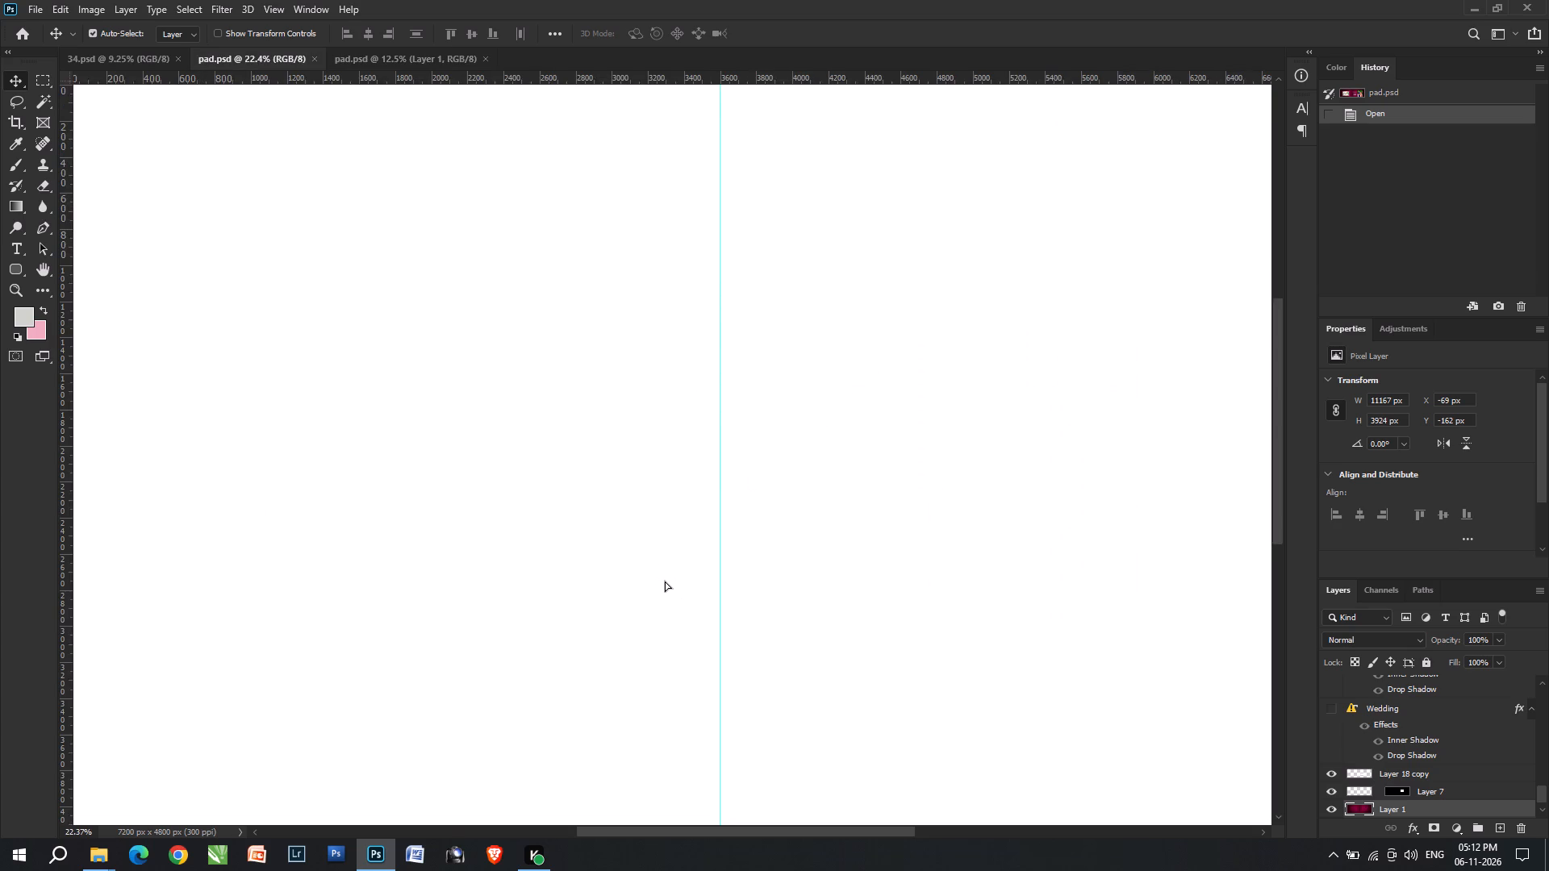
scroll(665, 581, "down", 18, "alt")
scroll(670, 581, "down", 5, "alt")
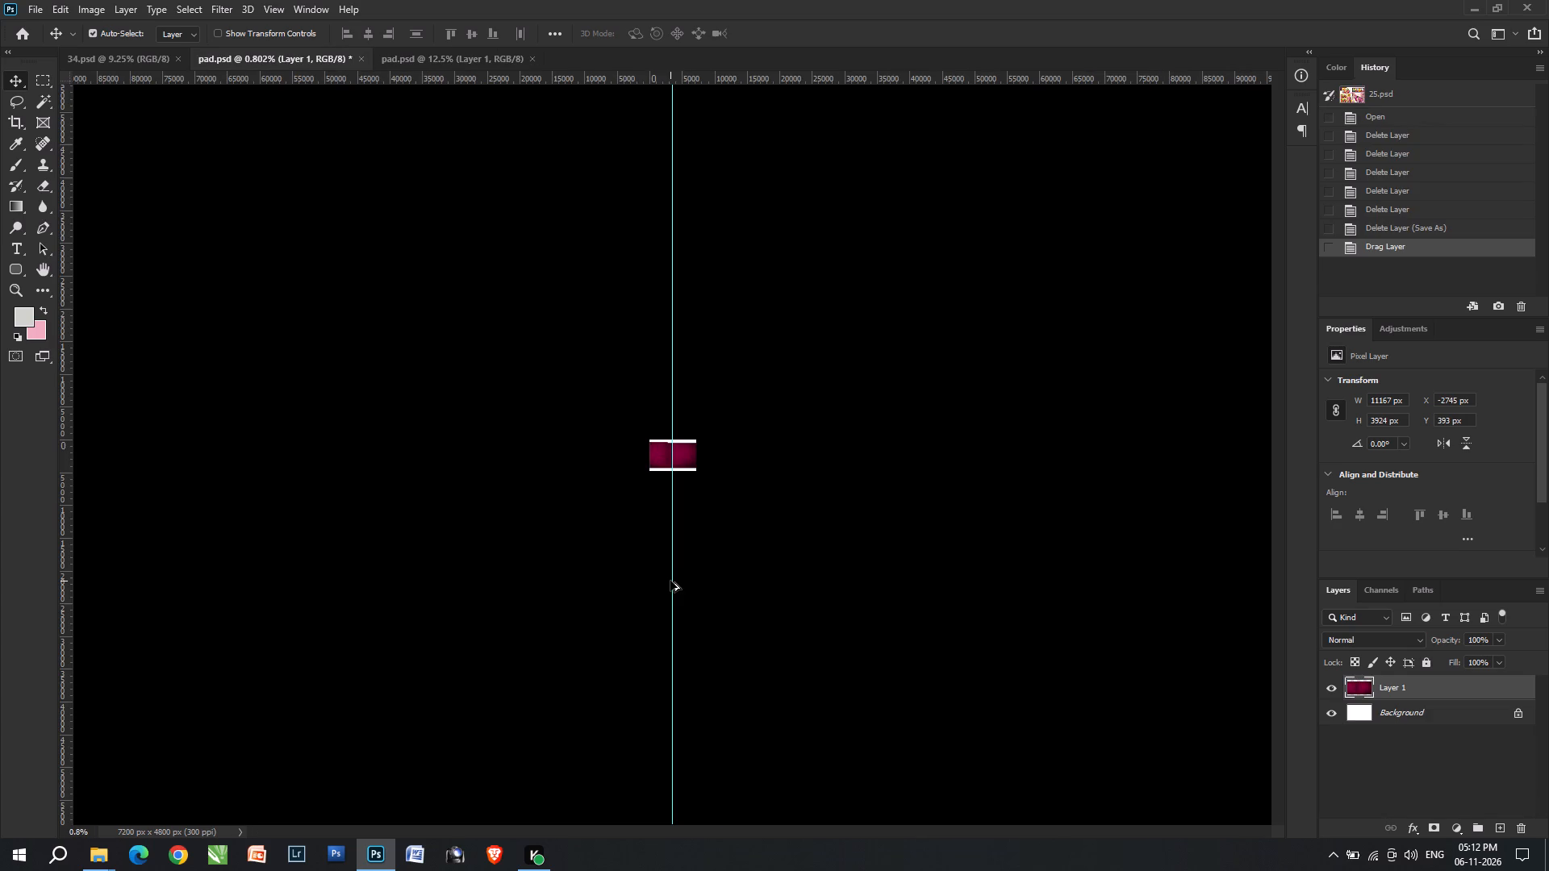
scroll(670, 581, "up", 9, "alt")
scroll(678, 430, "up", 9, "alt")
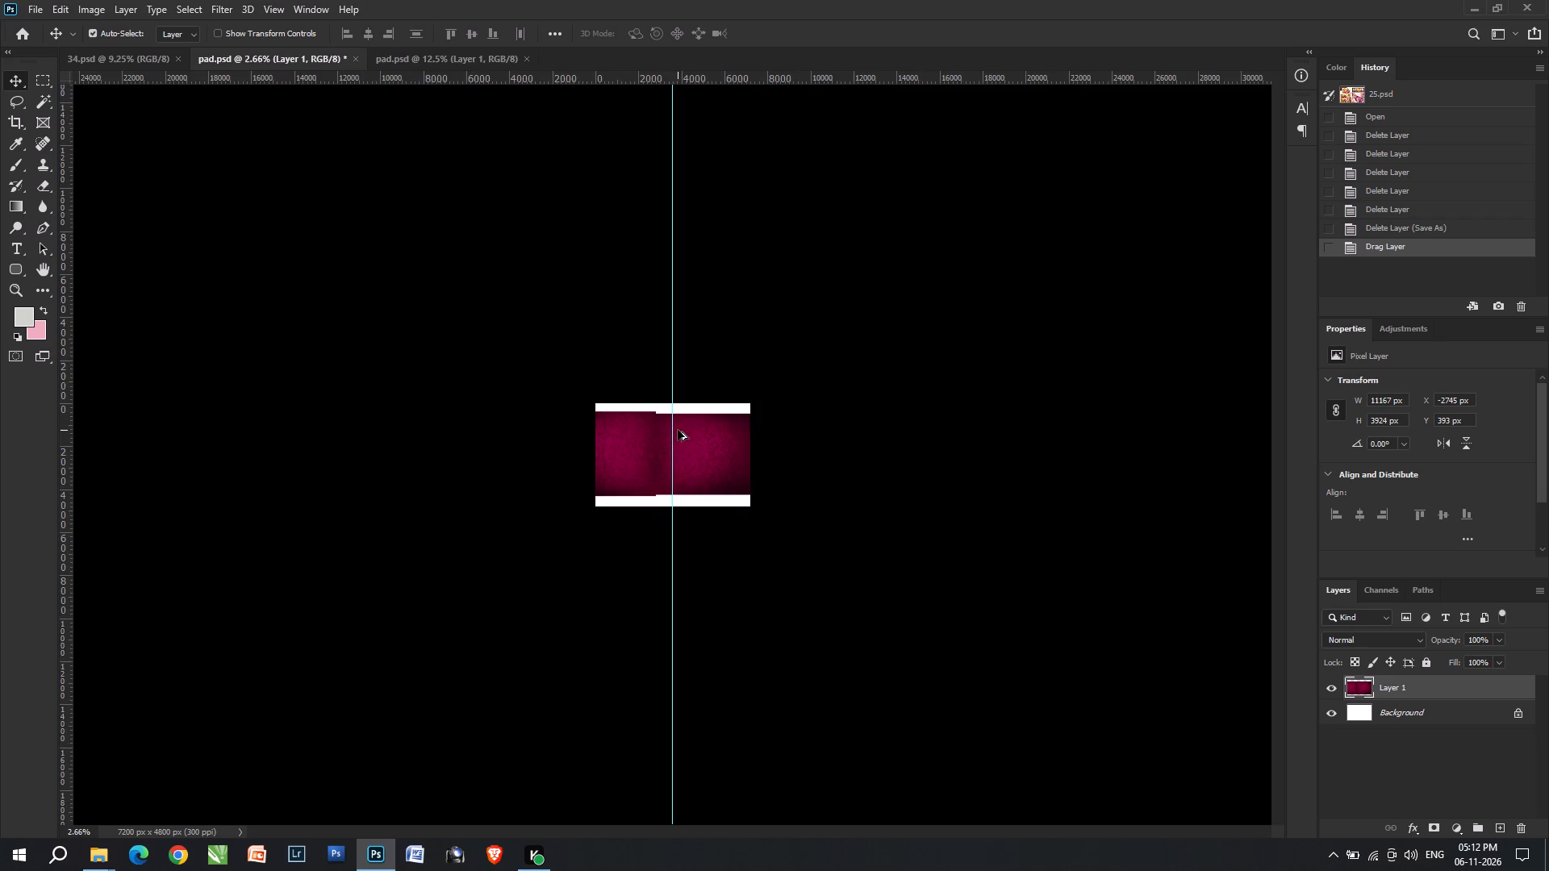
scroll(678, 430, "up", 12, "alt")
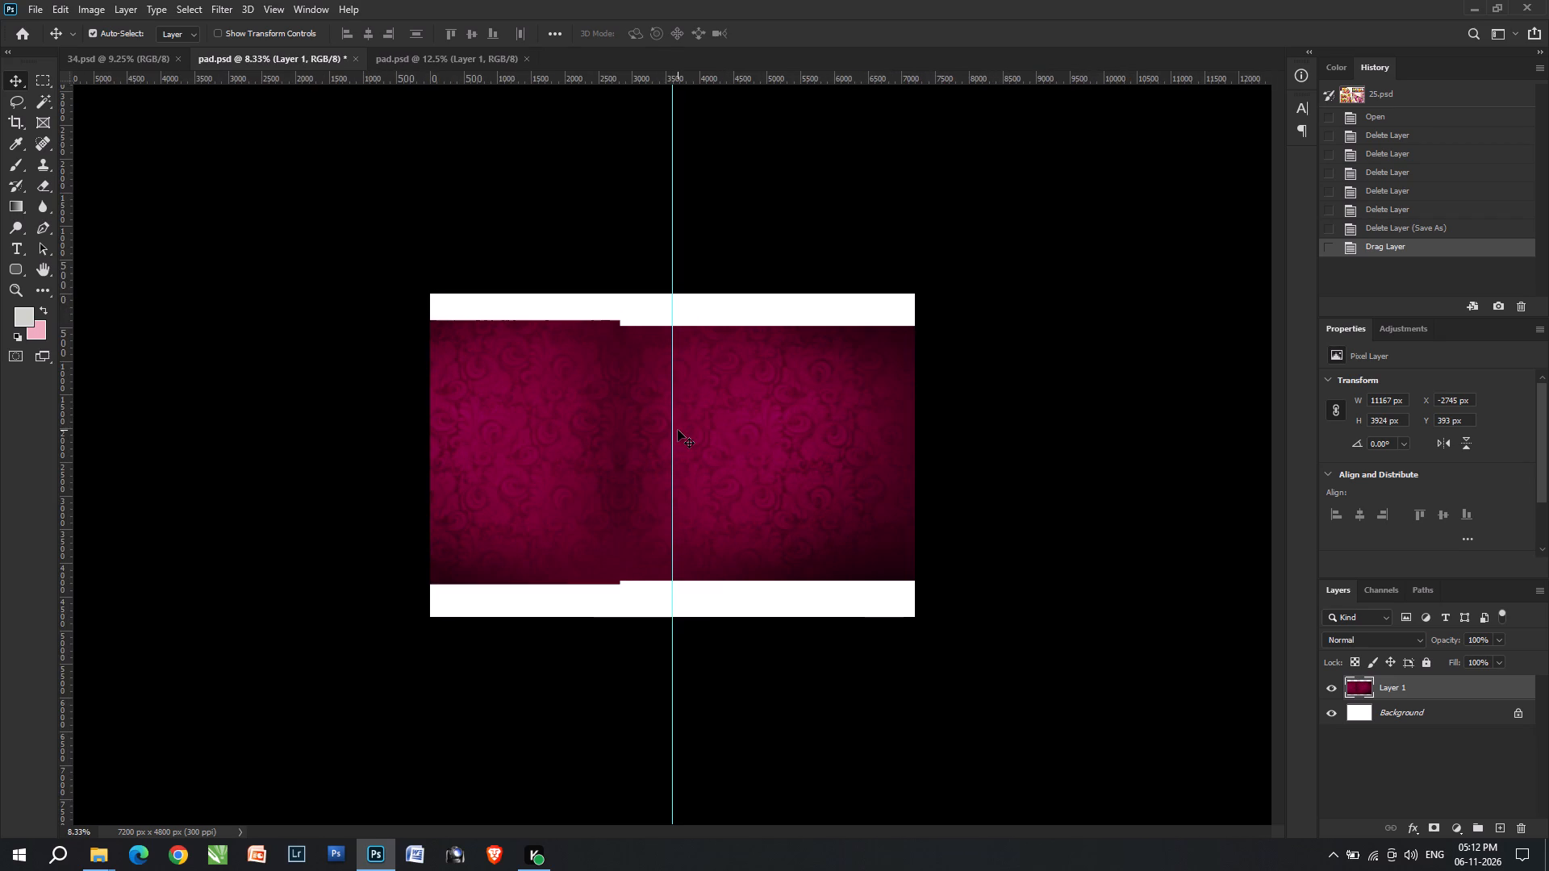
key("ctrl+t")
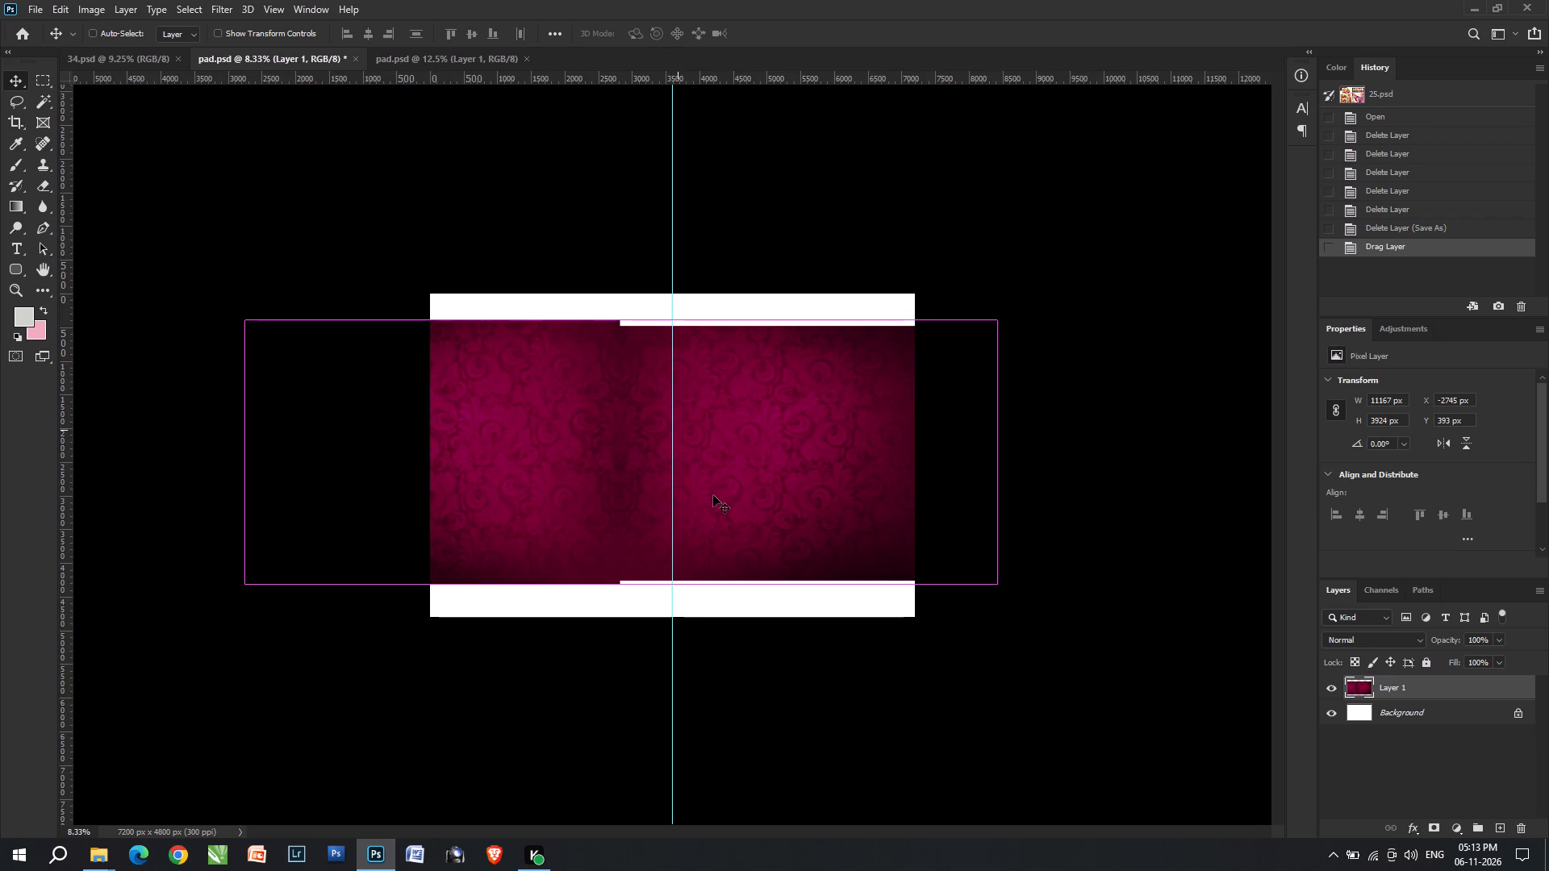
key("ctrl+t")
key("ctrl+t")
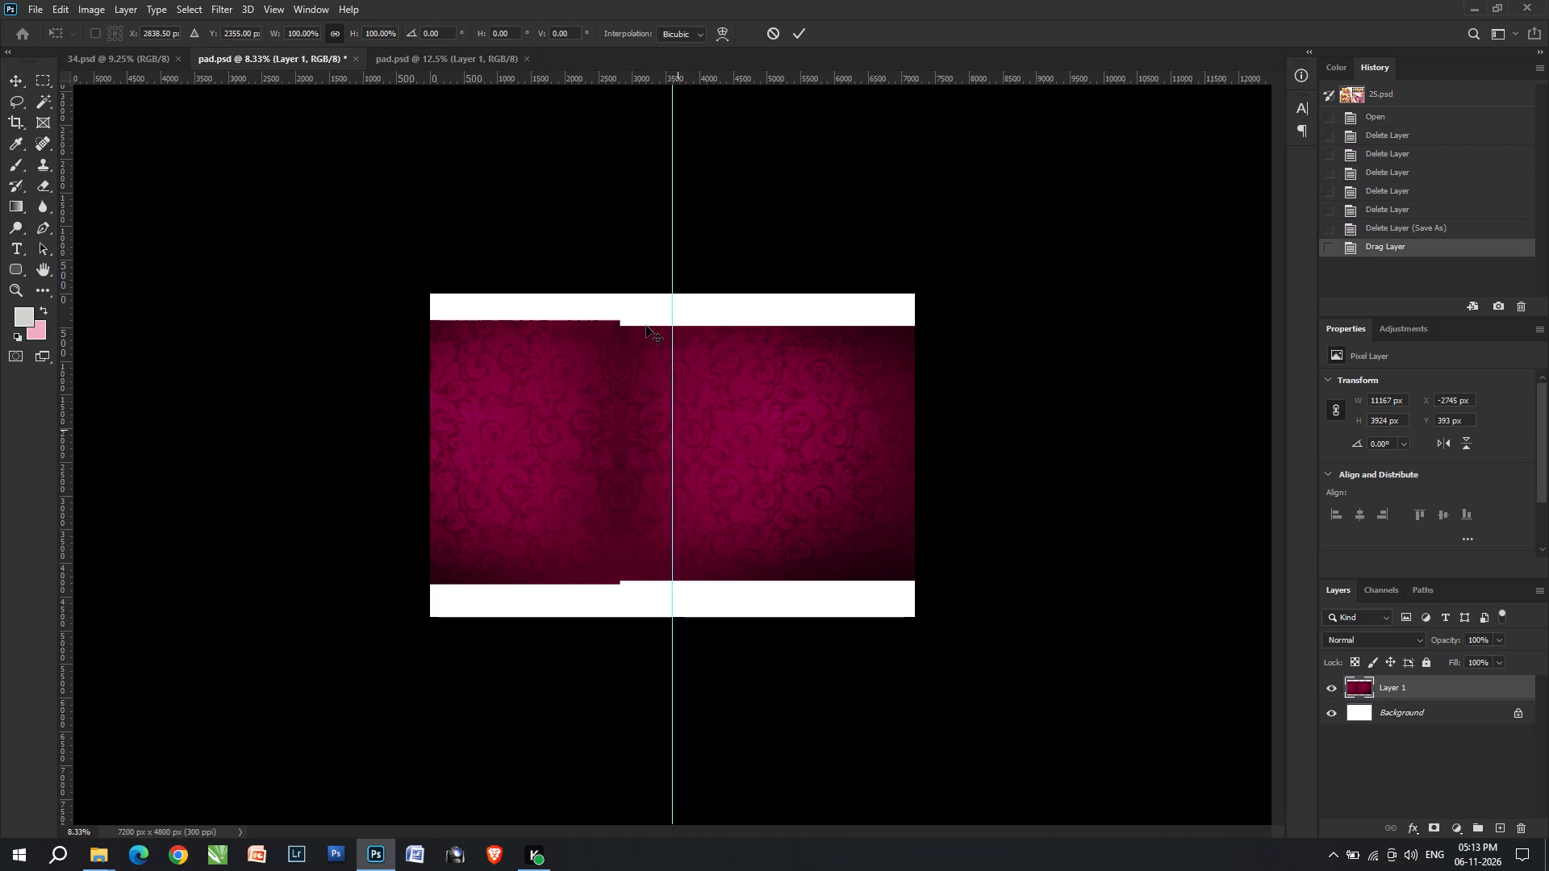
key("ctrl+t")
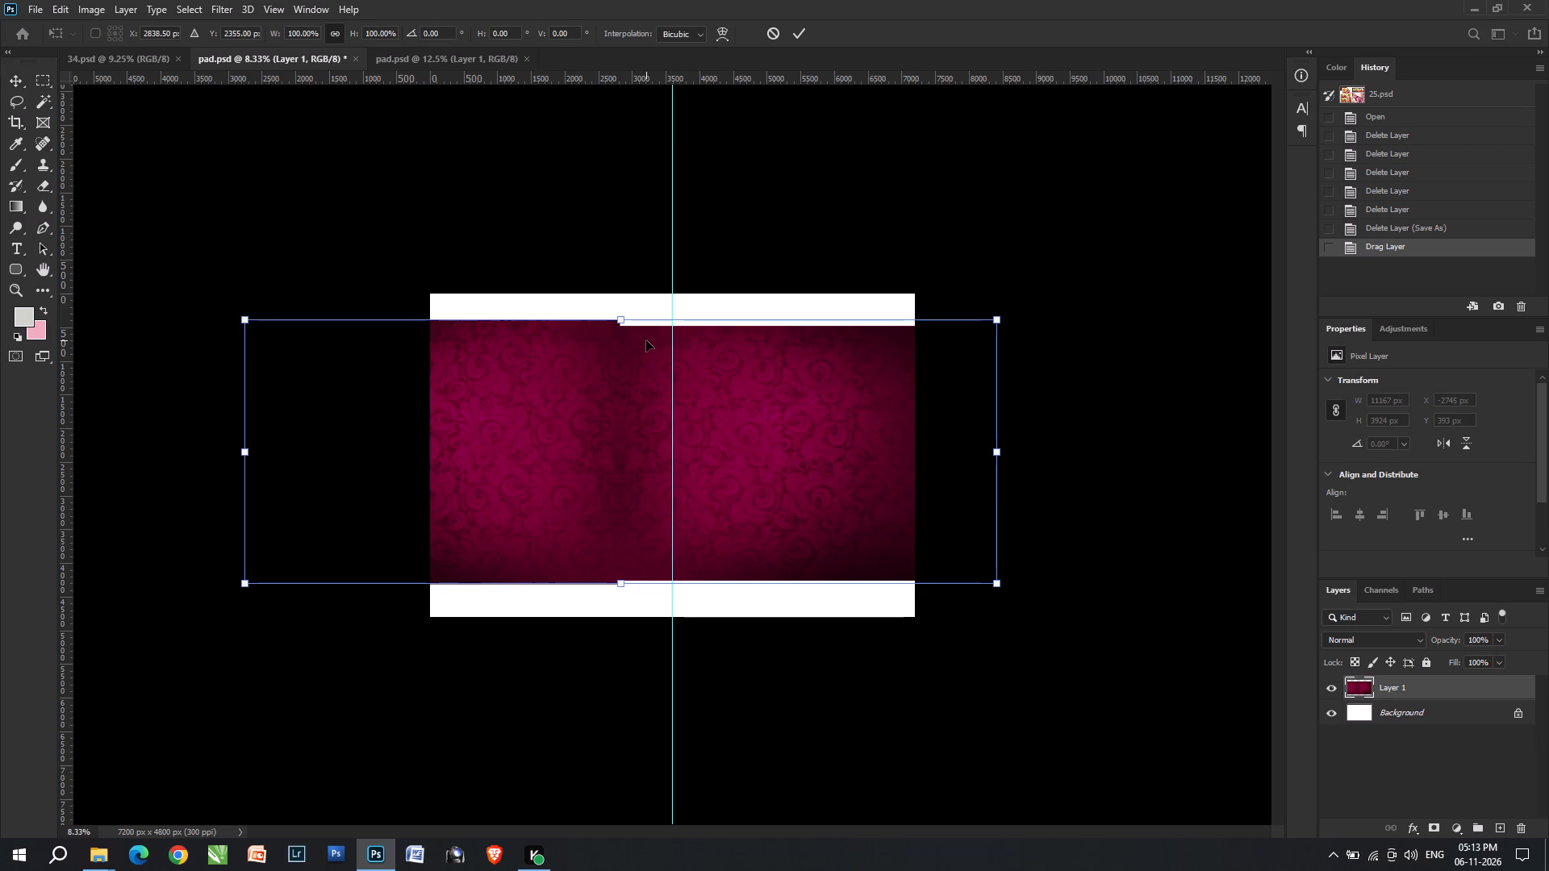
key("ctrl+t")
left_click_drag(626, 322, 634, 285)
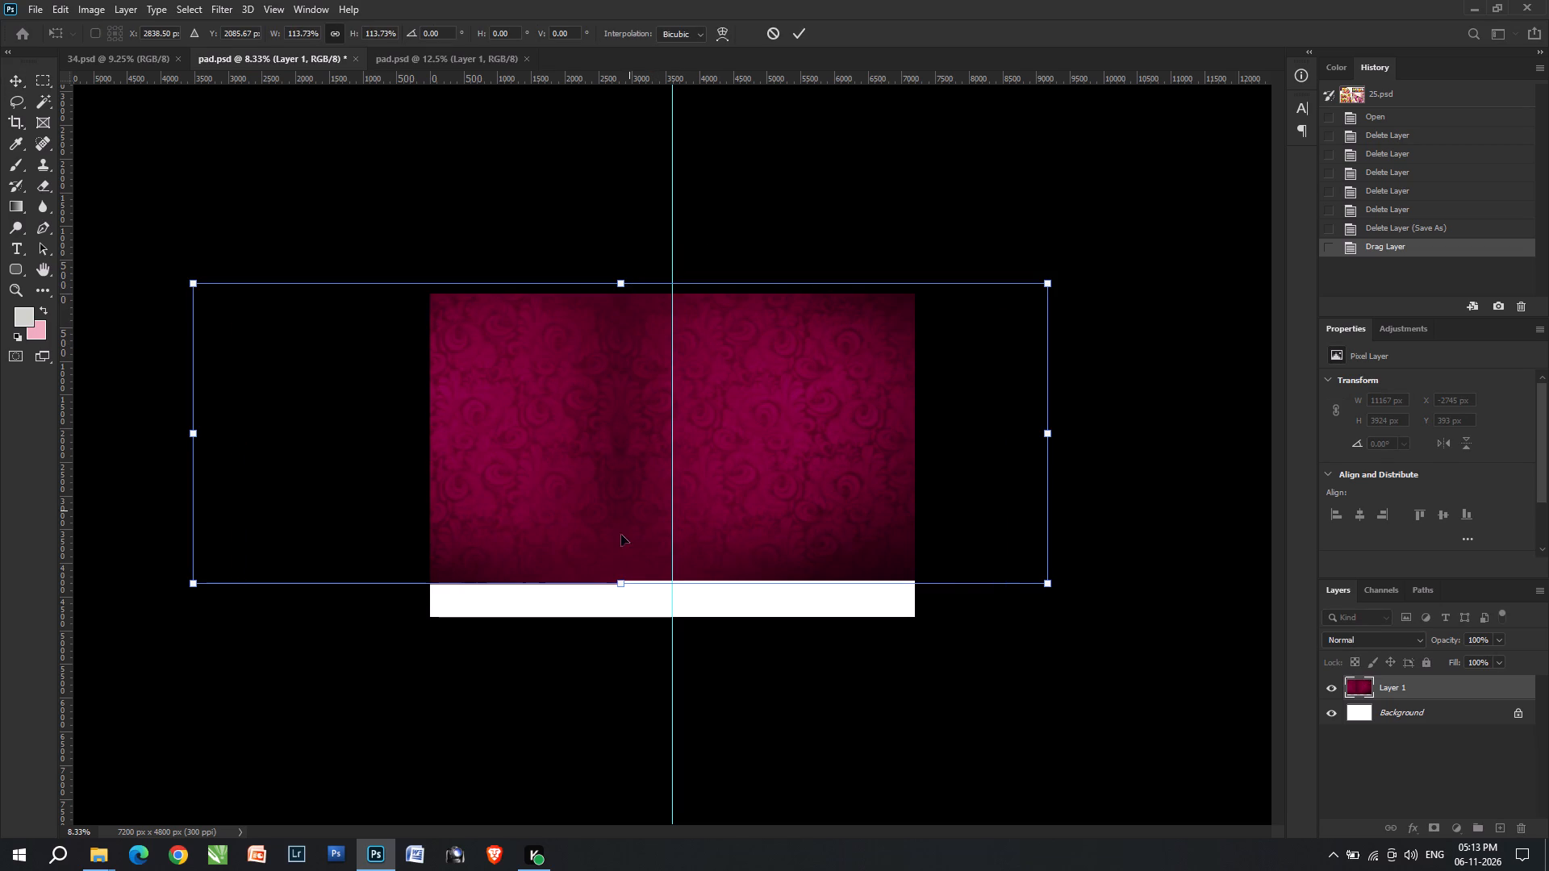
left_click_drag(621, 590, 629, 641)
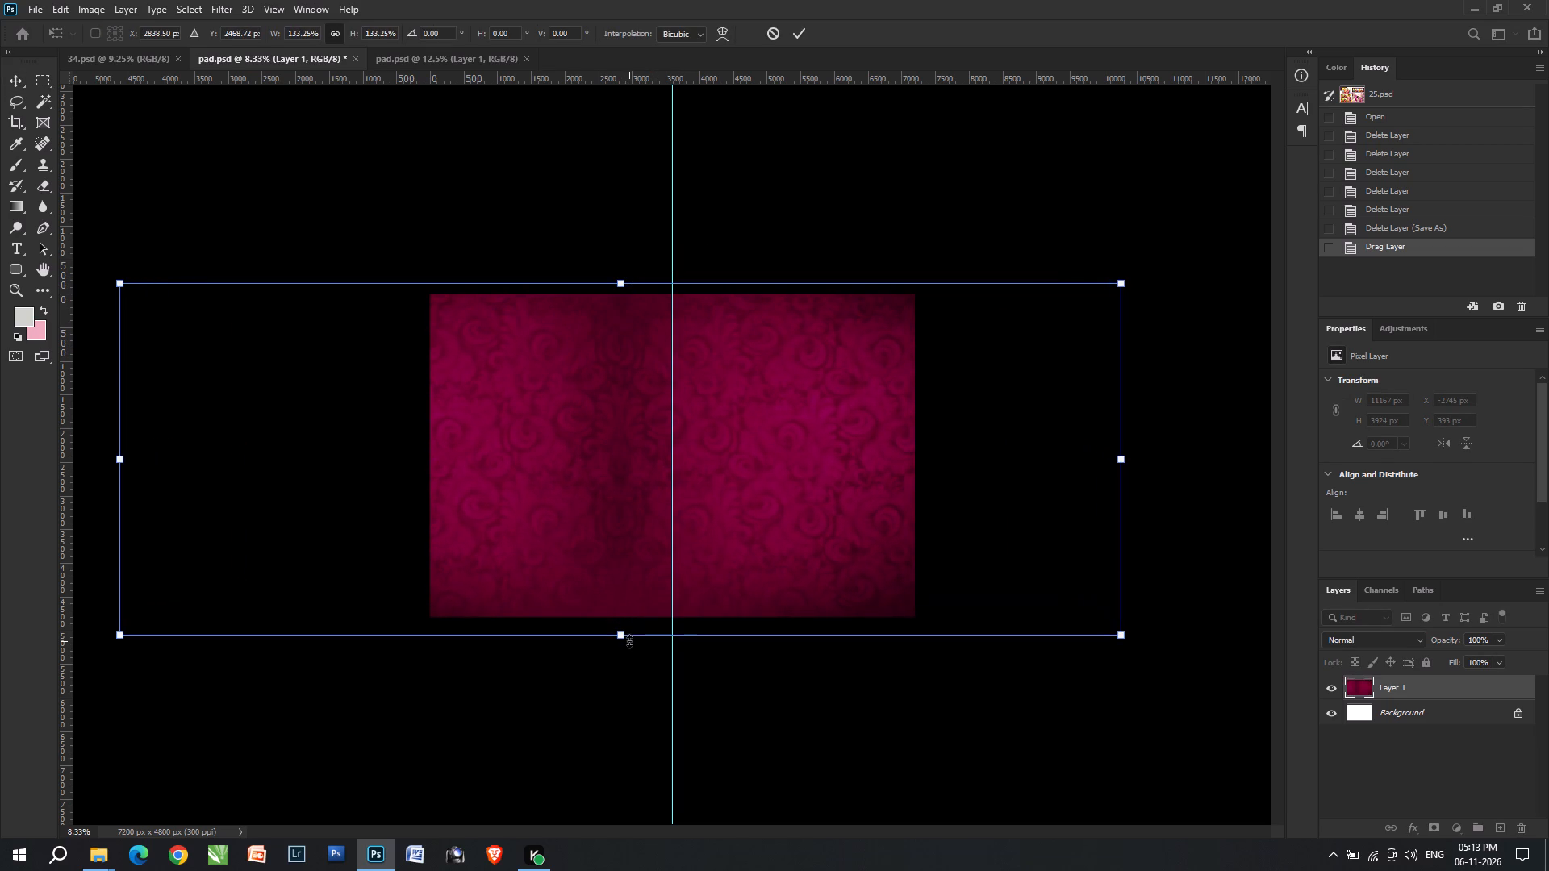
left_click_drag(732, 567, 751, 567)
key("Return")
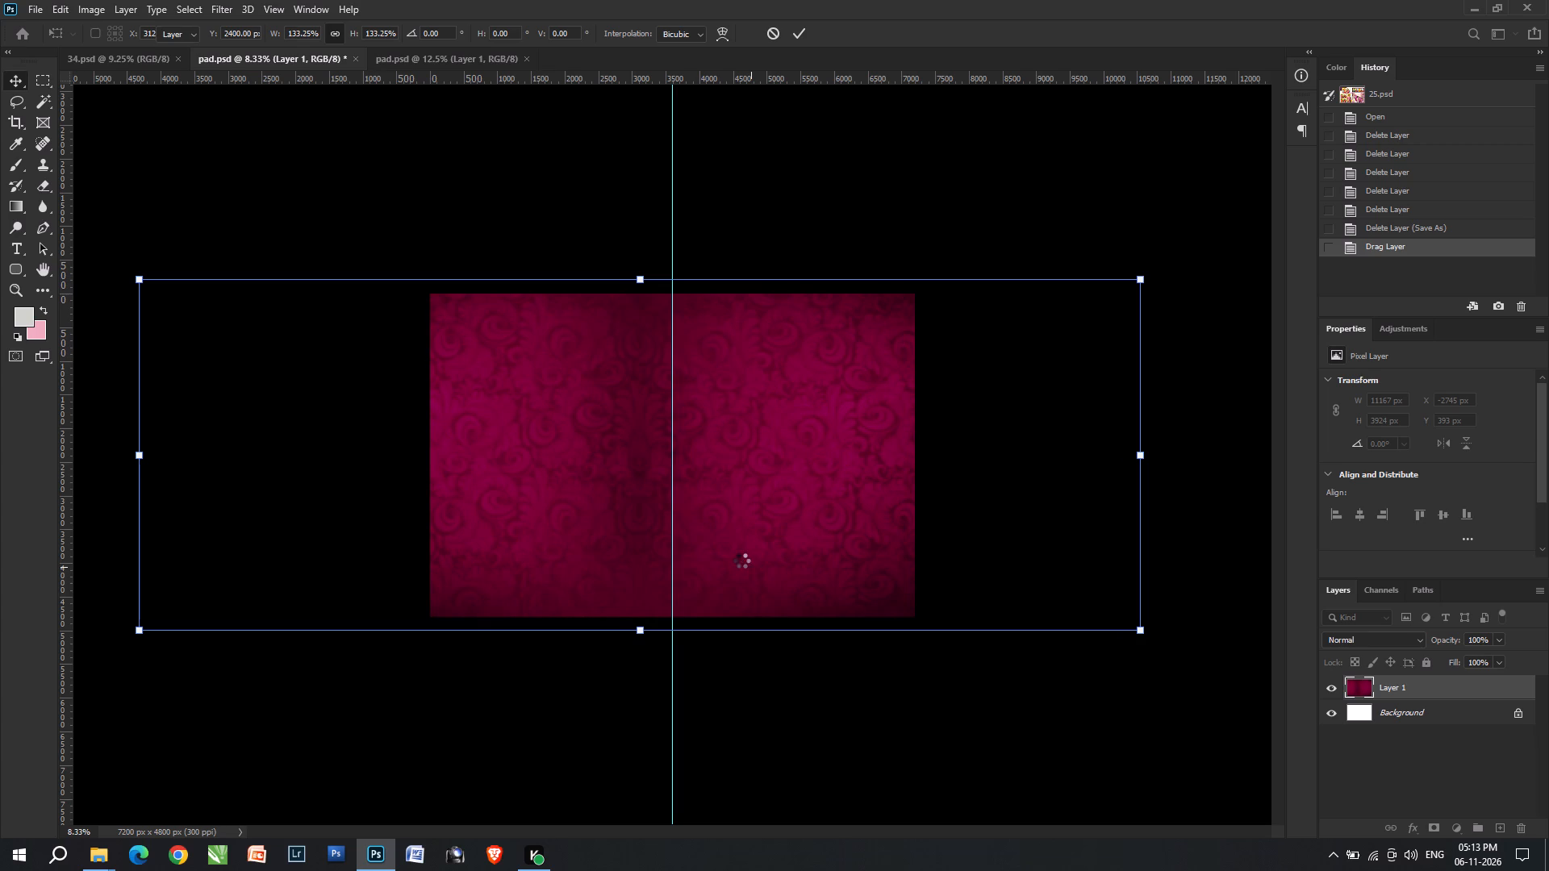
Move the maroon background sideways so its dark centre fold lines up with the sheet's centre guide.
key("v")
key("v")
key("v")
key("v")
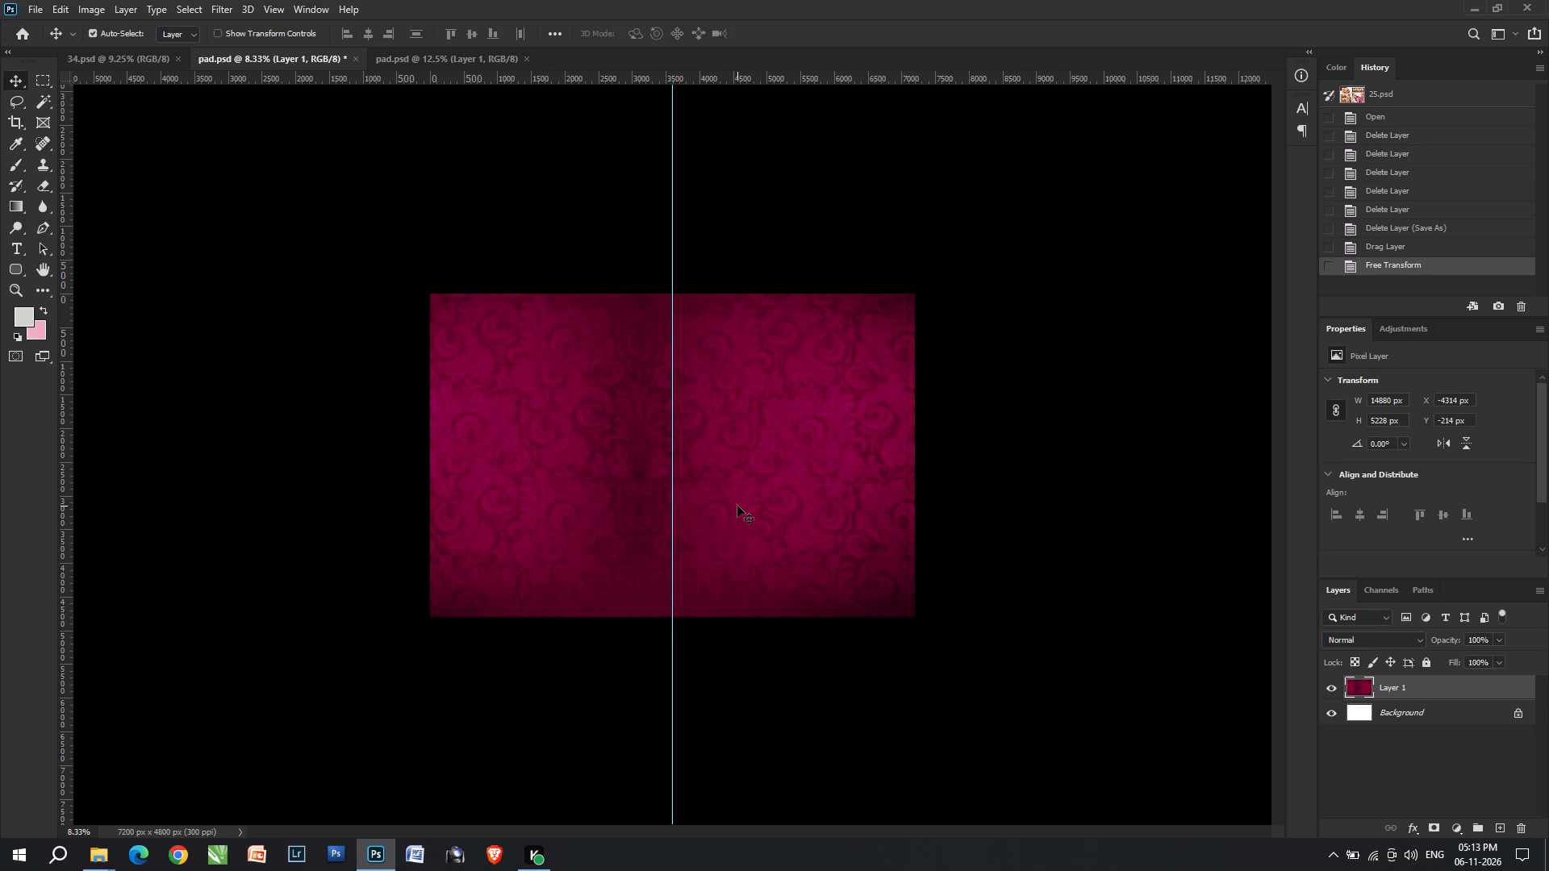
right_click(737, 506)
left_click(758, 516)
left_click_drag(758, 516, 791, 515, "shift")
In the maroon wedding design, delete the couple's photo inside the rounded portrait frame.
scroll(777, 456, "up", 7)
key("ctrl+Tab")
key("v")
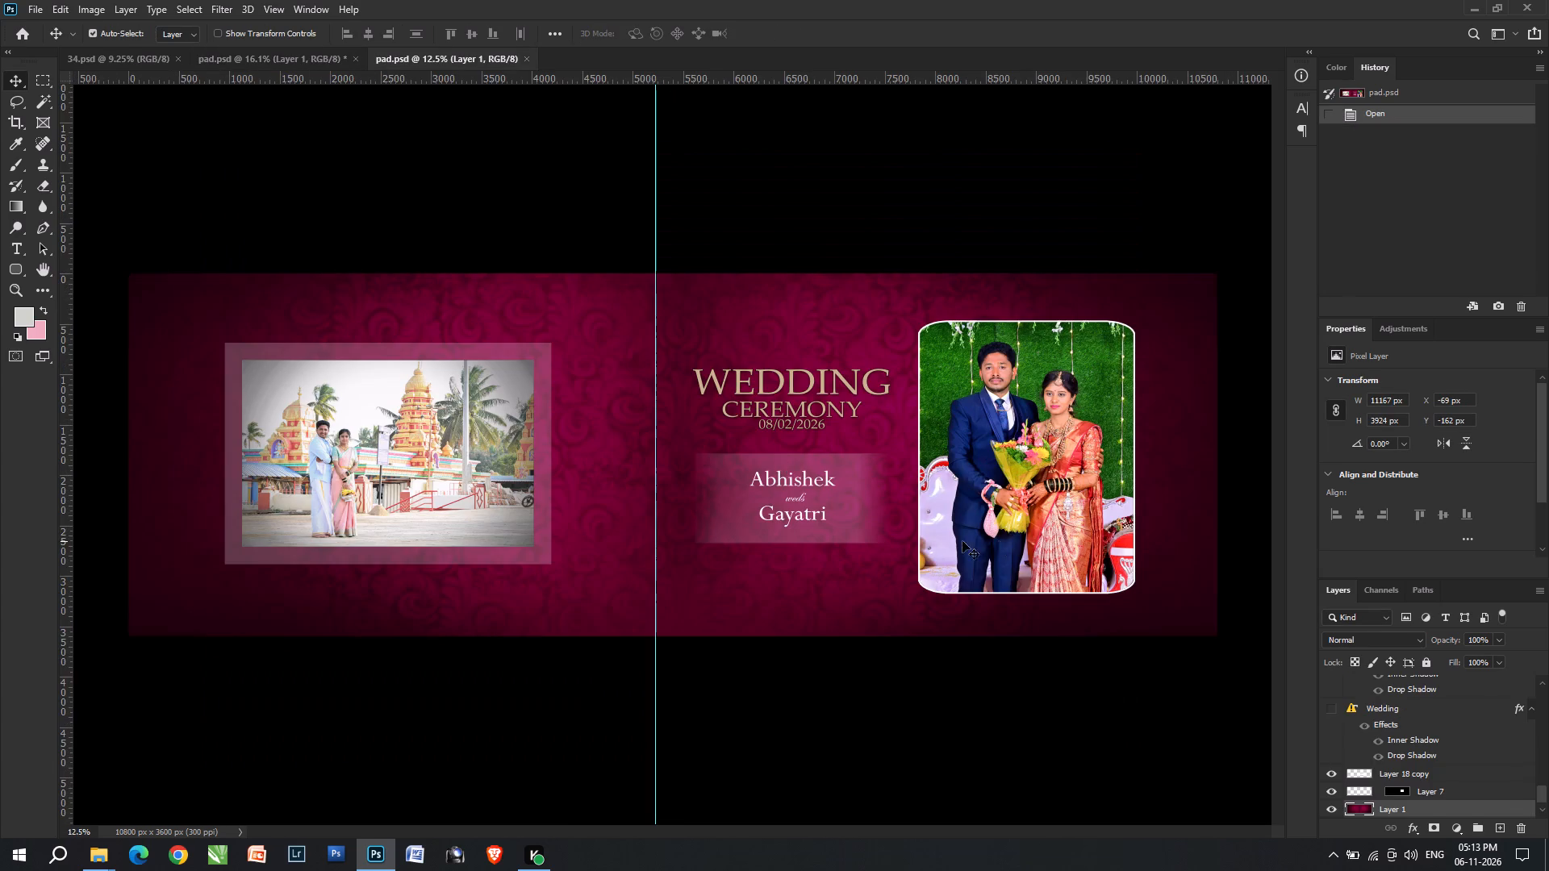
left_click(1019, 445)
key("Delete")
Copy the linked layers of the black rounded portrait frame from the wedding design into the pad sheet.
left_click_drag(1044, 515, 191, 92)
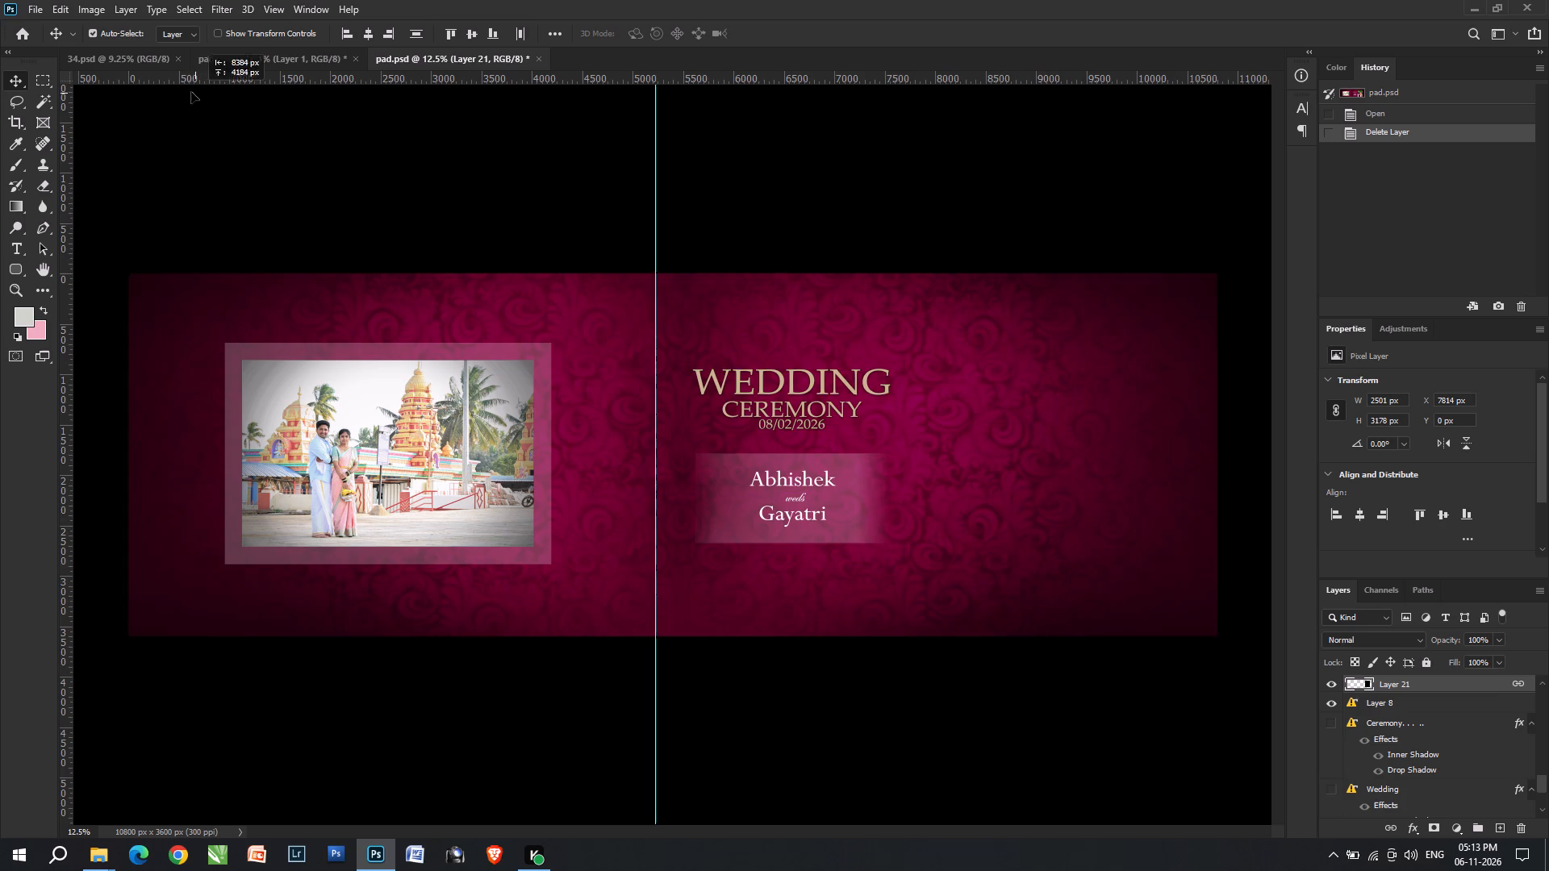
left_click_drag(191, 92, 871, 445)
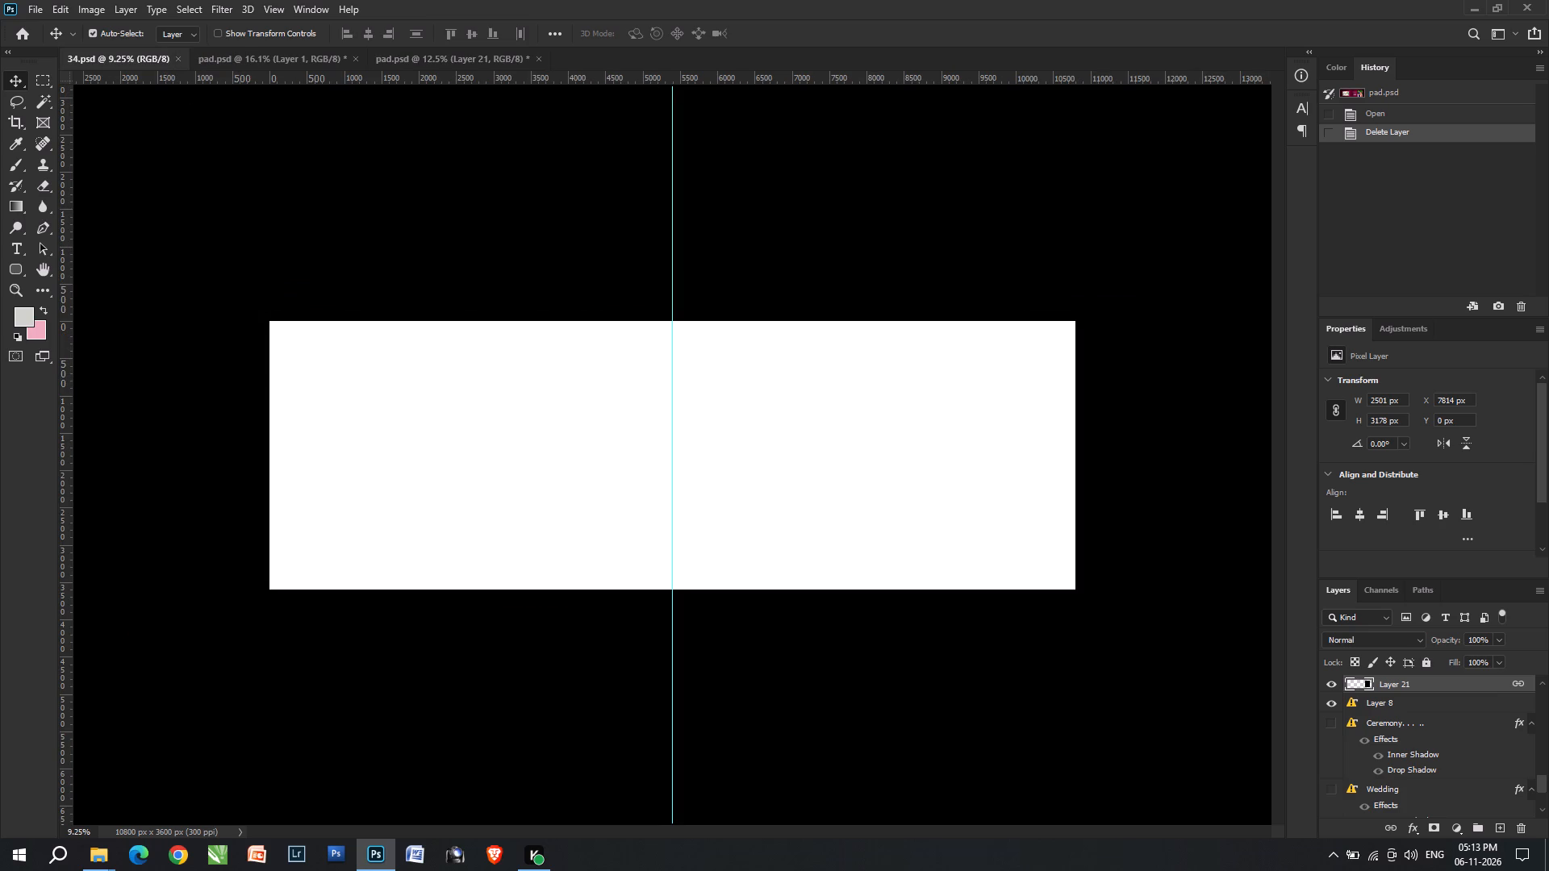
left_click_drag(871, 445, 884, 435)
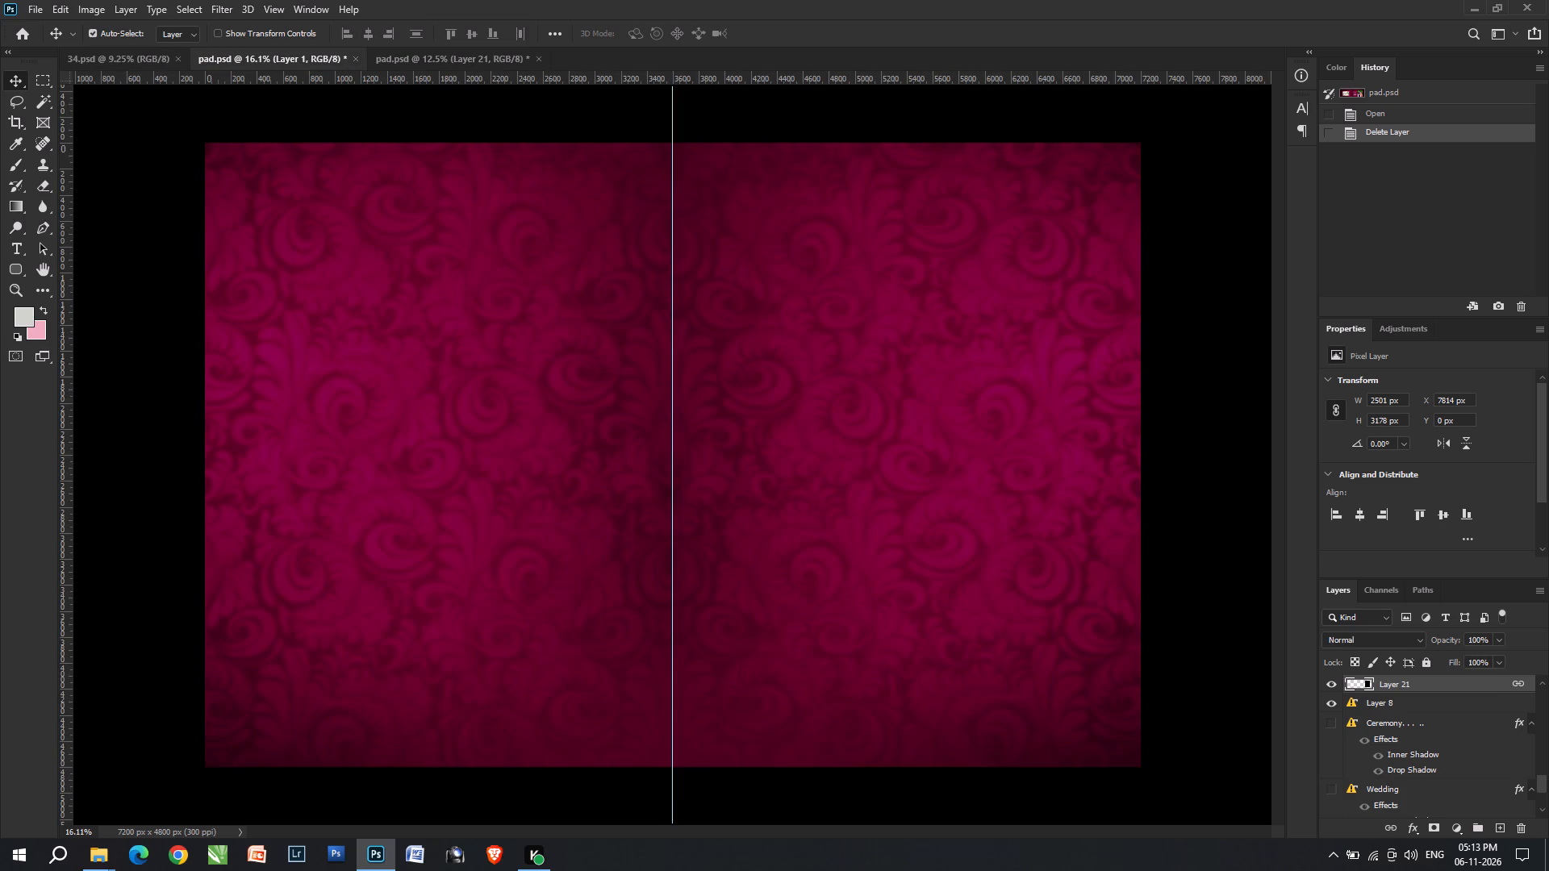
left_click_drag(884, 435, 913, 506)
Position the rounded frame on the pad's right-hand page at about X 4331 px, Y 639 px.
key("ctrl+t")
left_click_drag(947, 534, 935, 479)
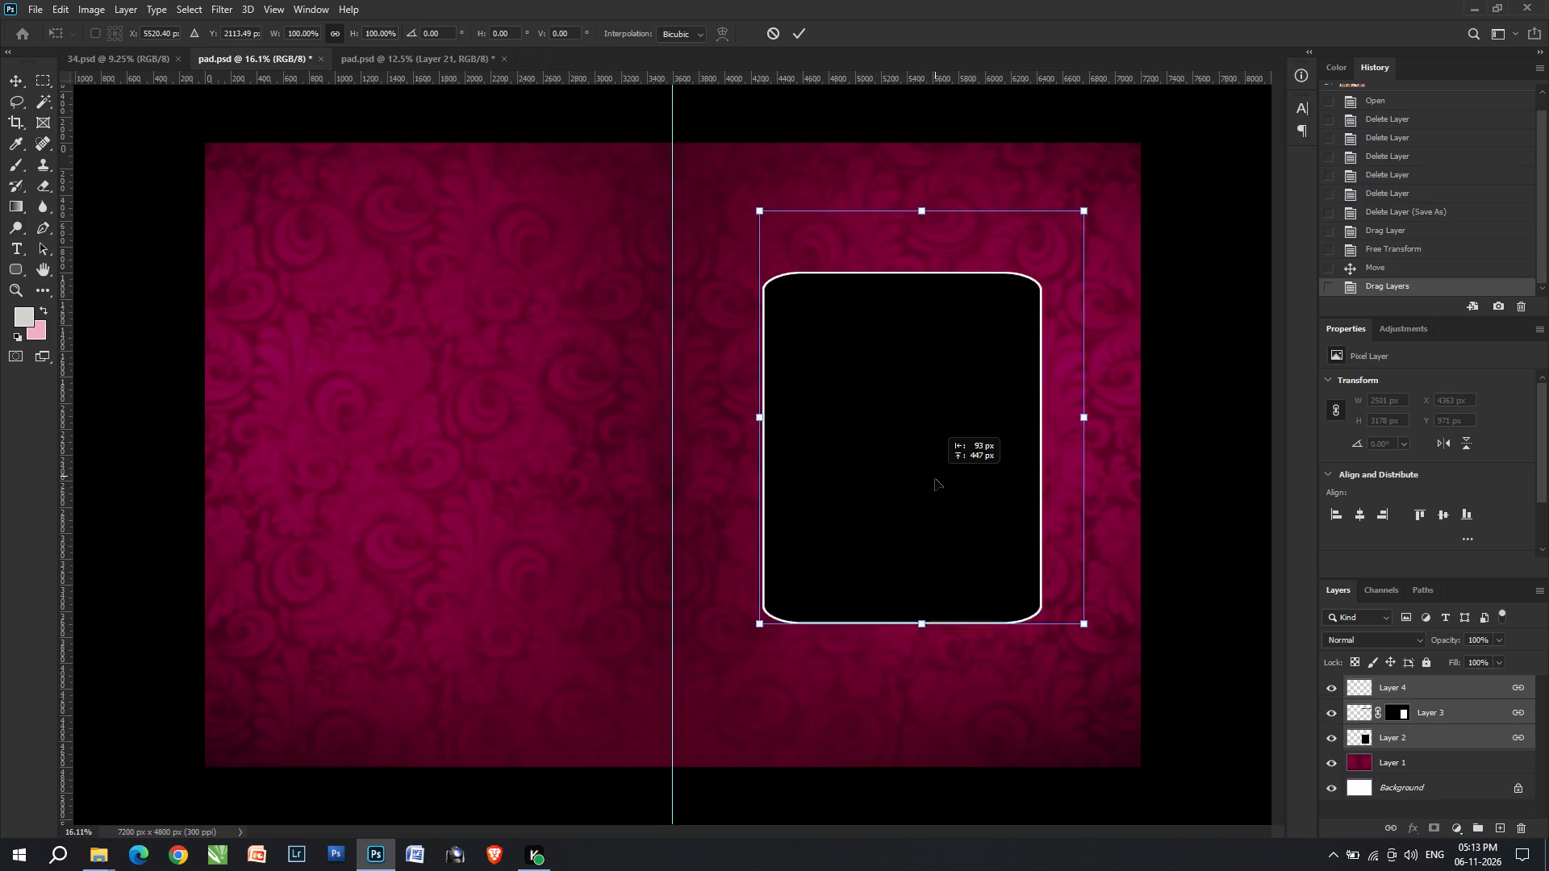
left_click_drag(935, 479, 943, 493)
key("Return")
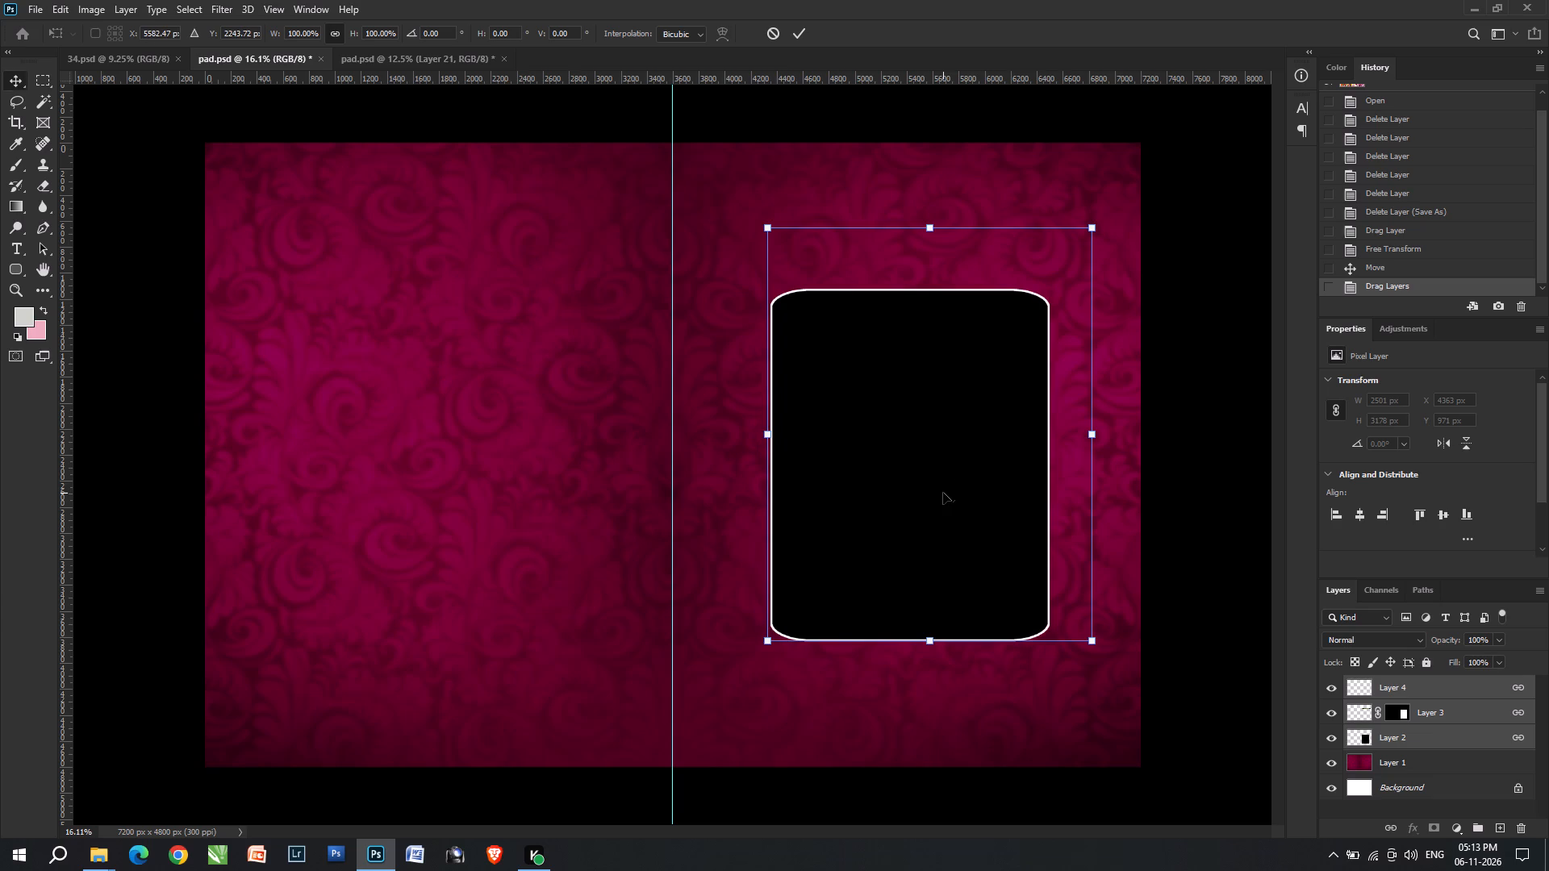
key("Down")
key("Right")
key("Down")
key("Left")
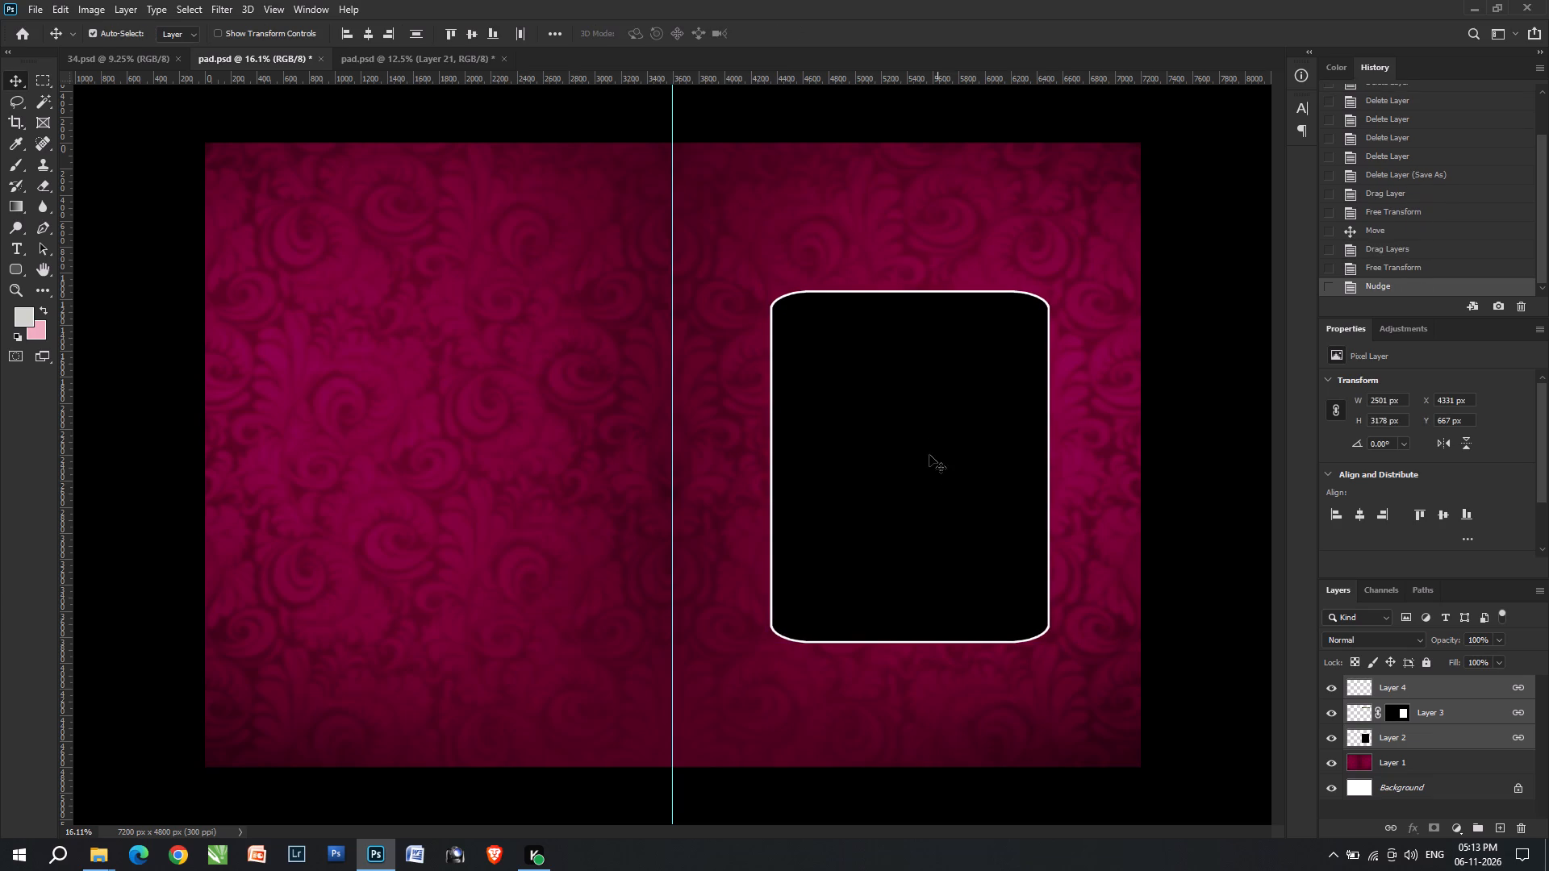
key("Up")
key("Up")
key("Up")
key("Up")
Add a text line reading "pUSHPAVATI sAMARAMBHA" above the rounded frame, near the top of the pad.
scroll(832, 257, "up", 4, "alt")
key("space")
left_click_drag(829, 277, 764, 610)
key("t")
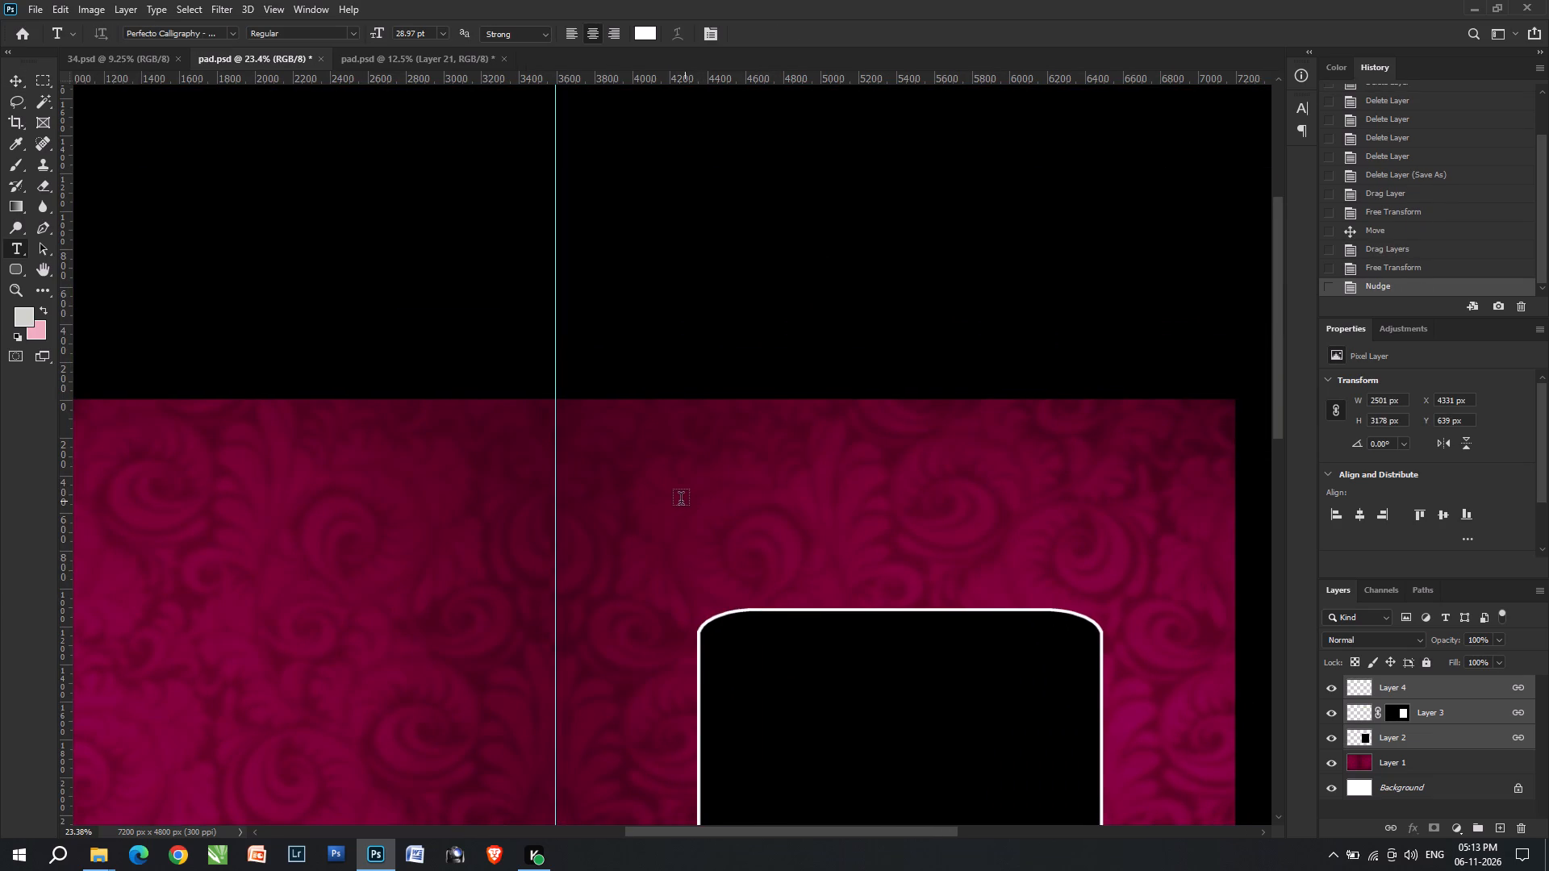
left_click(672, 506)
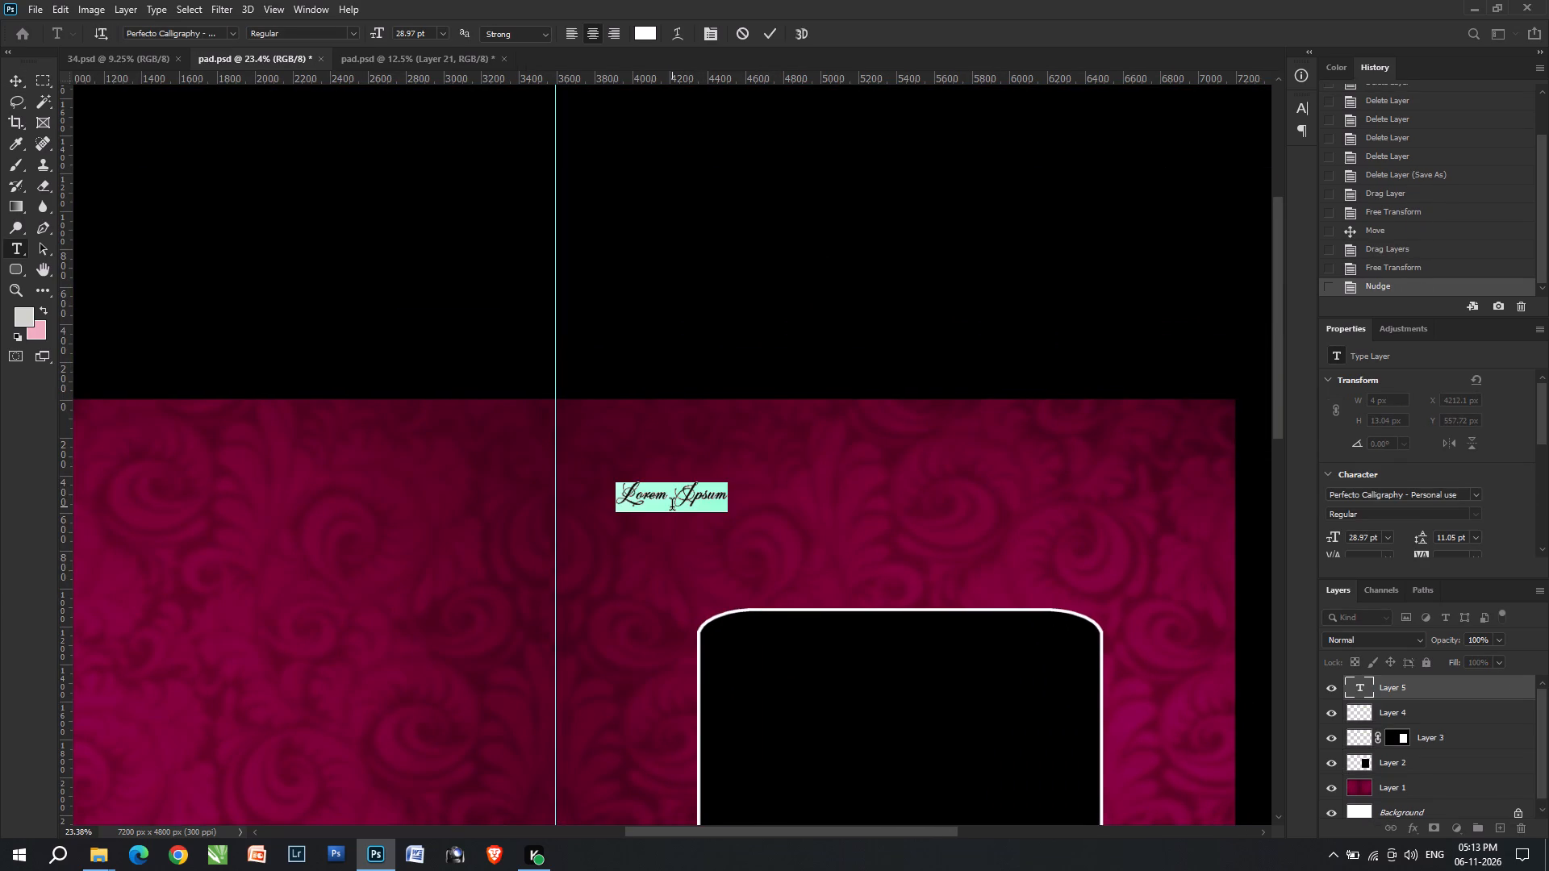
type("pUSH")
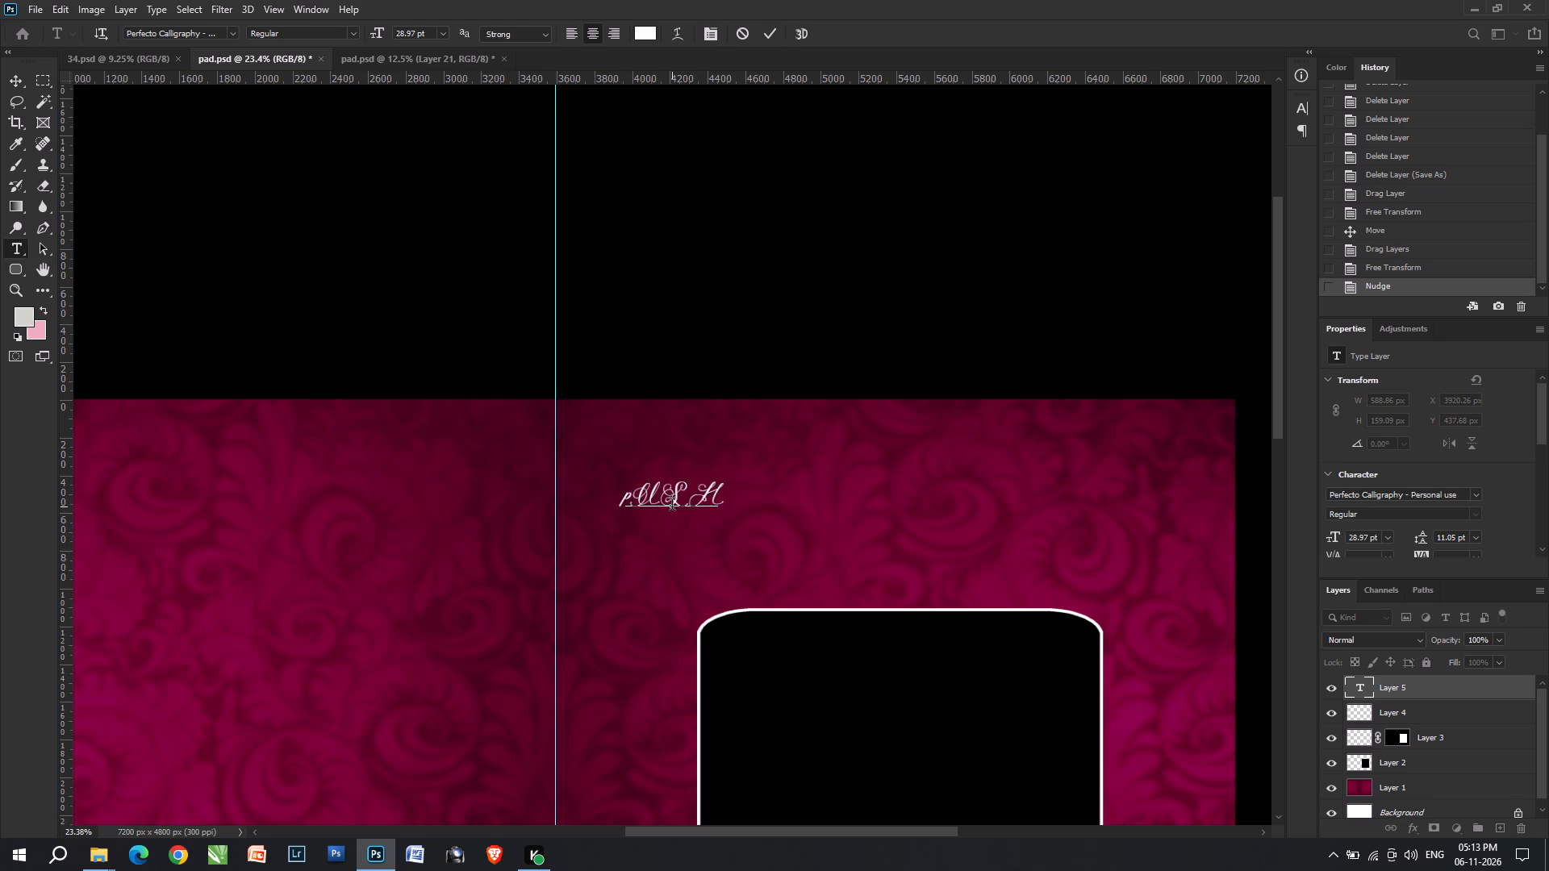
type("PA")
type("VATI")
key("space")
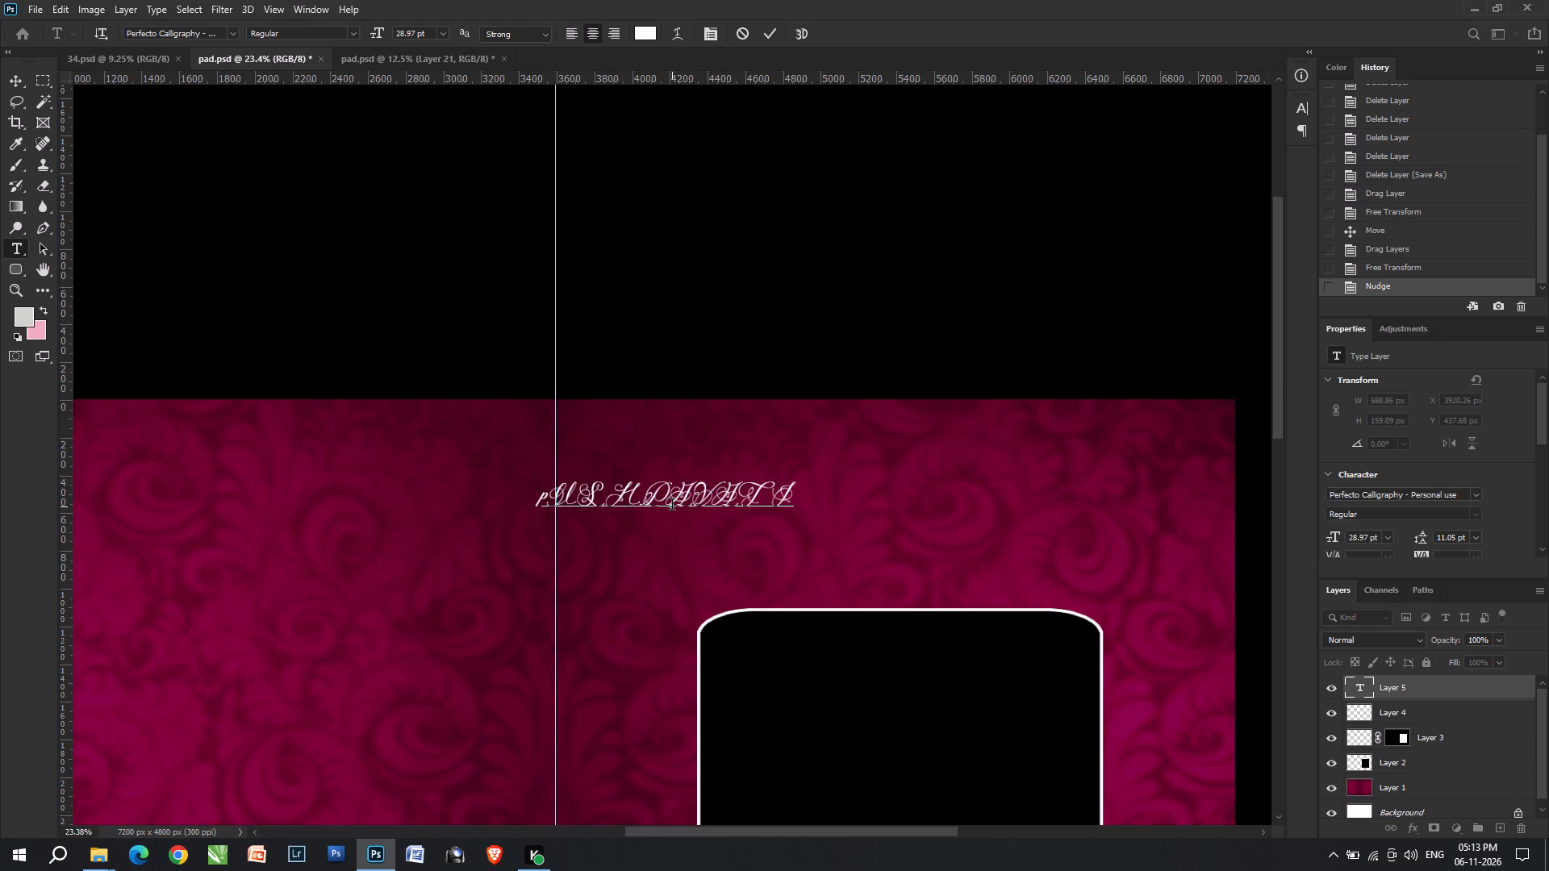
type("sAMA")
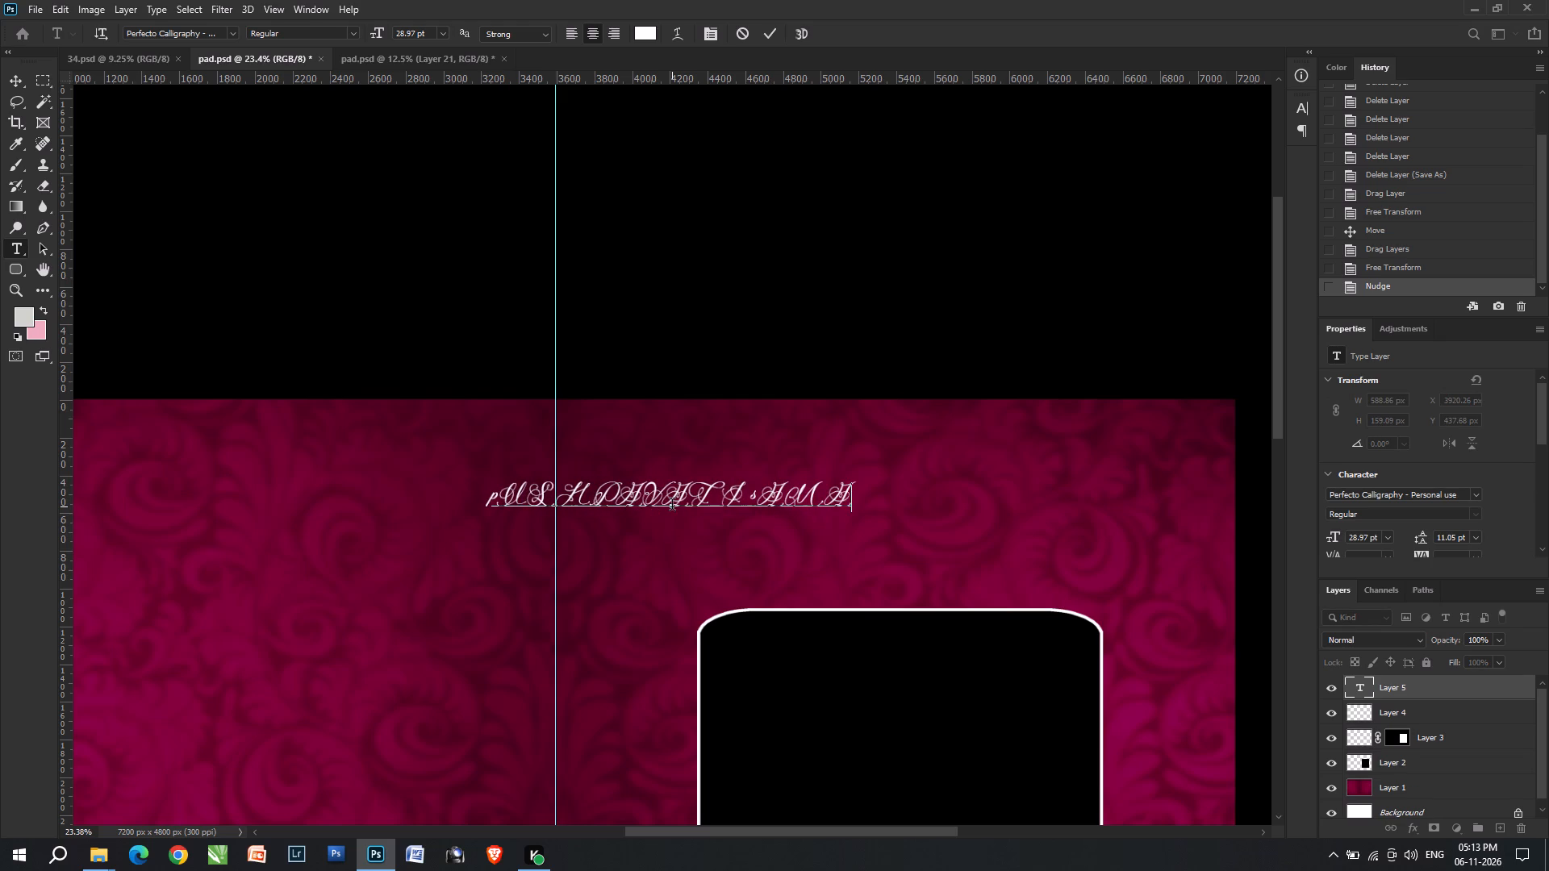
type("RAM")
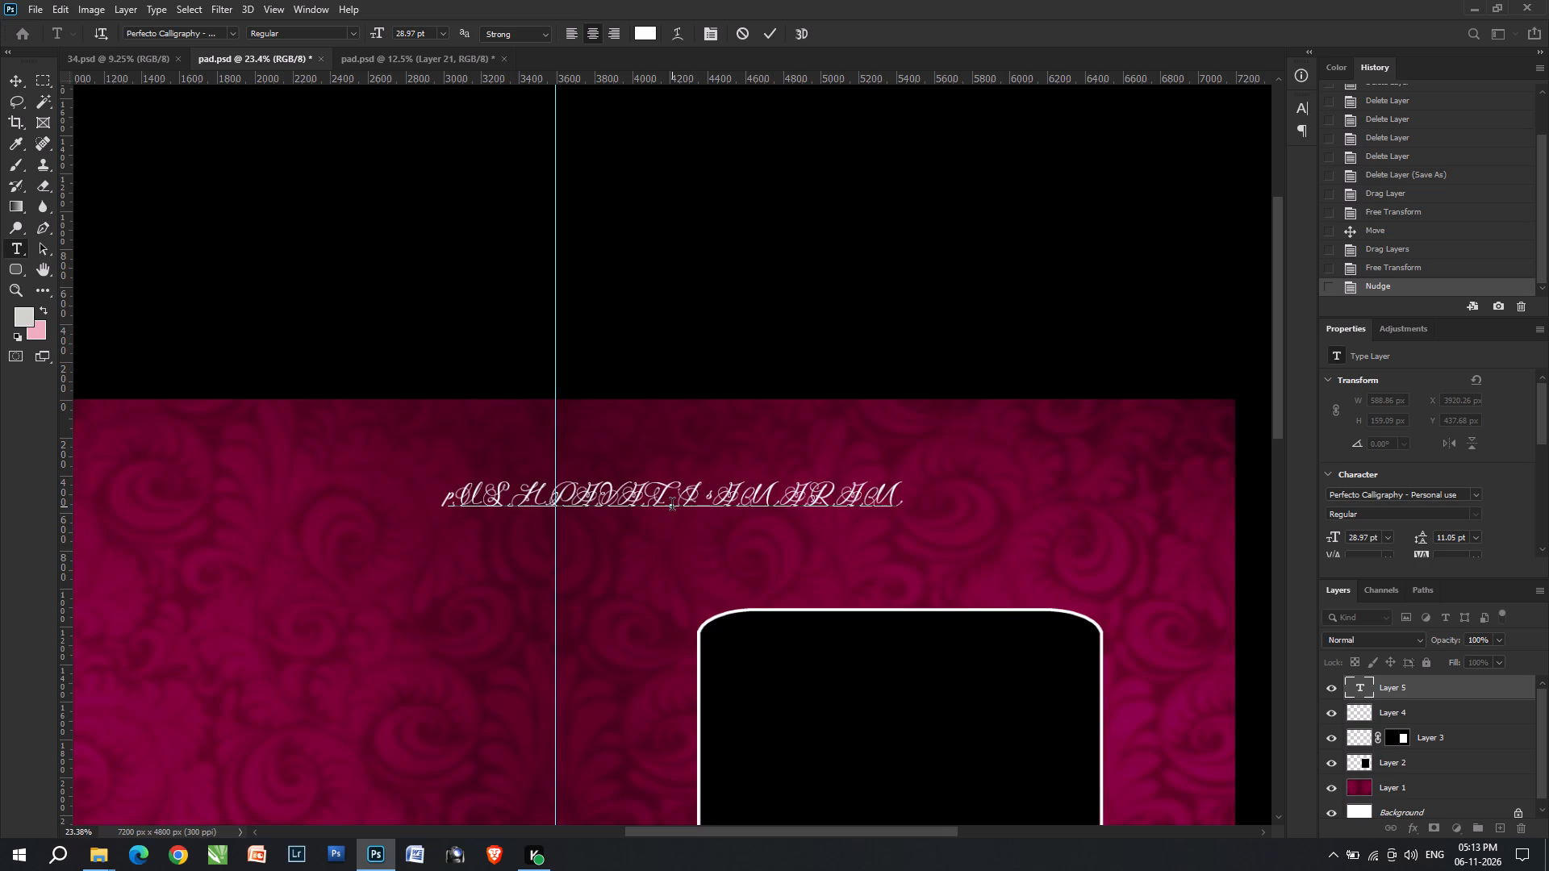
type("BHA")
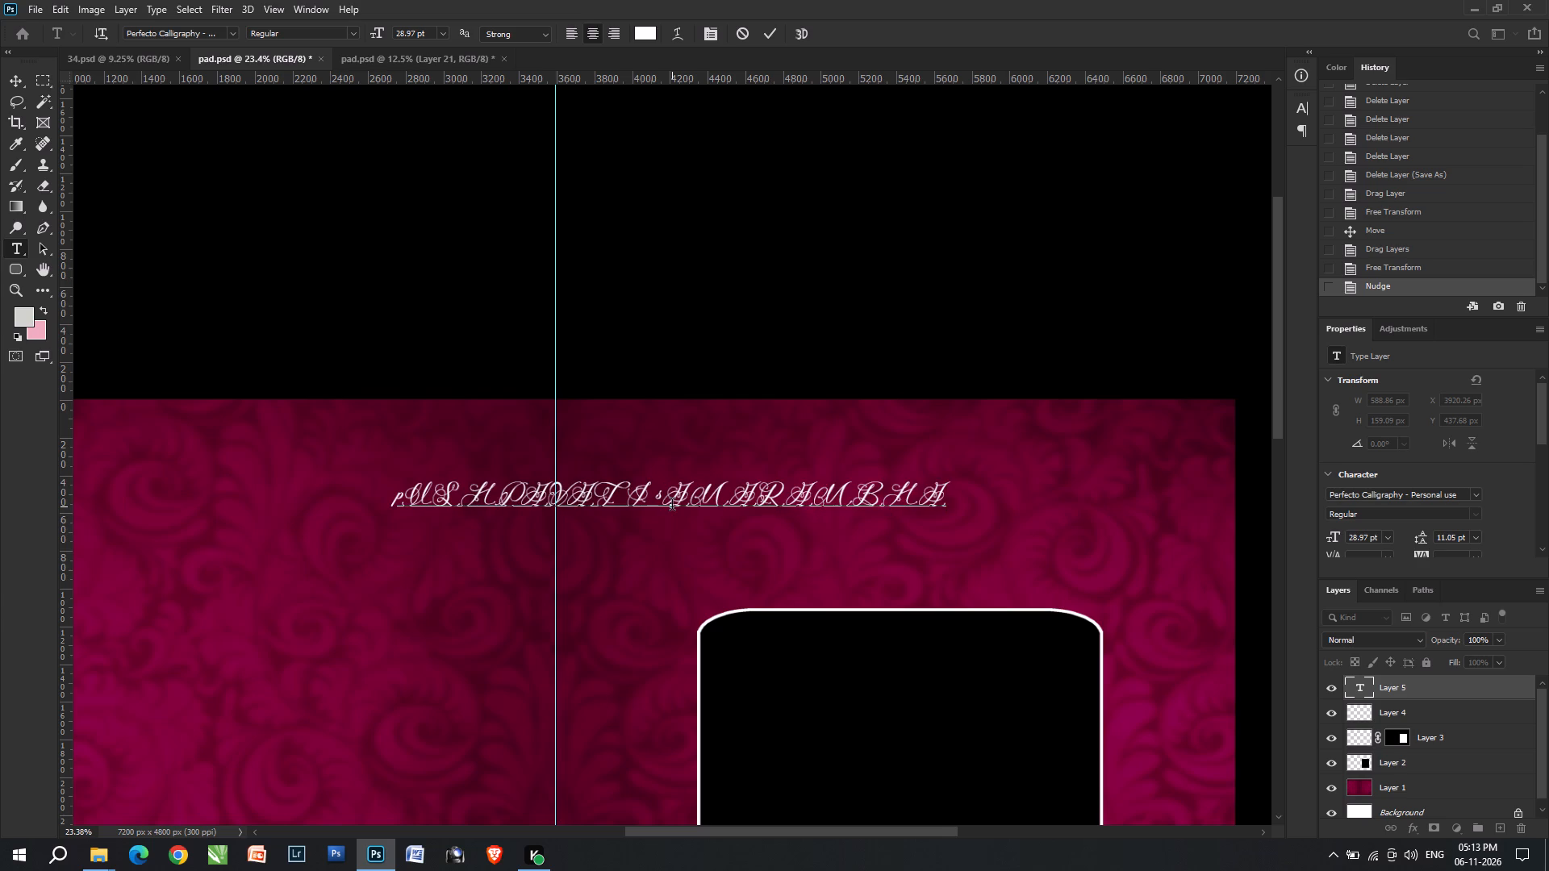
Change the font of the whole title line above the frame to Perpetua.
key("ctrl+a")
key("ctrl+a")
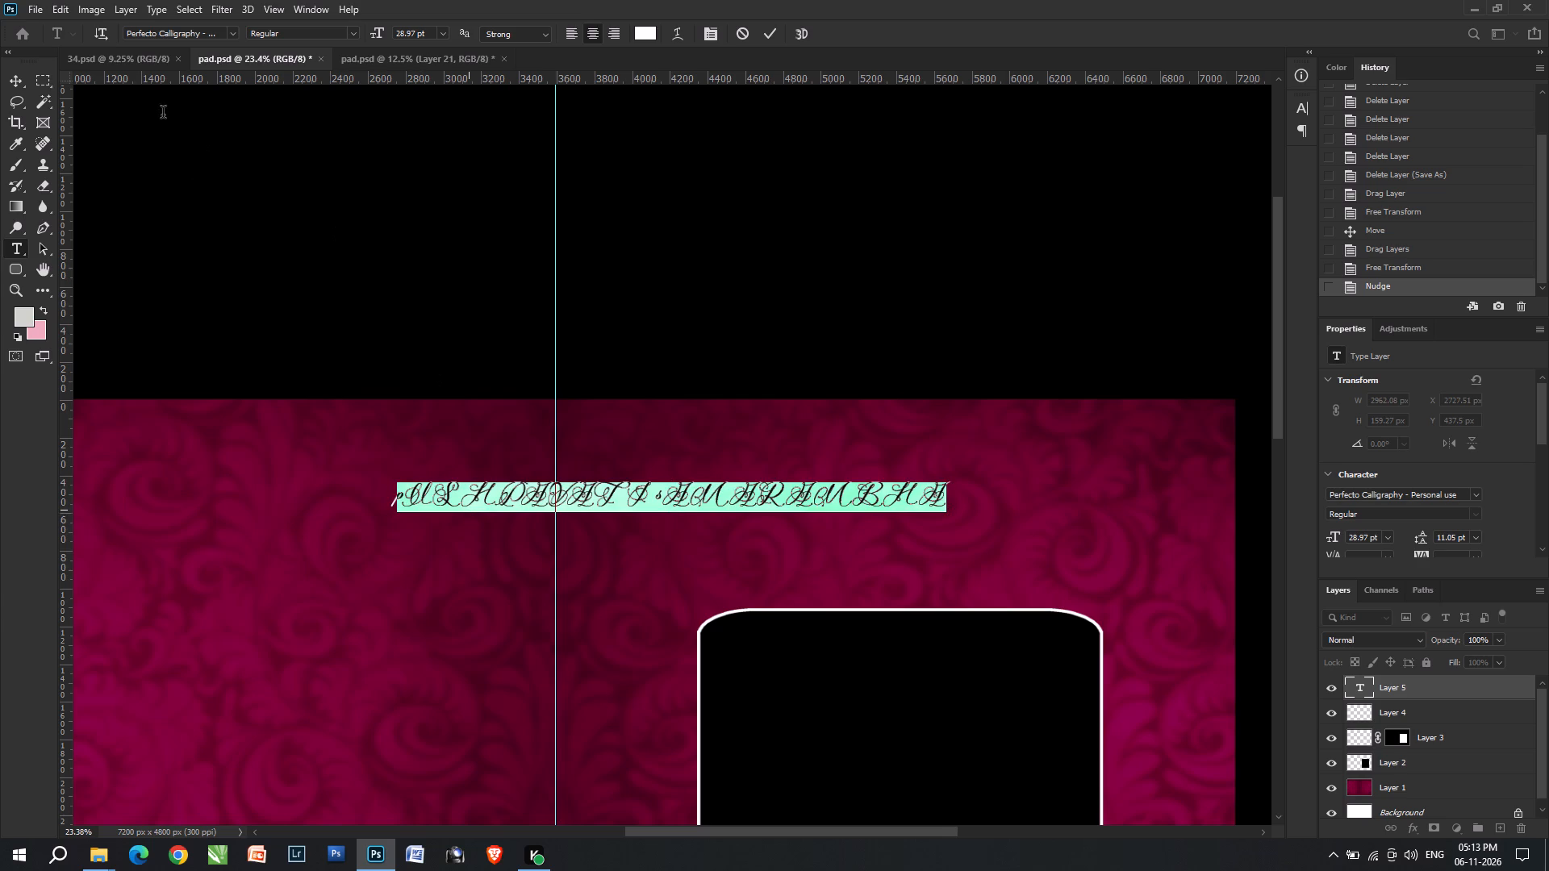
left_click(178, 31)
scroll(178, 31, "down", 1)
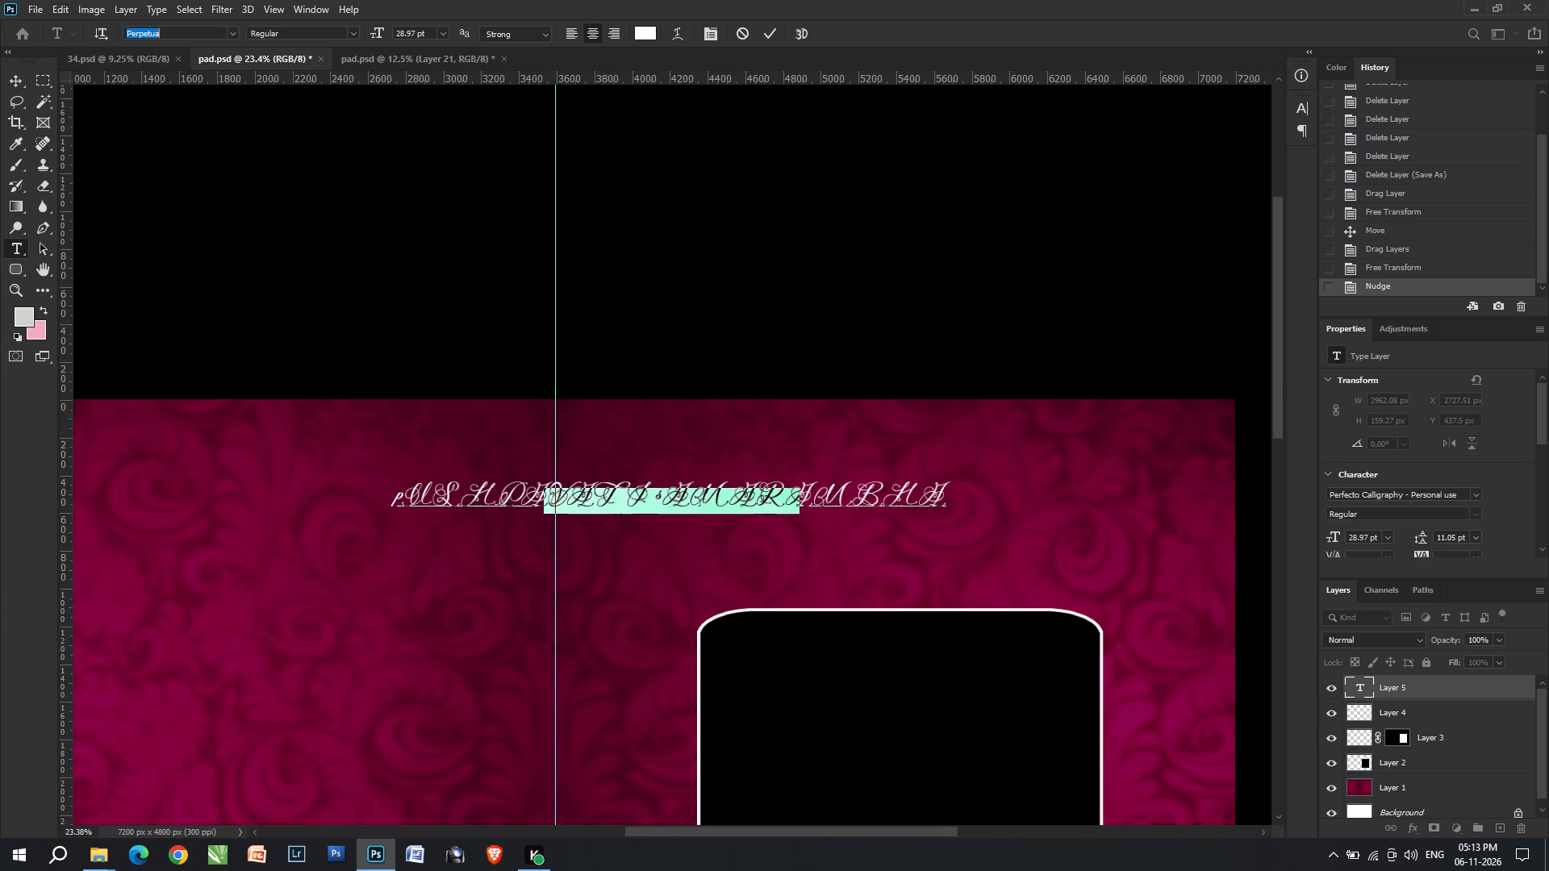
left_click(19, 78)
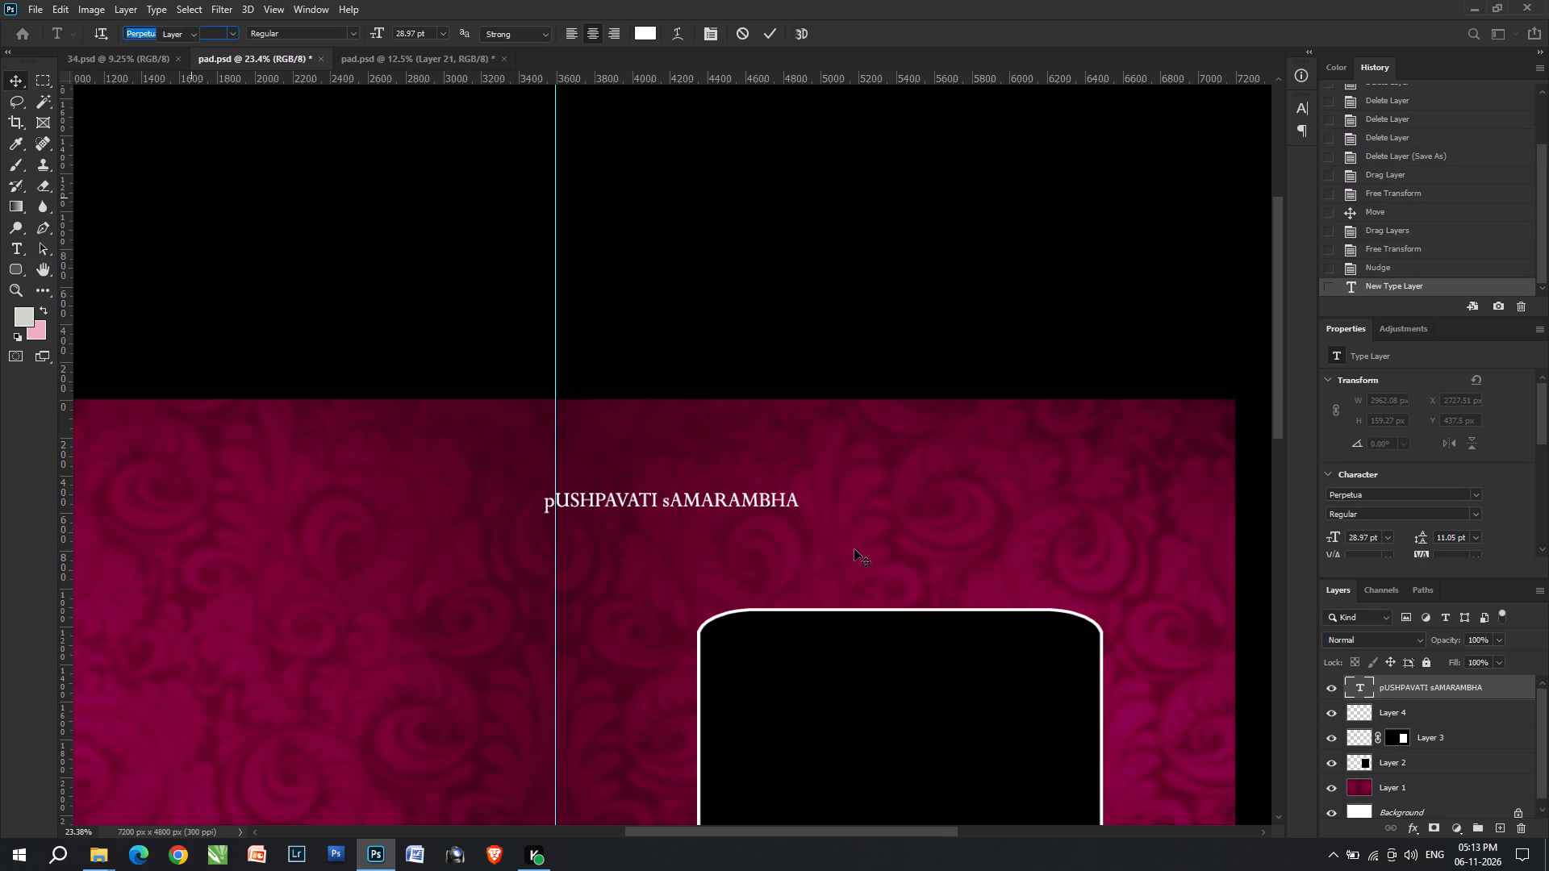
Retype the title line in full capitals as "PUSHPAVATI SAMARAMBHA".
double_click(797, 501)
double_click(791, 498)
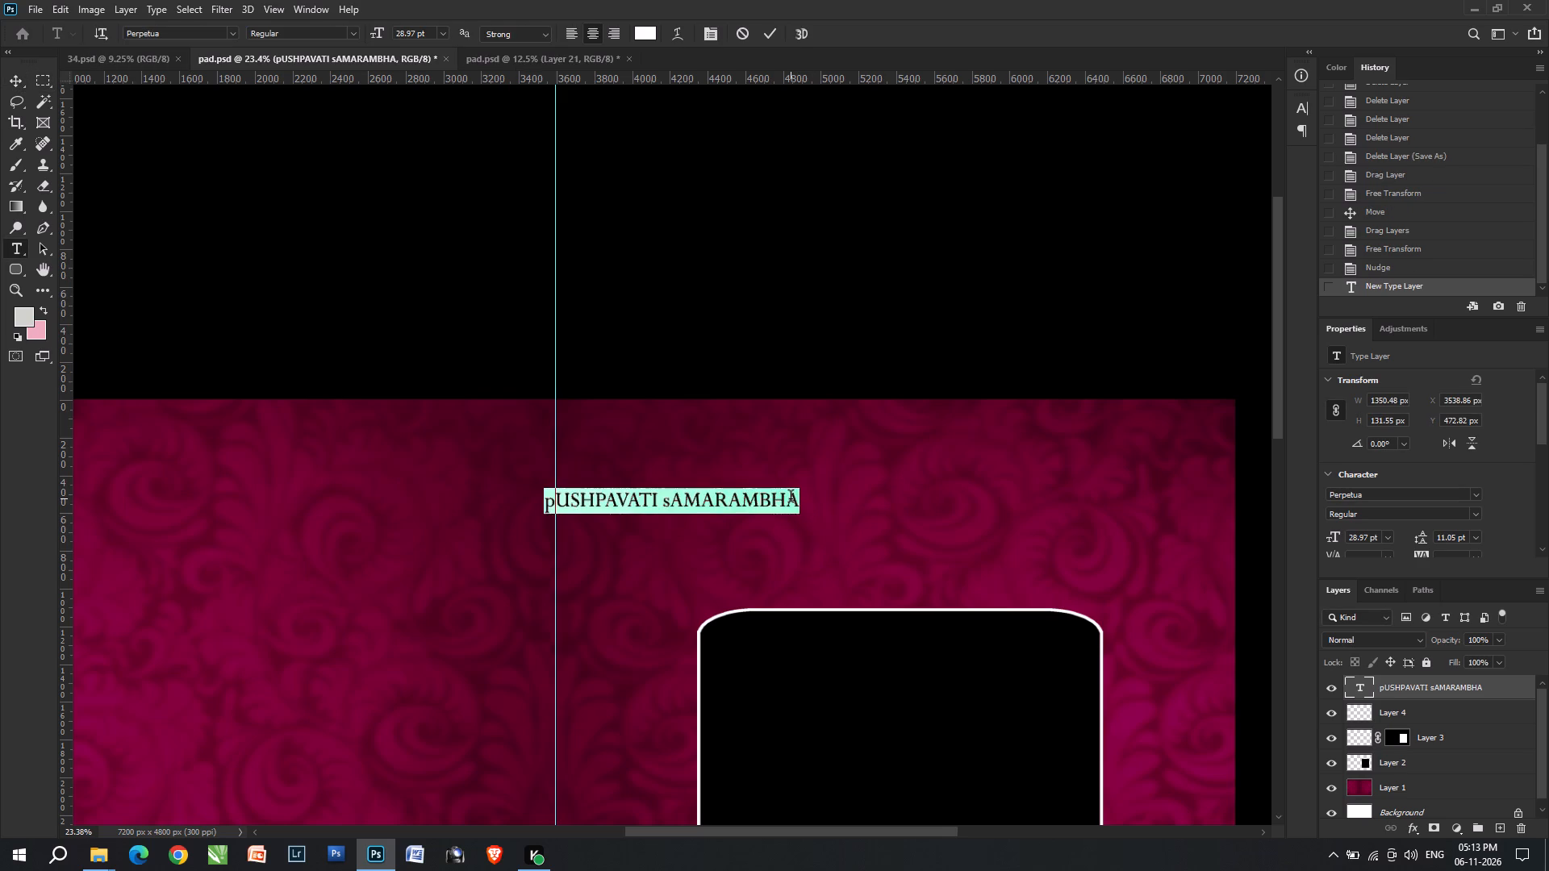
double_click(791, 498)
left_click(795, 502)
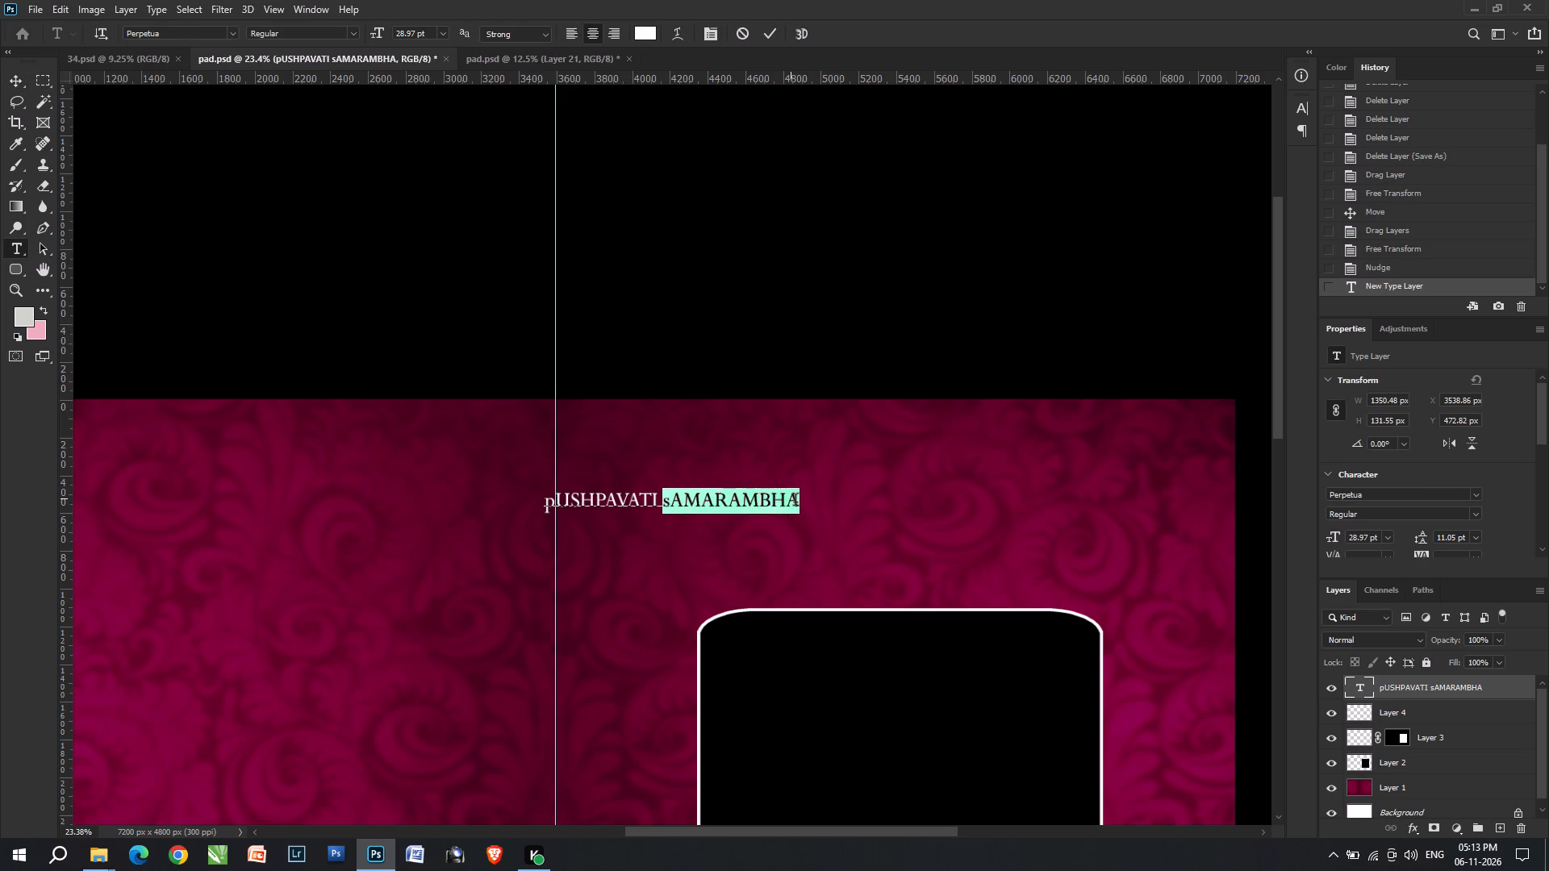
left_click_drag(798, 503, 500, 502)
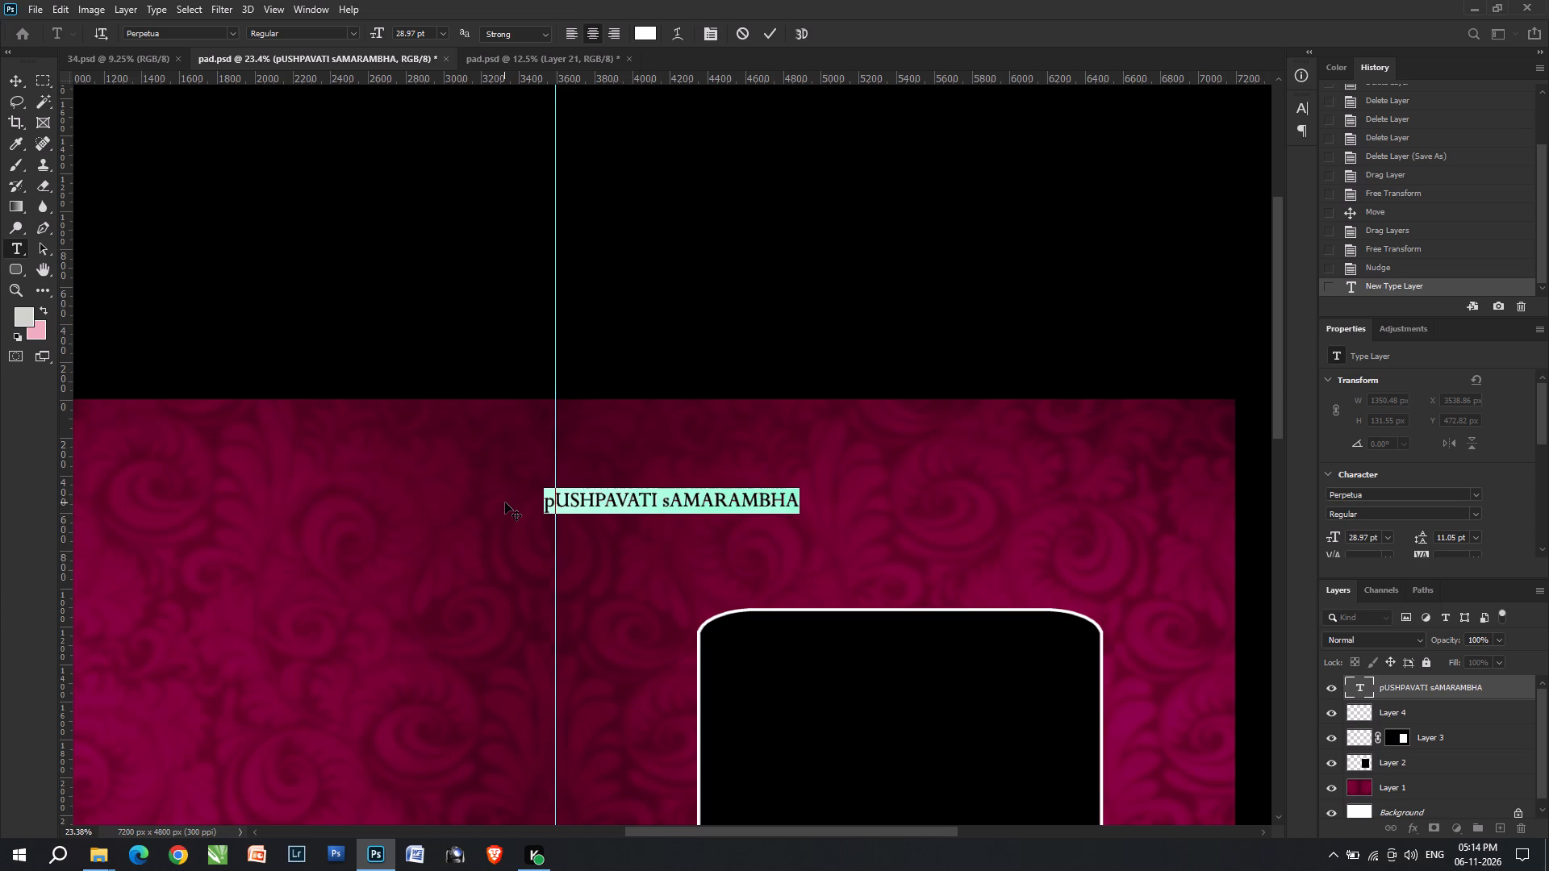
type("PUSH")
type("PA")
type("VATI")
key("space")
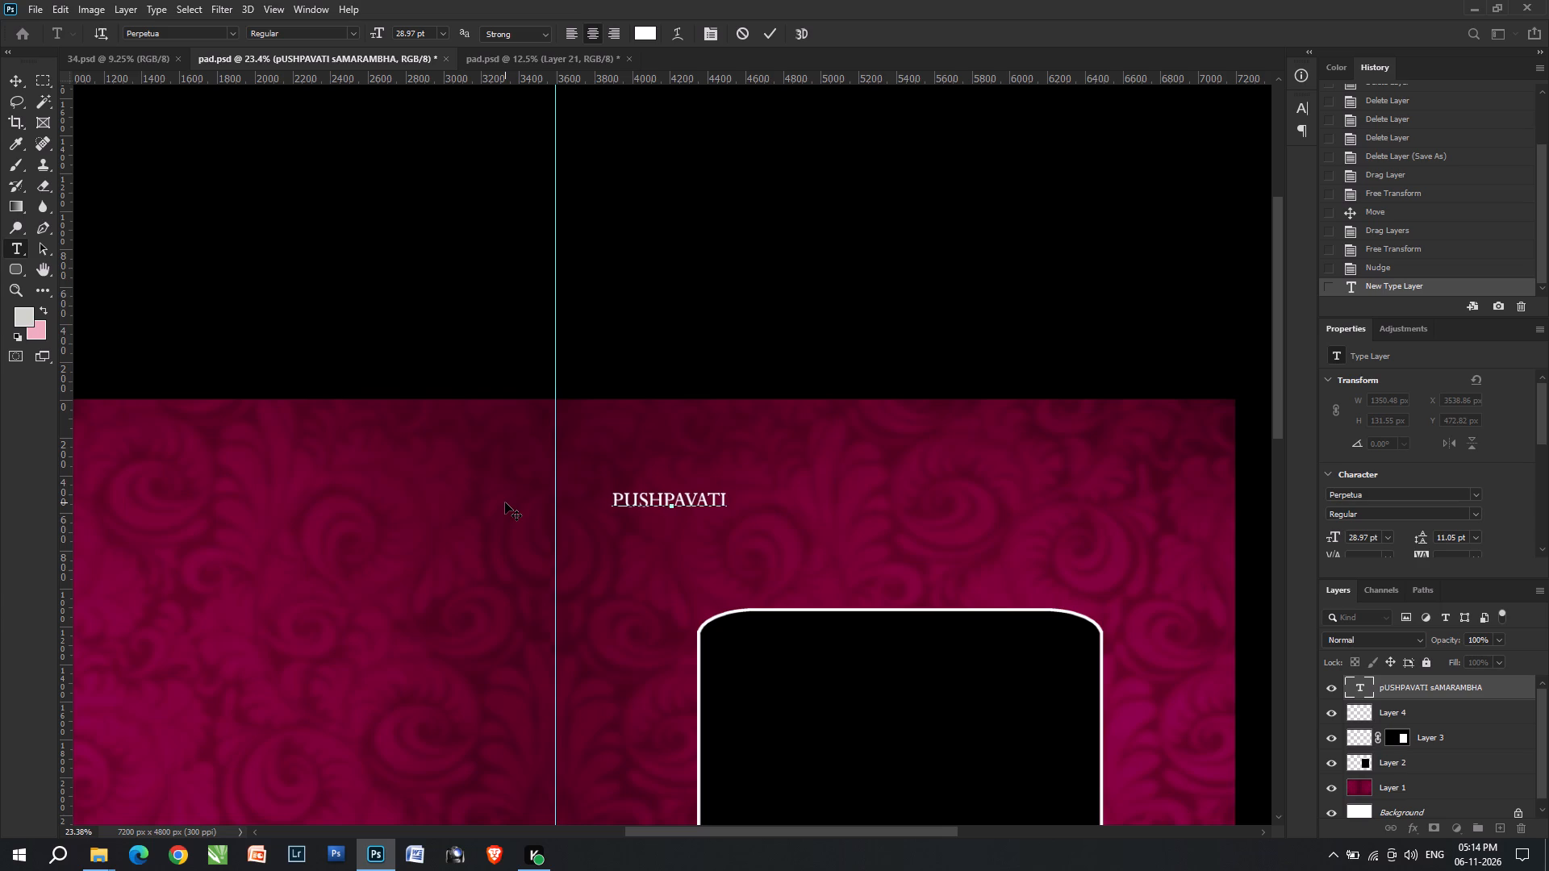
type("sA")
type("MA")
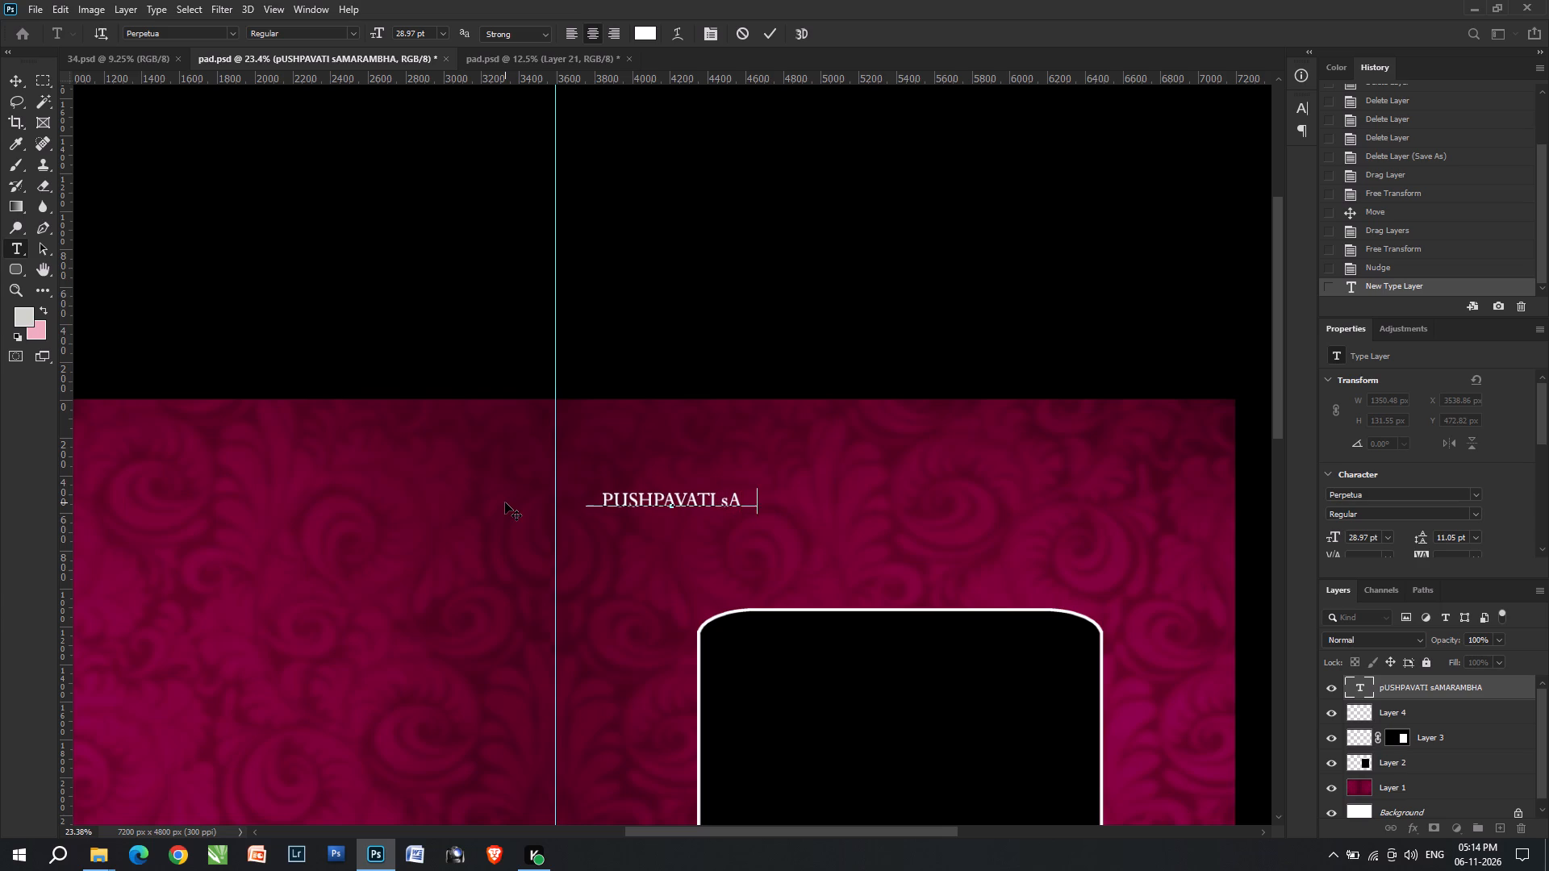
key("e")
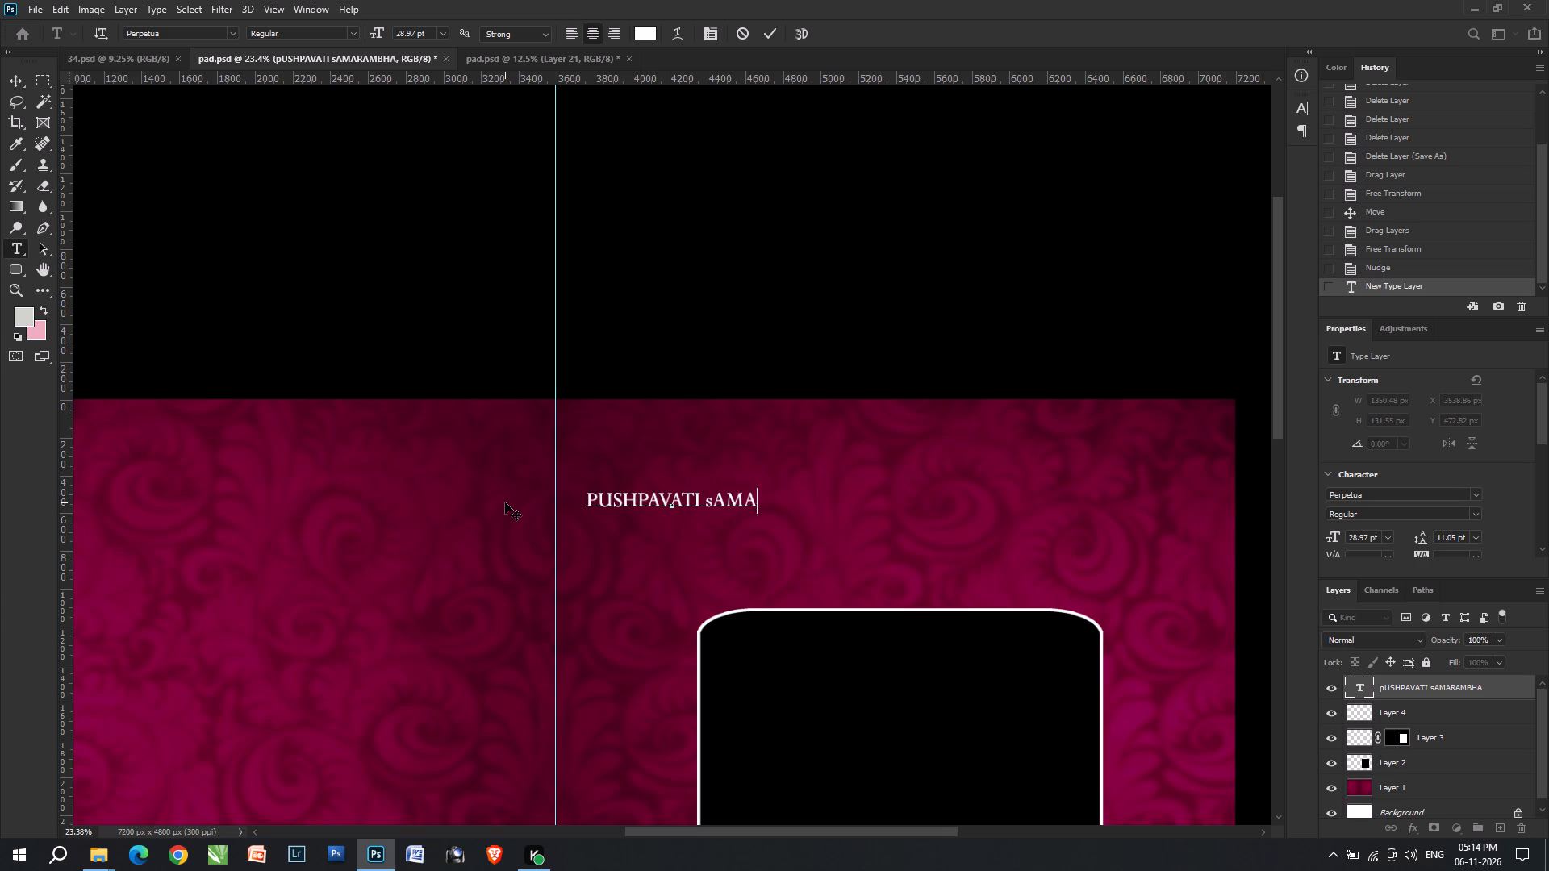
key("BackSpace")
type("RA")
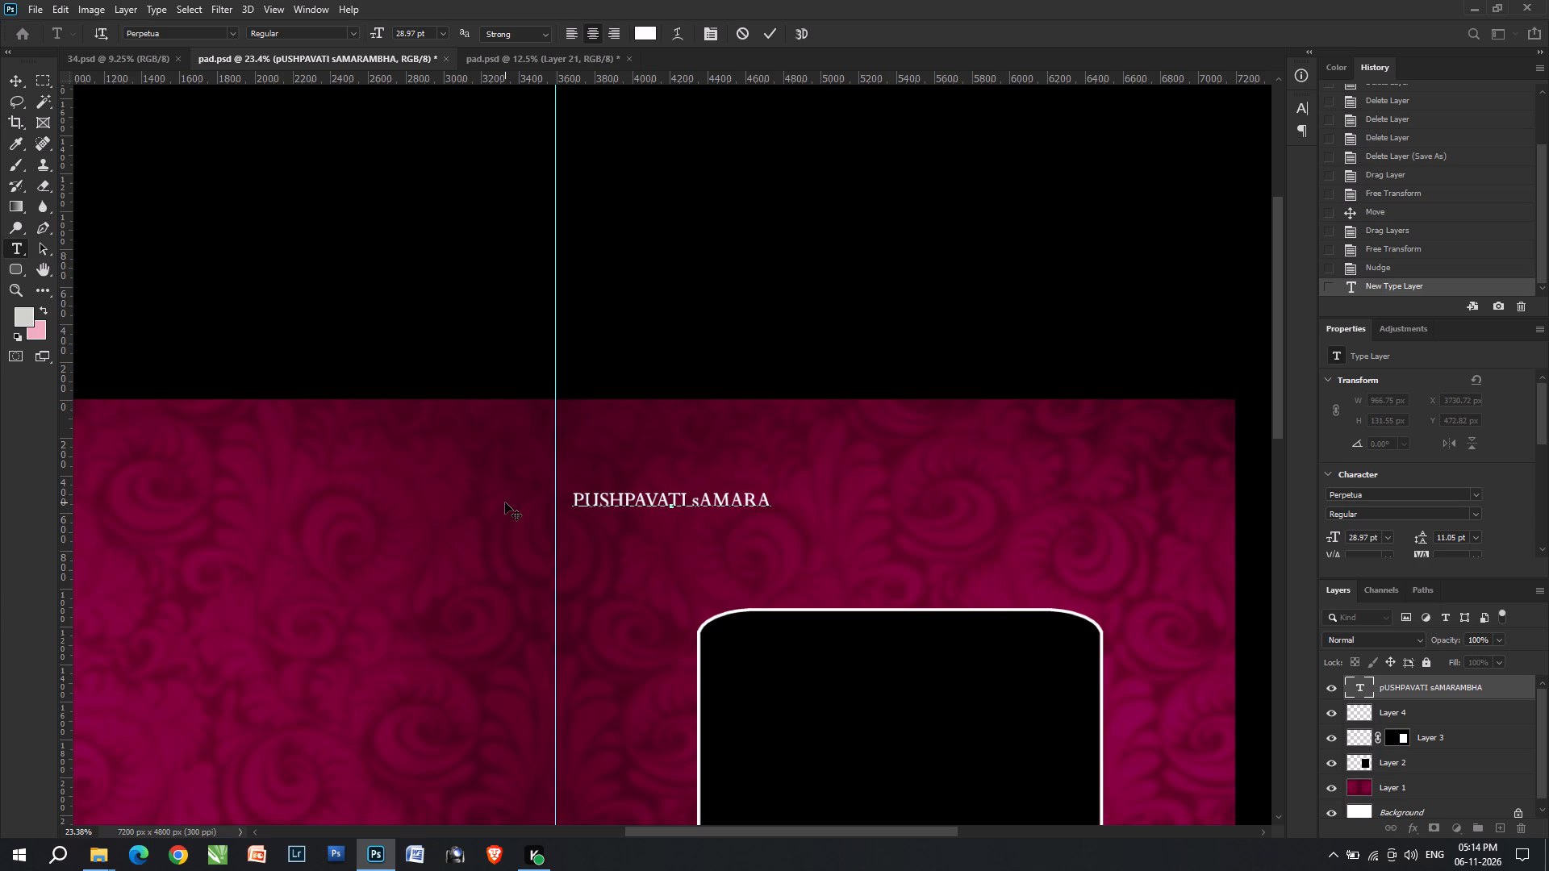
key("BackSpace")
key("BackSpace")
key("BackSpace")
key("BackSpace")
key("BackSpace")
key("BackSpace")
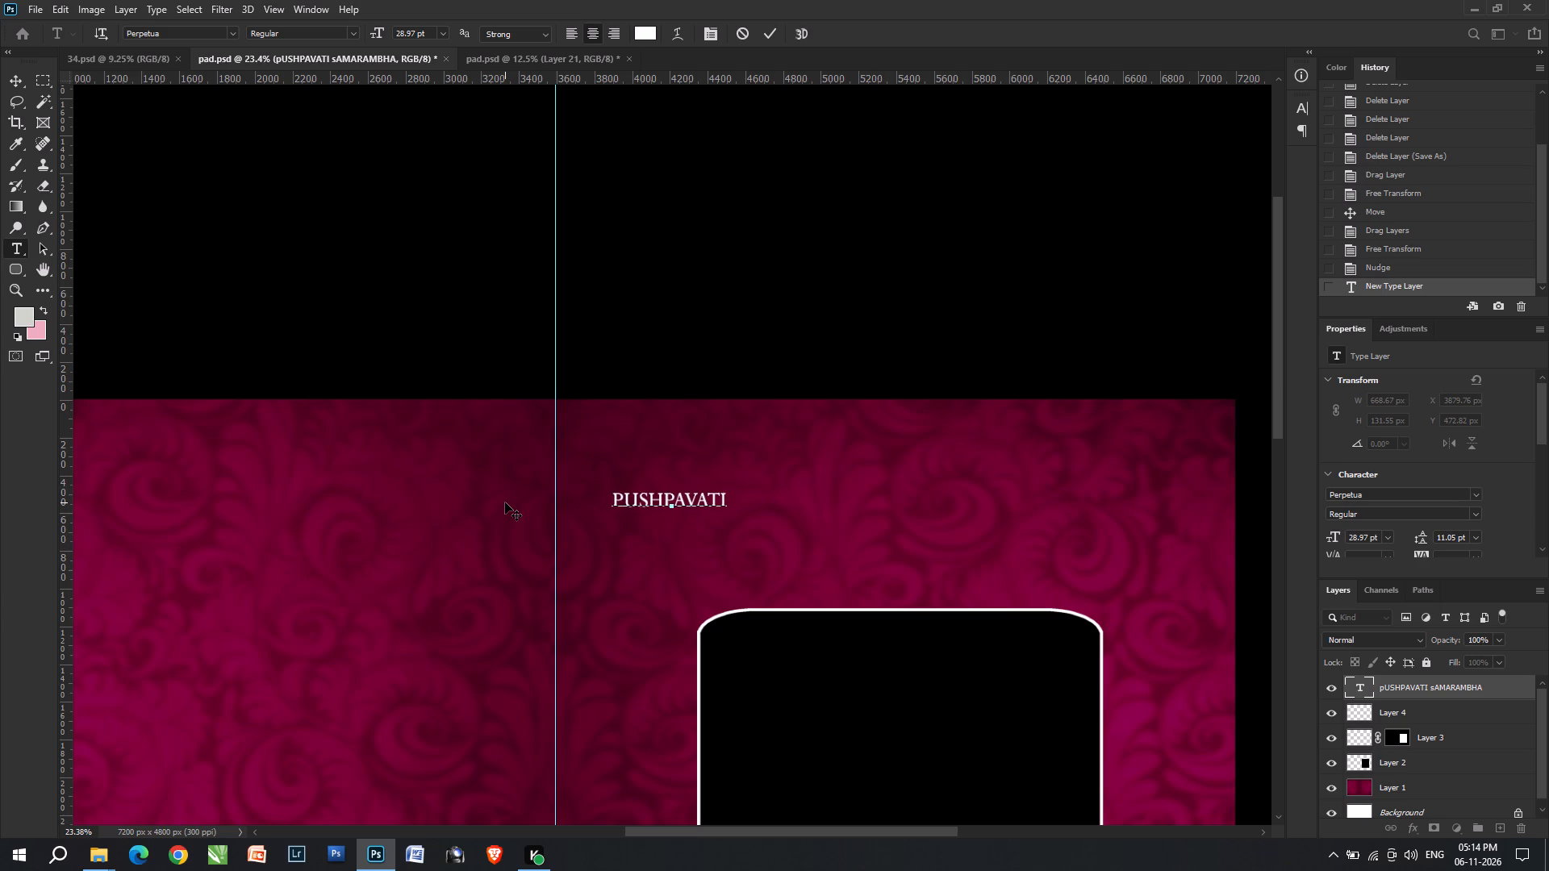
type("SD")
key("BackSpace")
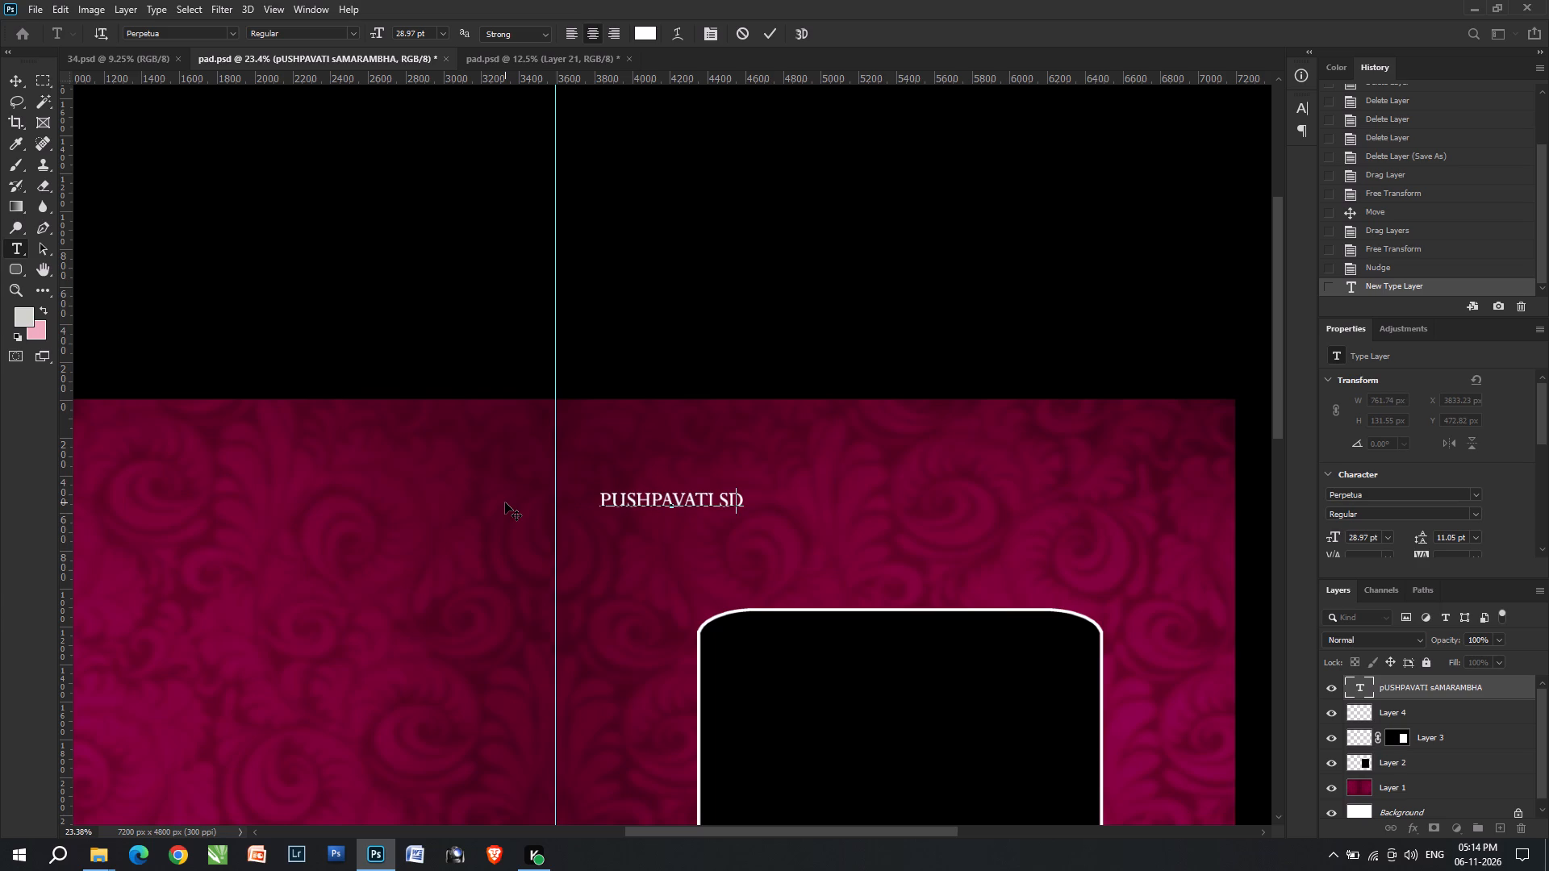
key("a")
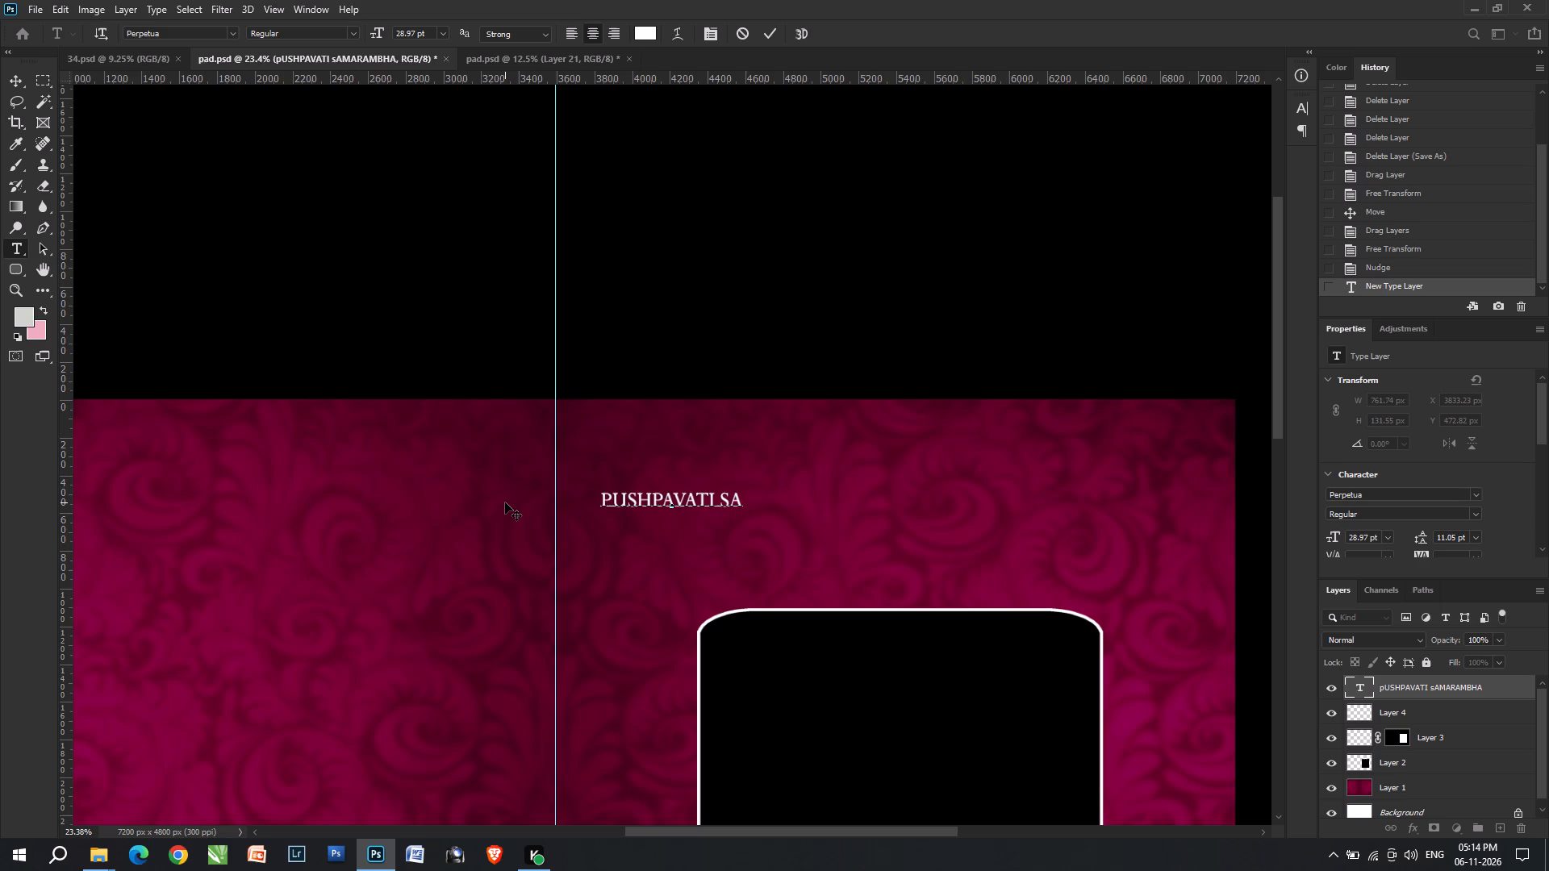
type("MA")
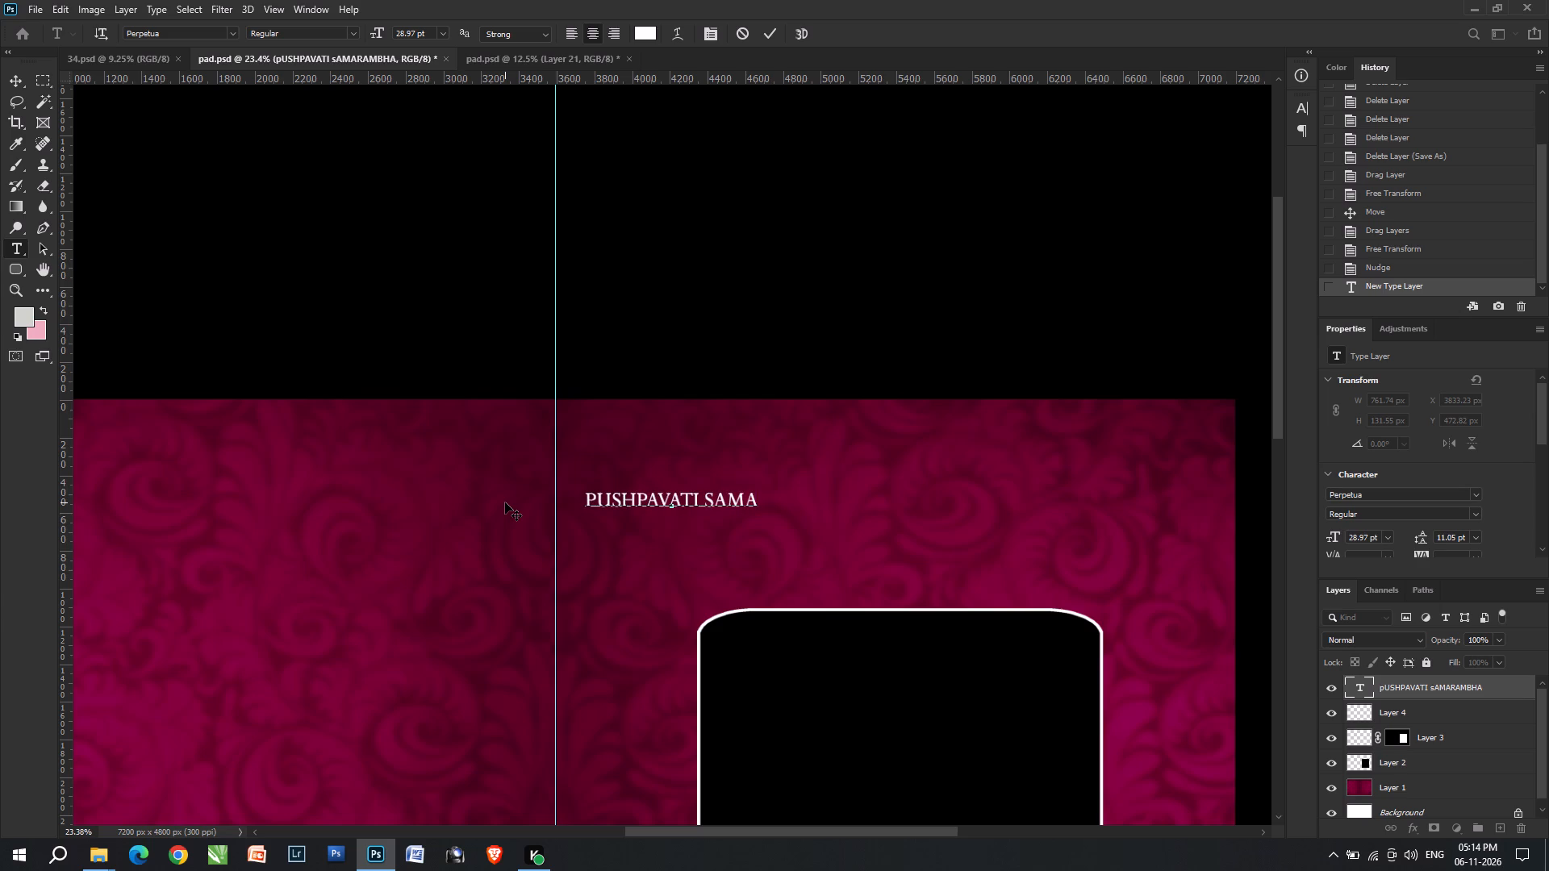
type("RAM")
type("BHA")
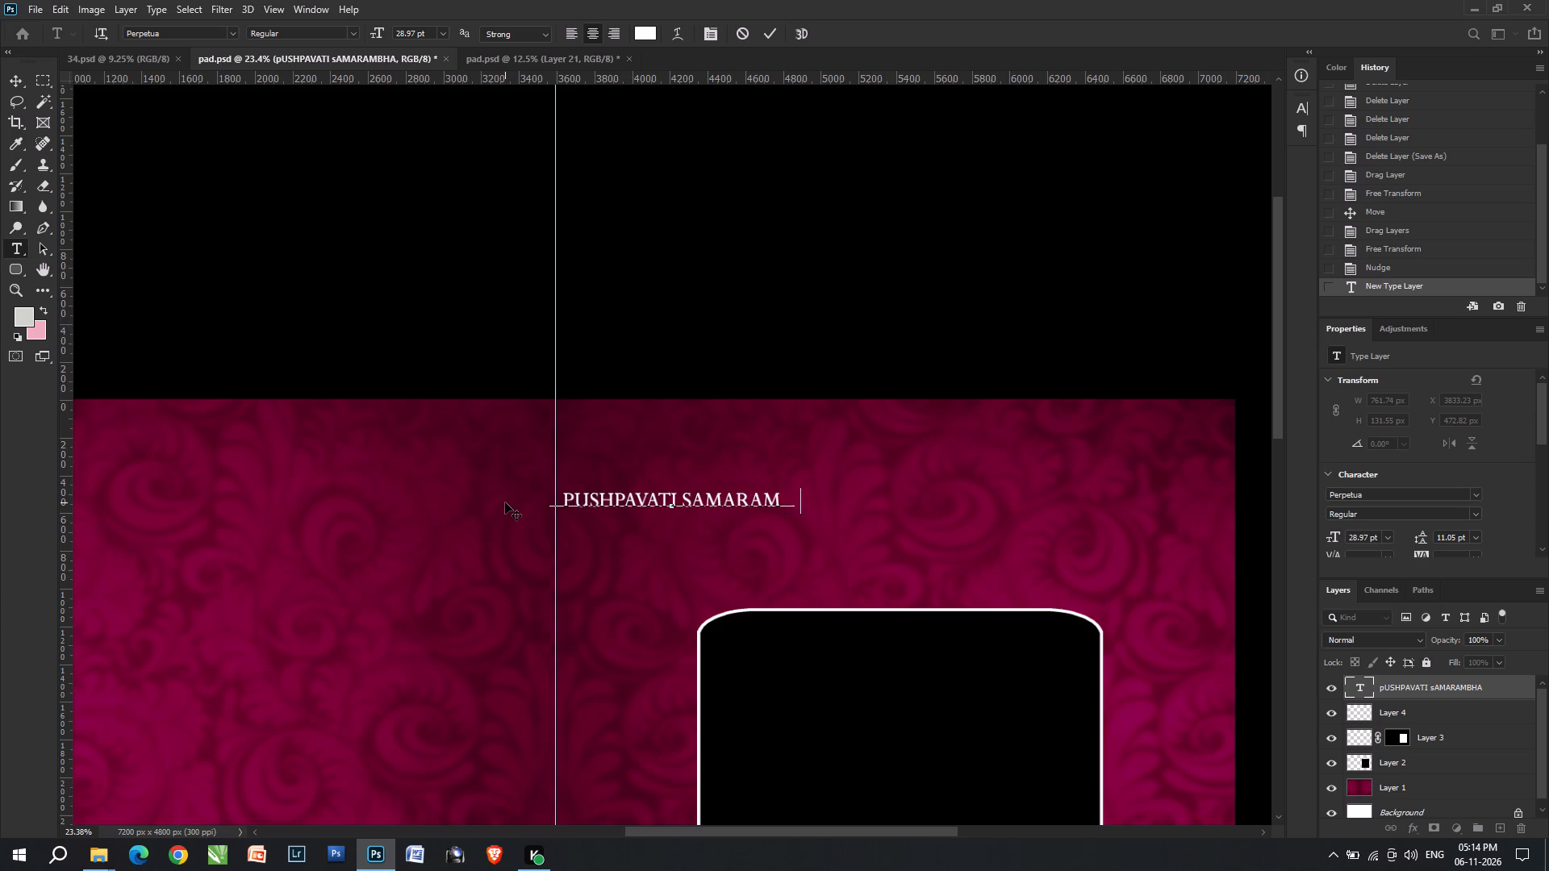
left_click(15, 72)
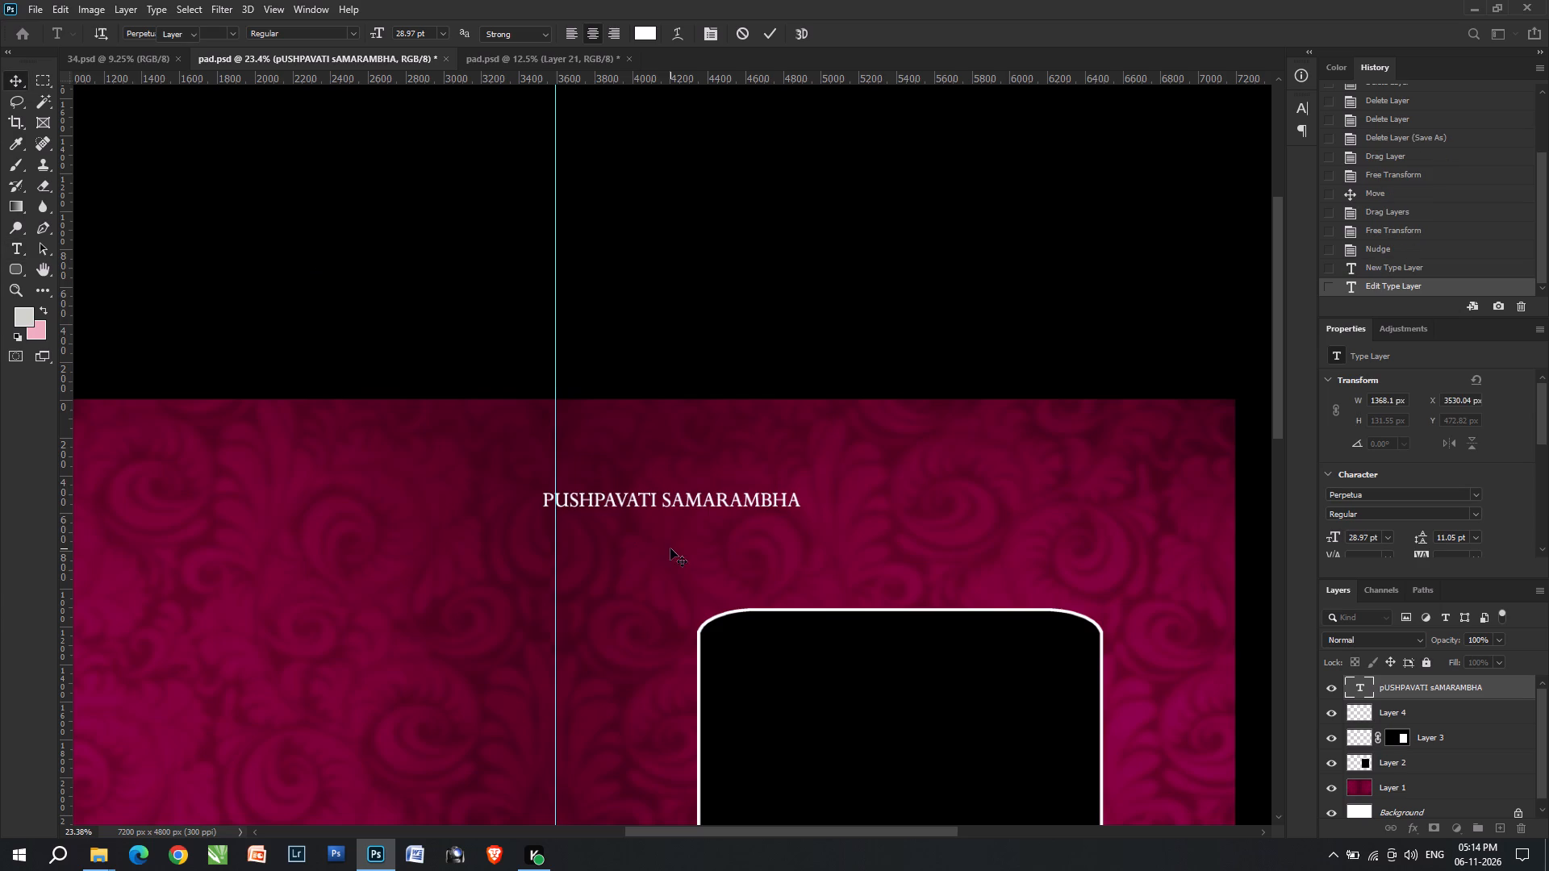
Move the title over the rounded frame and scale it up proportionally to about 2382 px wide.
key("ctrl+t")
left_click_drag(772, 498, 908, 494)
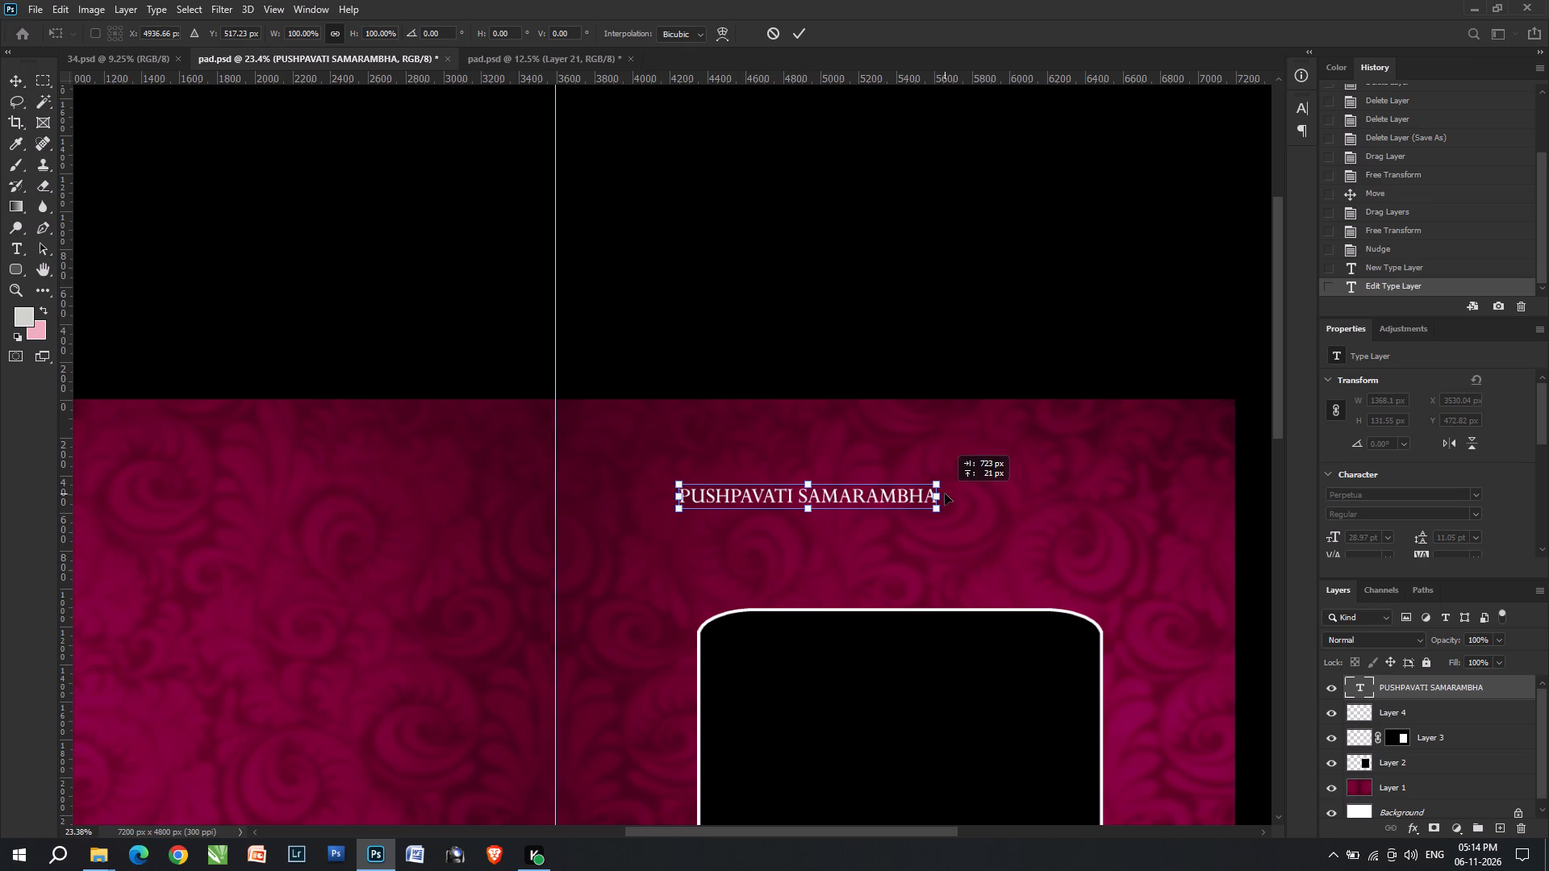
left_click_drag(936, 494, 1092, 507)
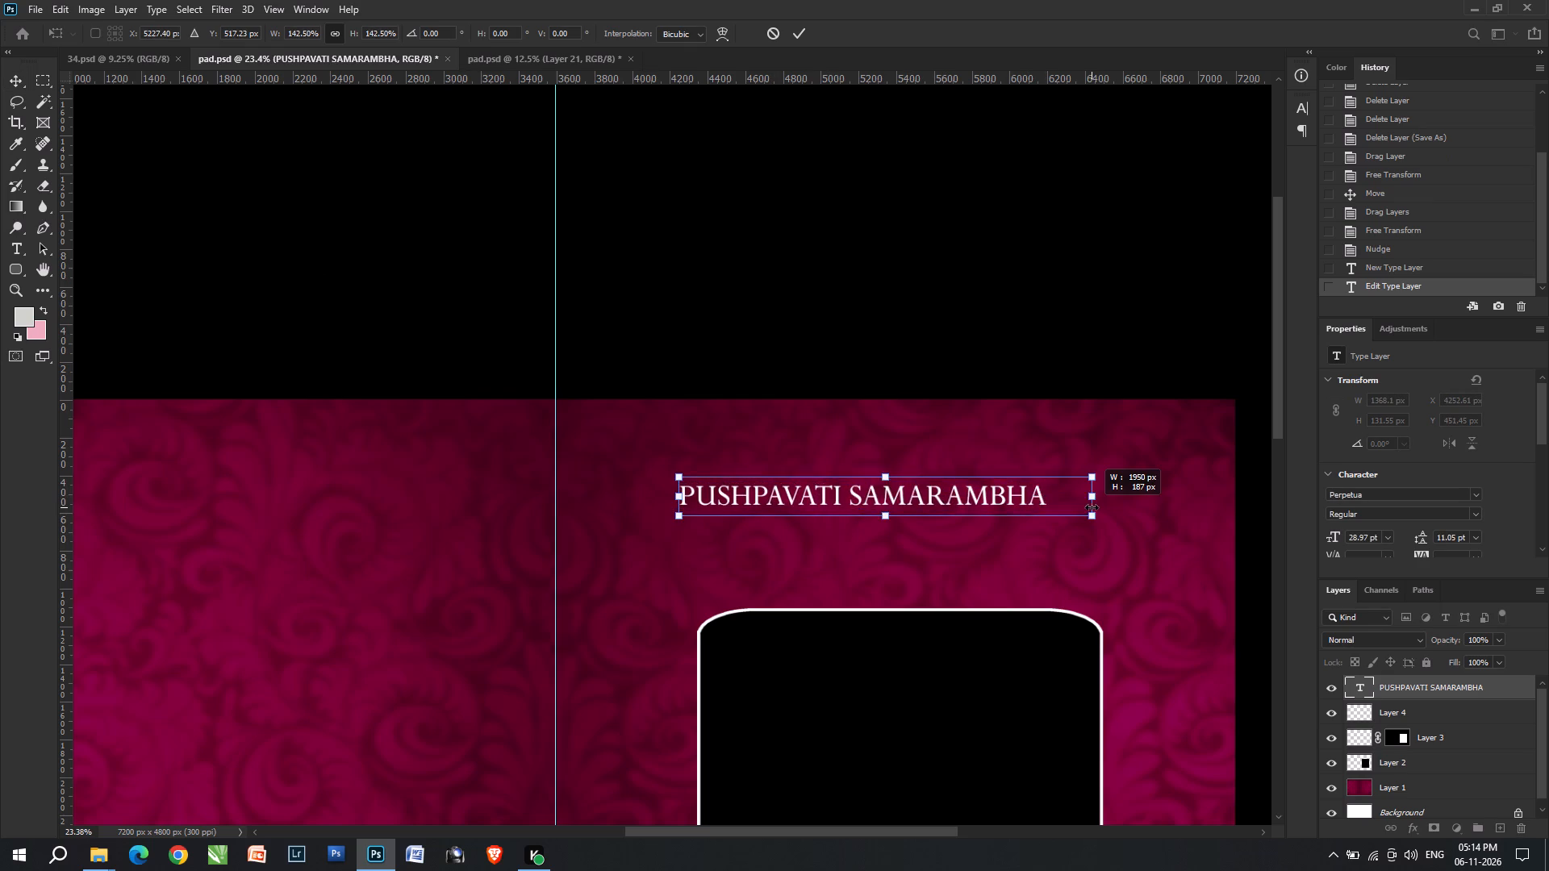
left_click_drag(1092, 507, 1095, 506)
left_click(892, 521)
key("Return")
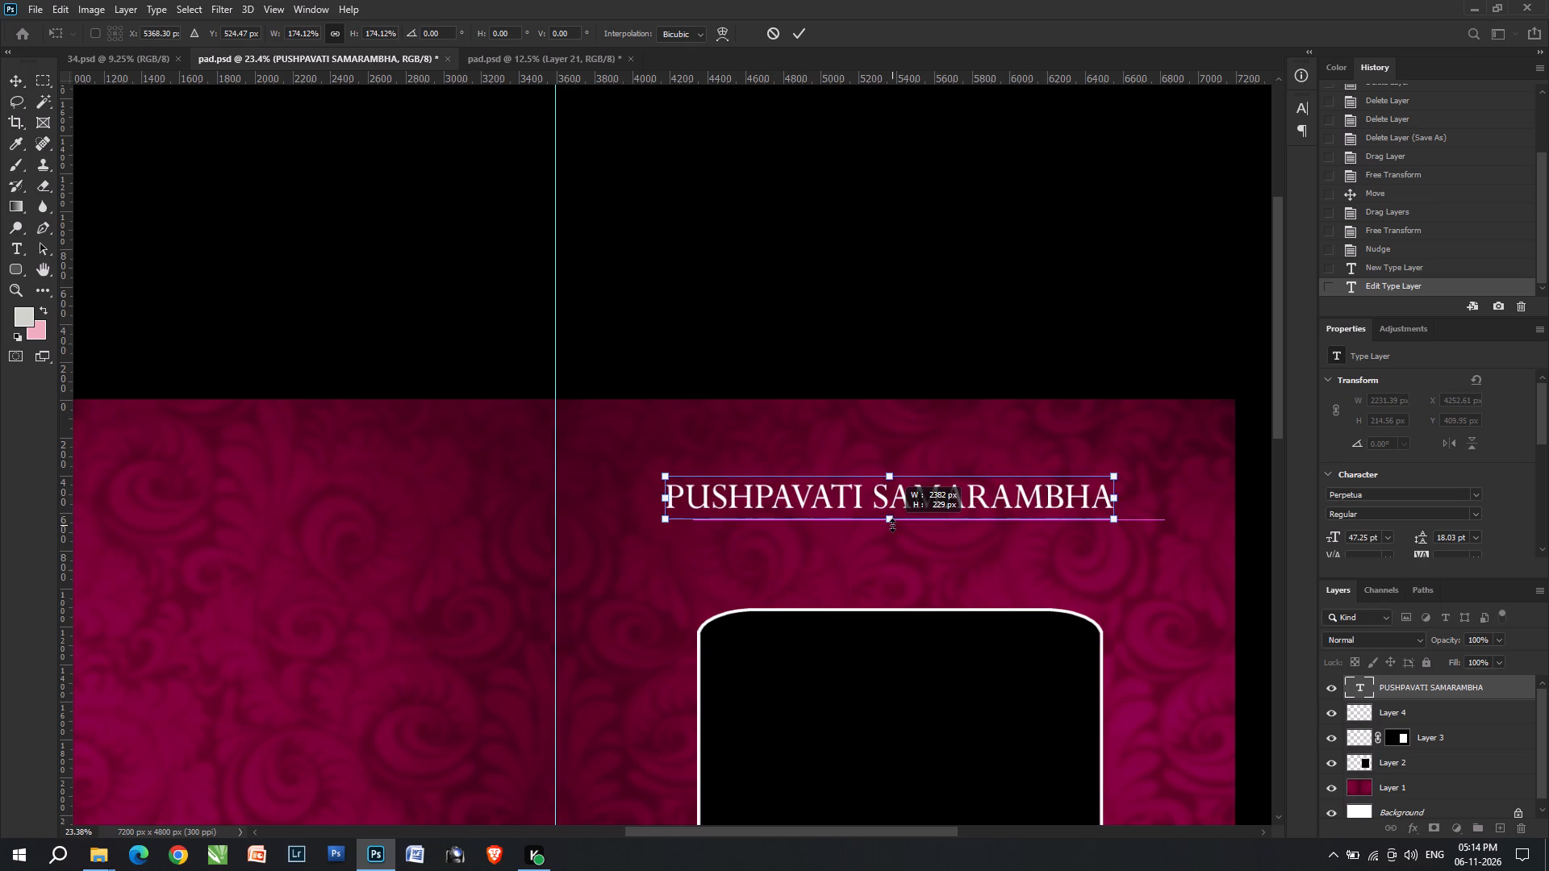
Reposition the title above the rounded frame at about X 4184 px, Y 472 px.
key("v")
key("space")
key("space")
key("space")
key("space")
key("space")
key("space")
key("space")
key("space")
key("space")
left_click_drag(940, 517, 853, 402)
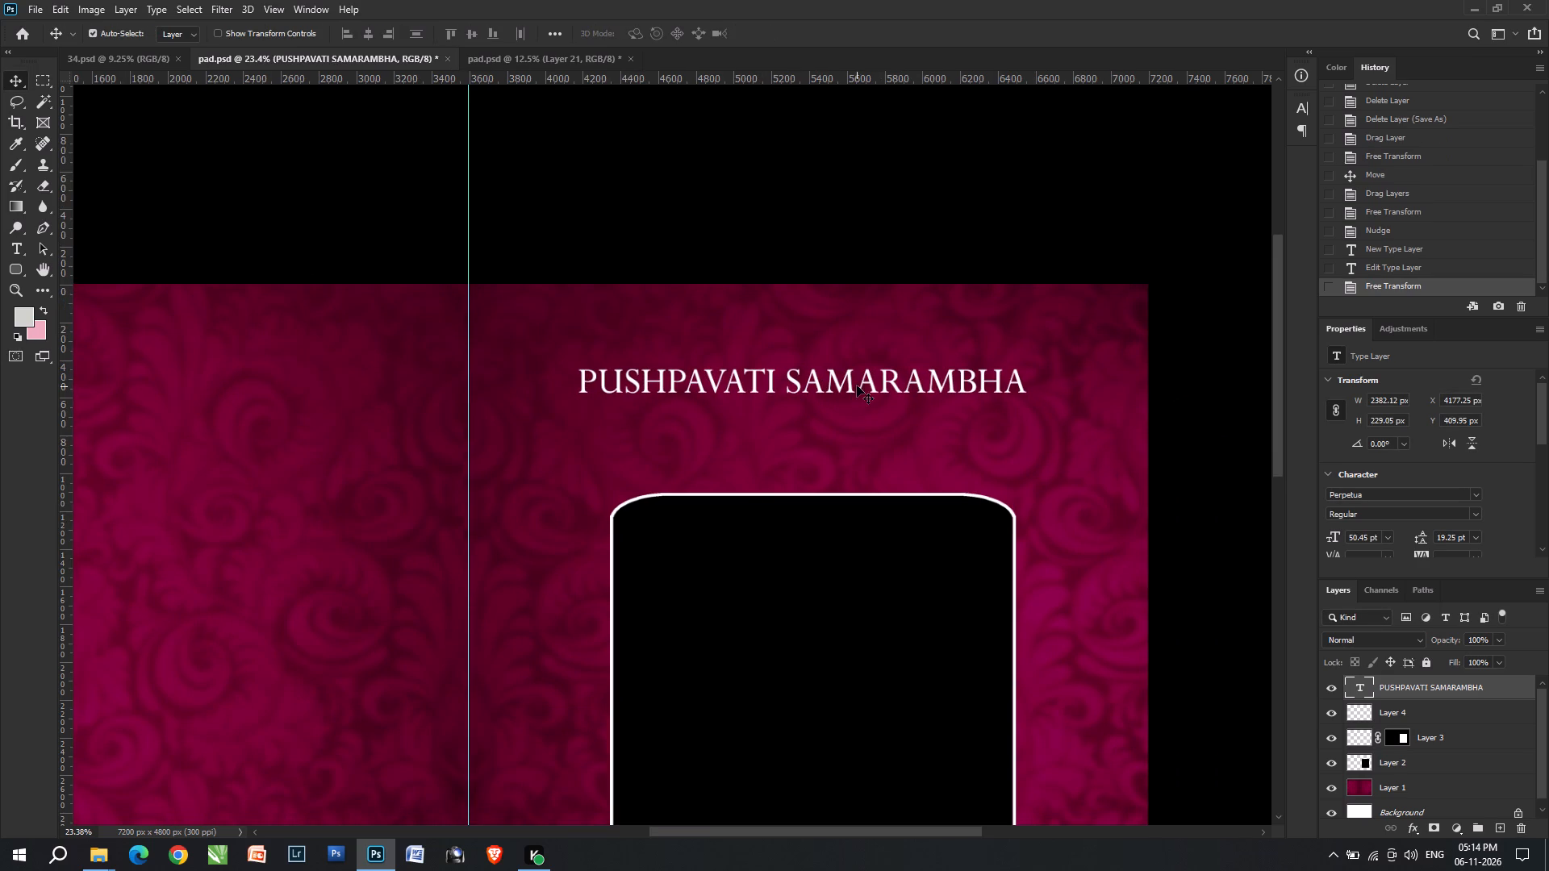
left_click_drag(857, 385, 847, 394)
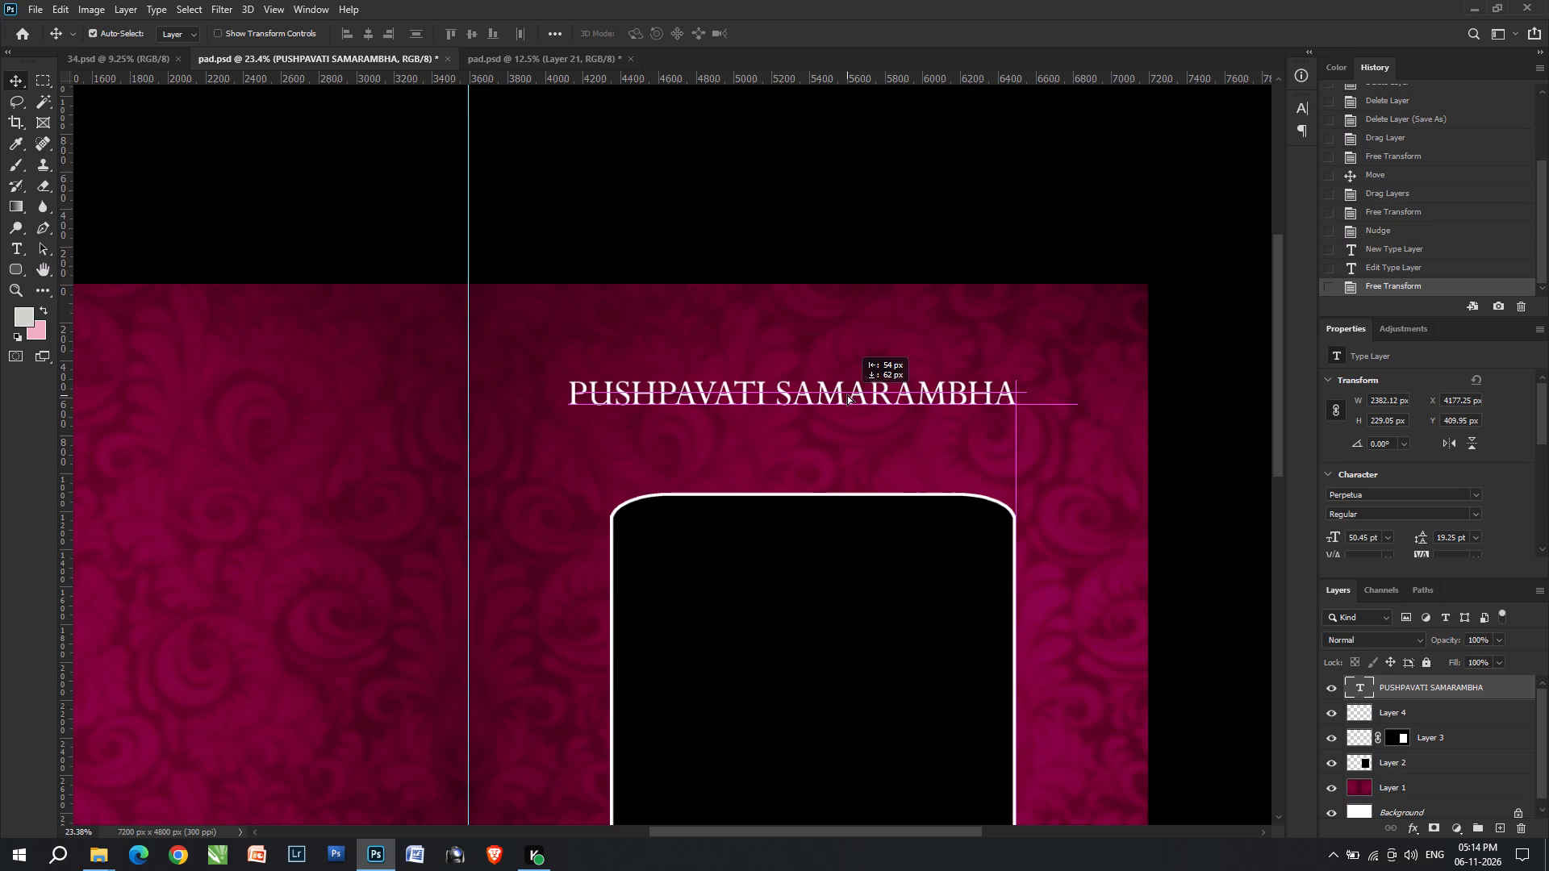
left_click_drag(847, 394, 860, 394)
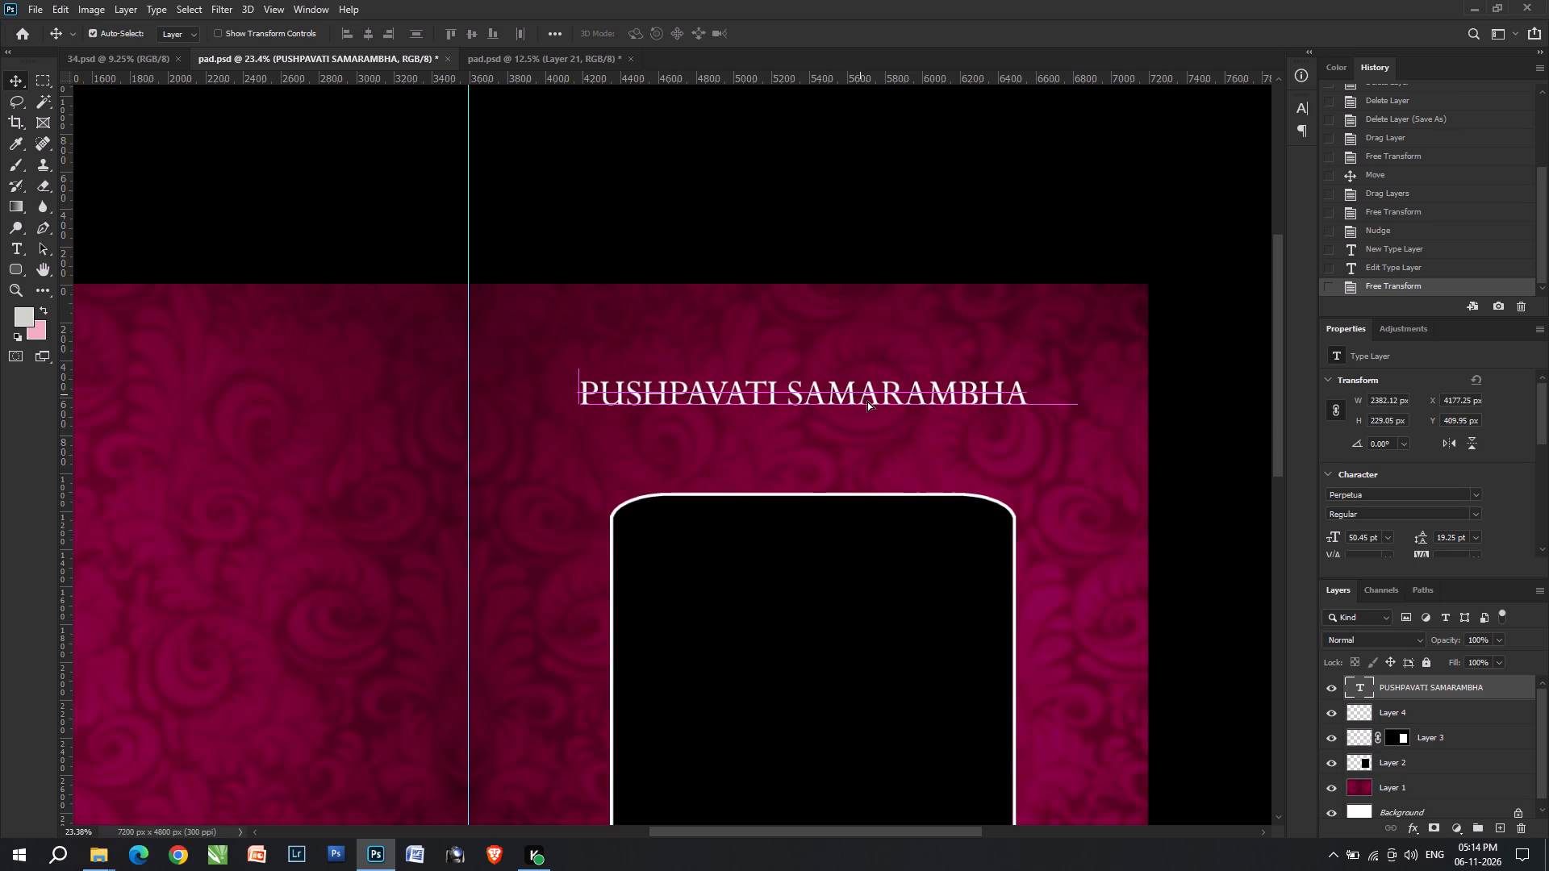
Change the font of the whole title to Perpetua Titling MT Light.
scroll(870, 407, "down", 4, "alt")
key("space")
key("space")
key("space")
key("space")
key("space")
key("space")
left_click_drag(857, 466, 826, 481)
scroll(916, 248, "up", 3, "alt")
double_click(946, 182)
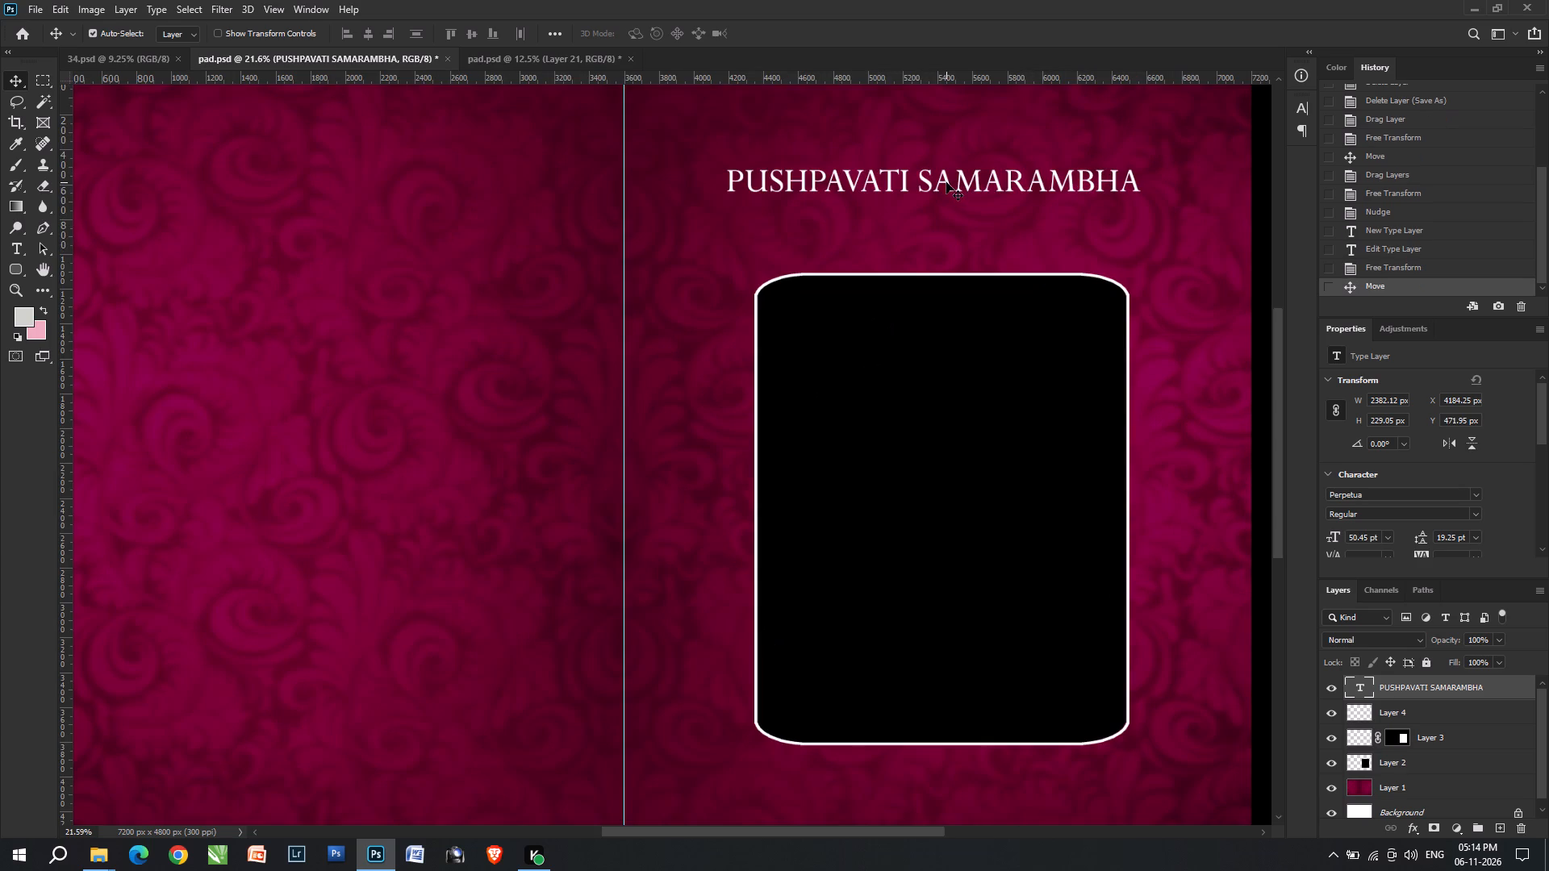
left_click(144, 31)
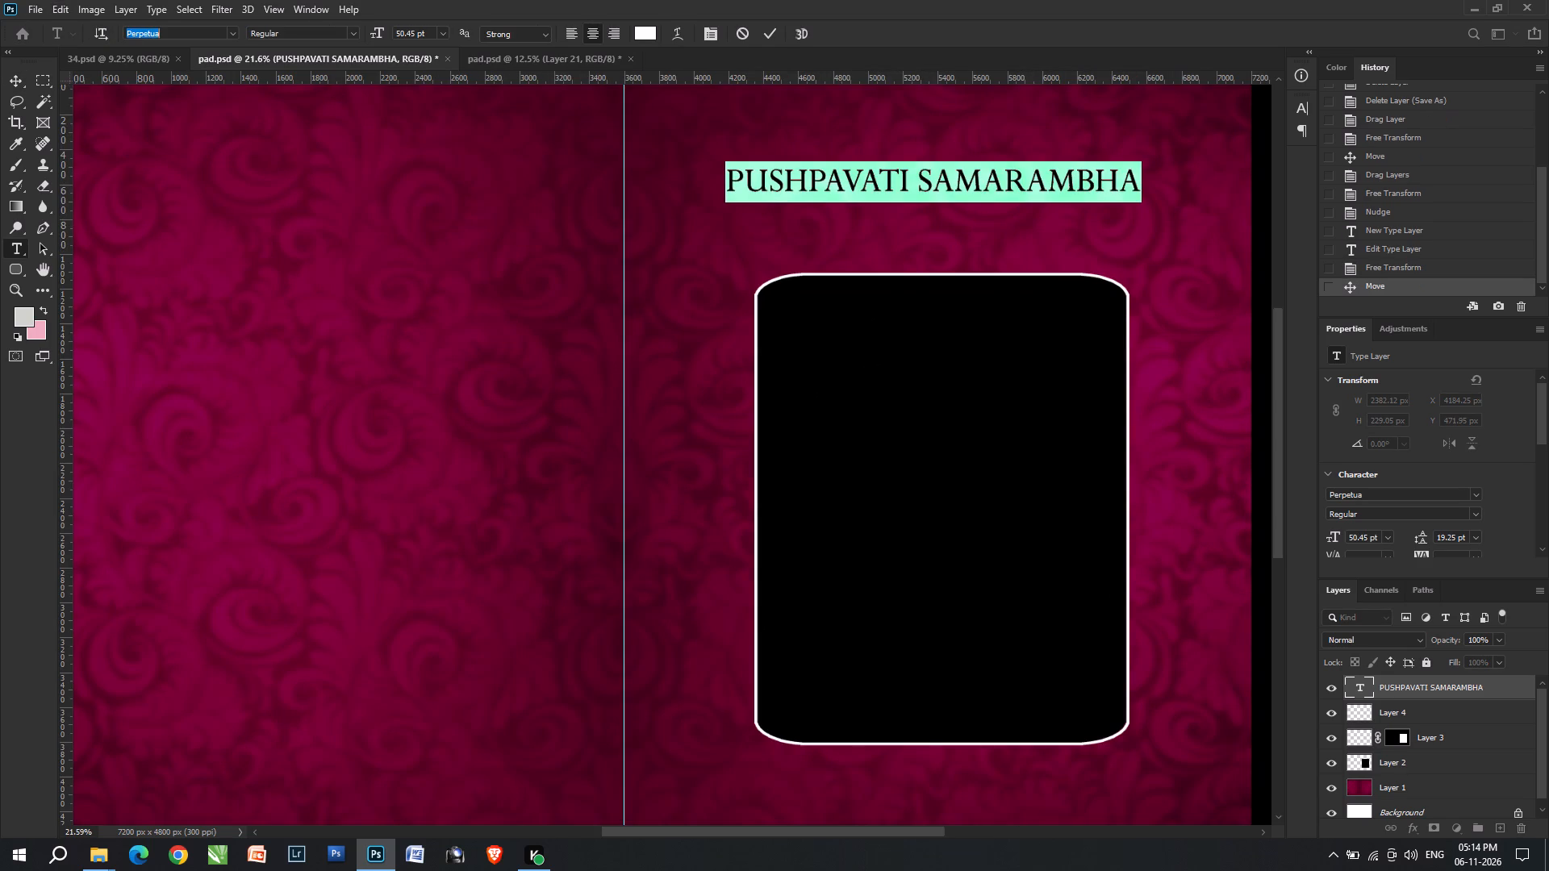
scroll(144, 24, "down", 1)
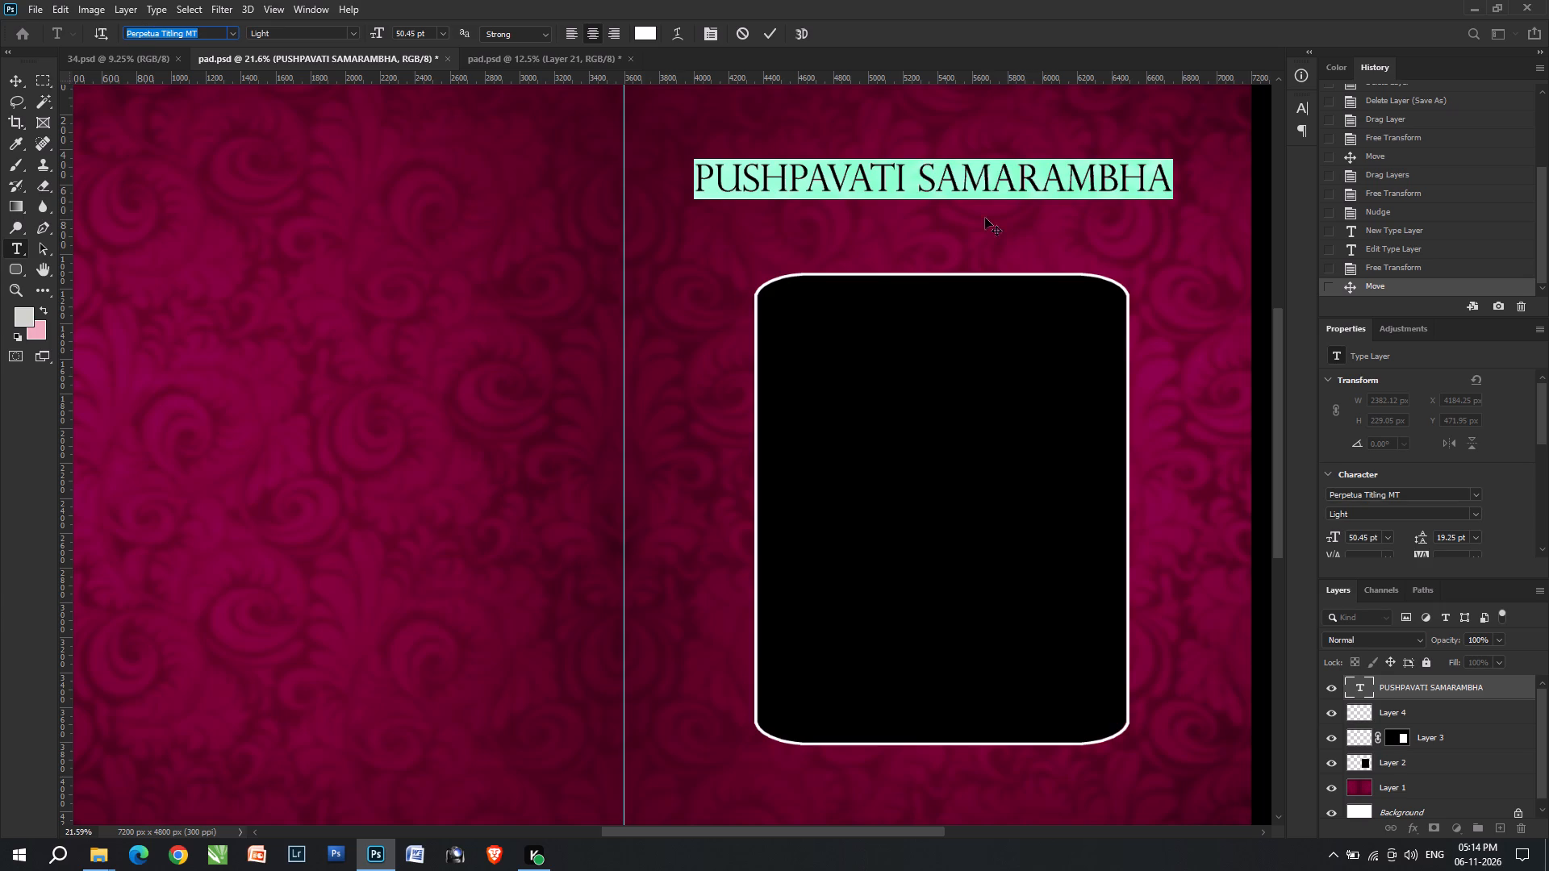
Break the title into two lines before SAMARAMBHA and shift the text block to about X 4502 px, Y 443 px.
left_click(949, 184)
left_click(917, 184)
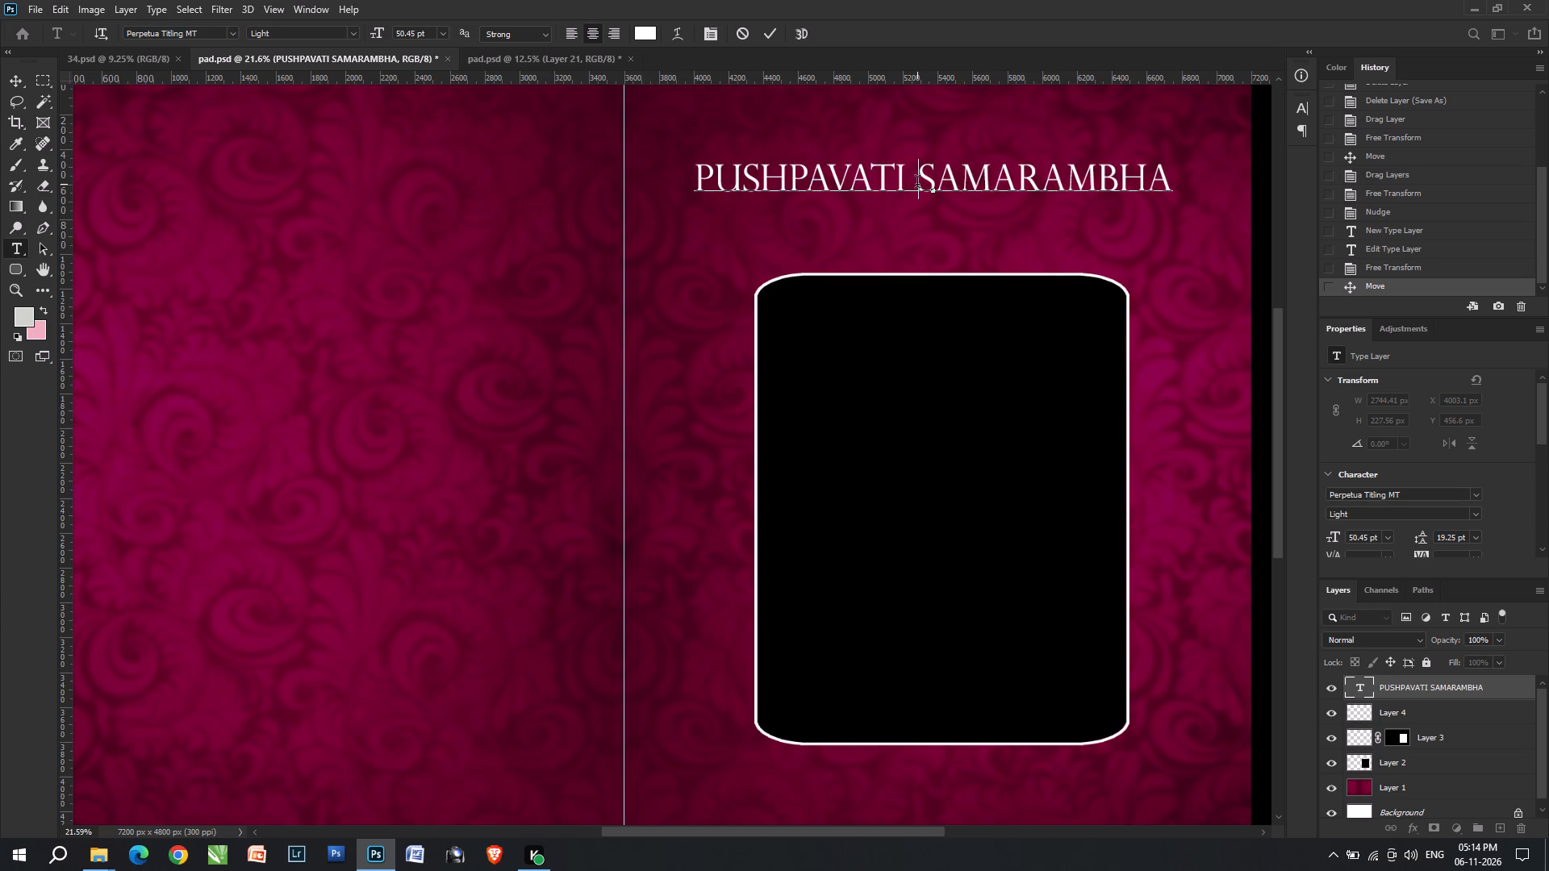
key("Return")
left_click_drag(823, 156, 831, 158)
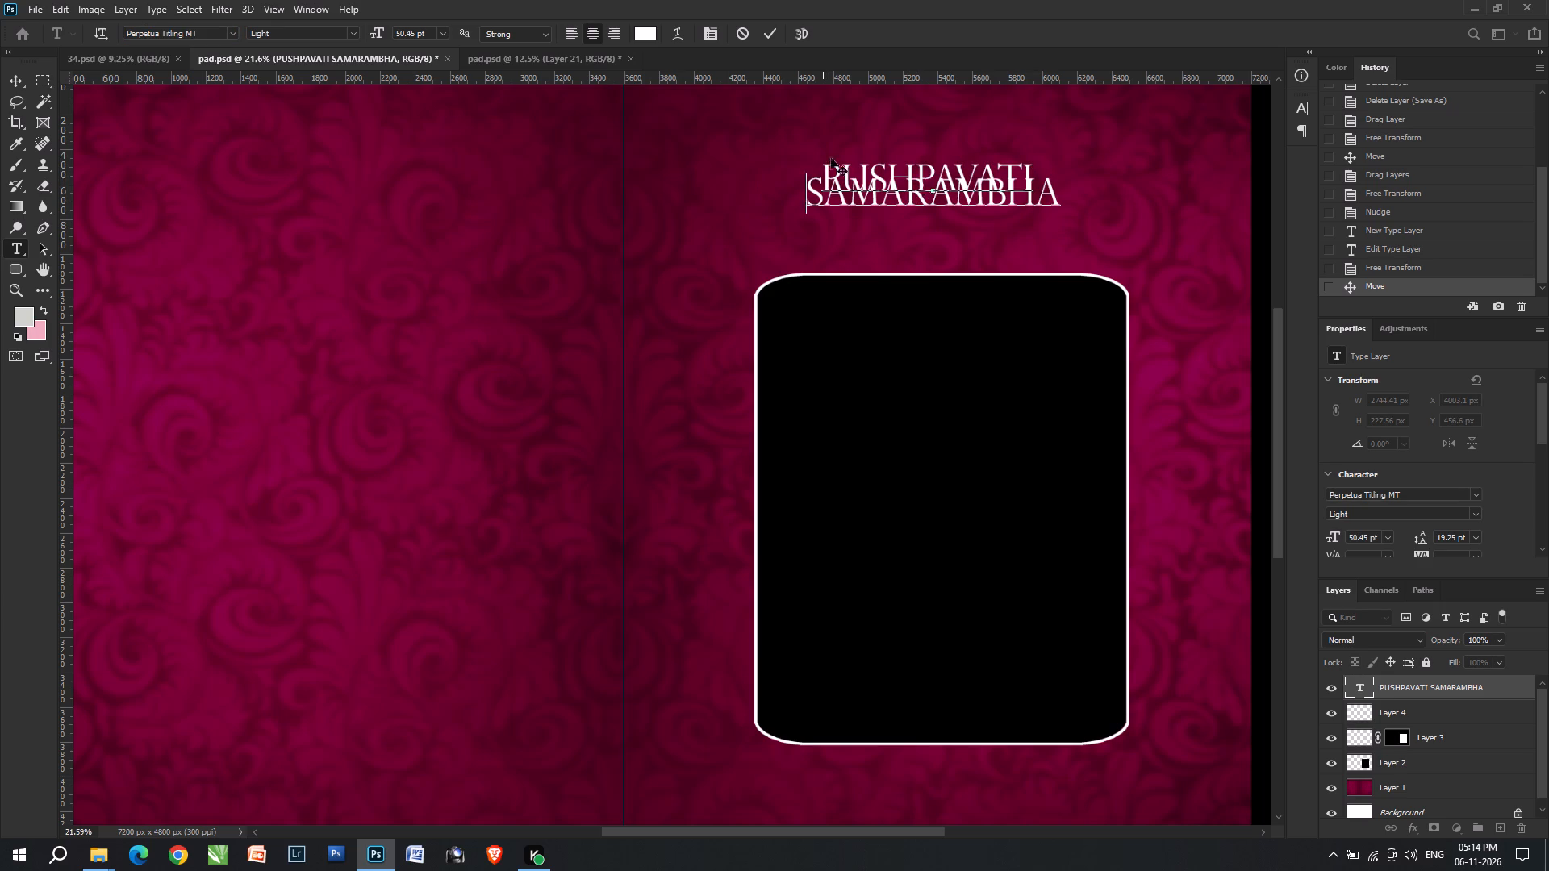
left_click_drag(831, 158, 798, 153)
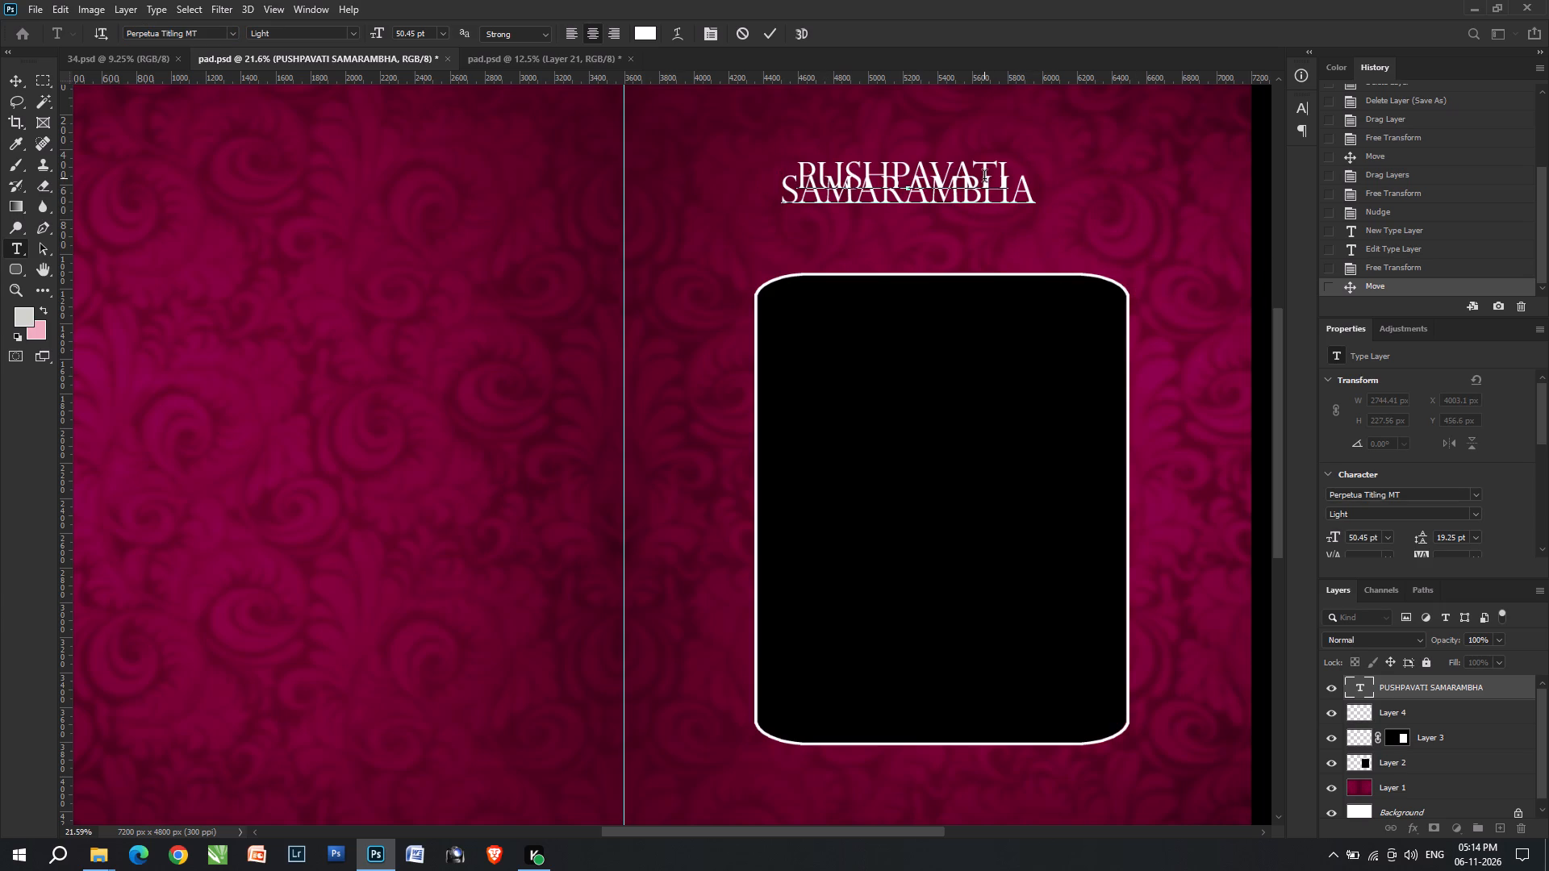
Set the leading of both title lines to 46.25 pt.
triple_click(984, 178)
key("ctrl+a")
key("ctrl+a")
left_click(1049, 202)
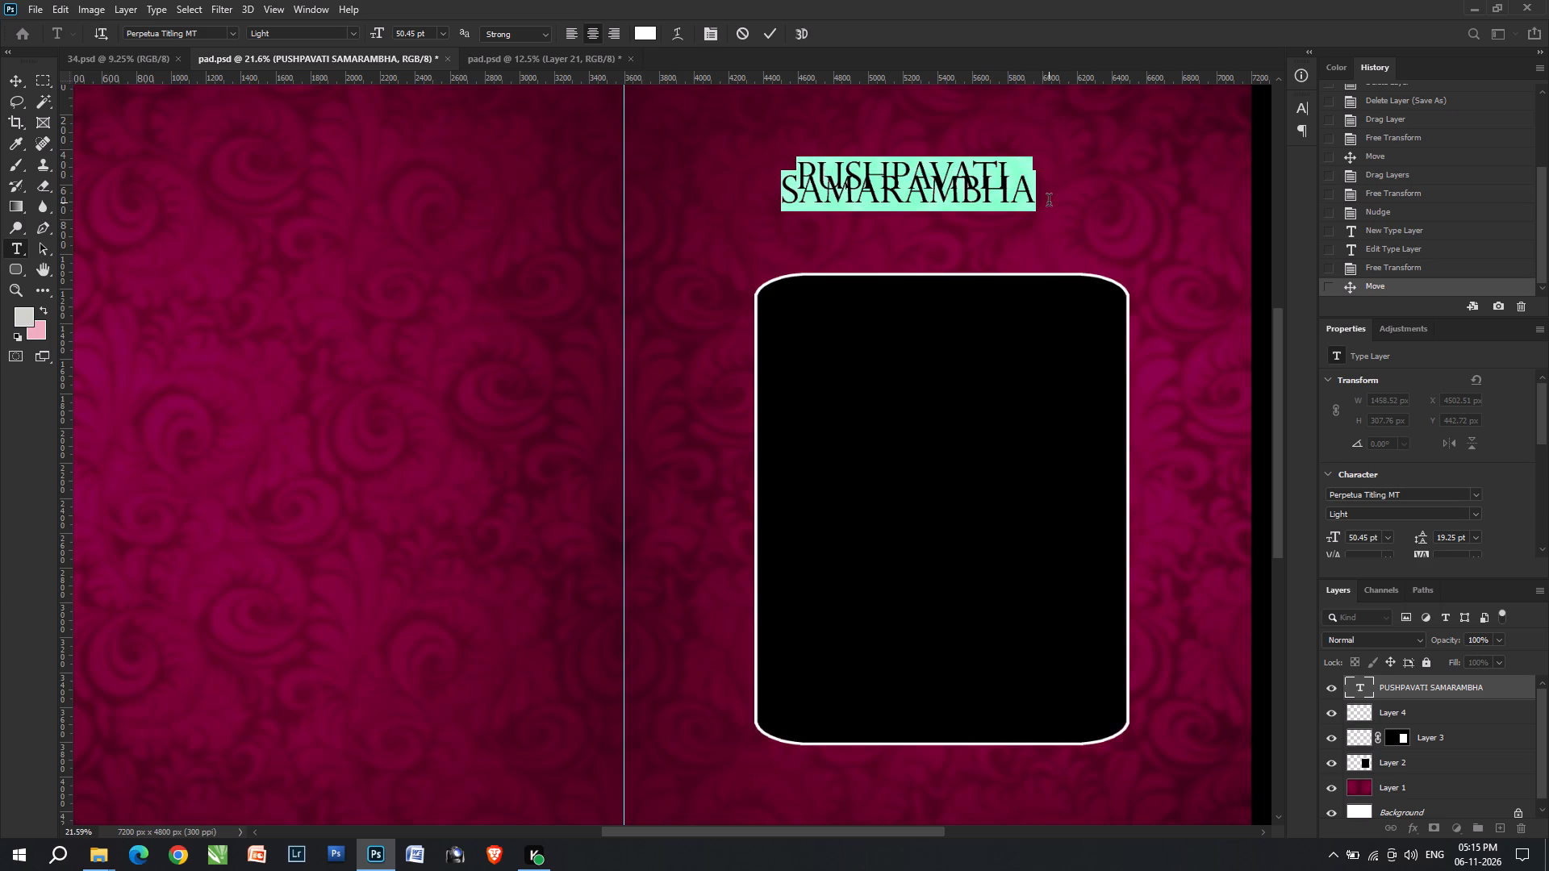
left_click(1303, 104)
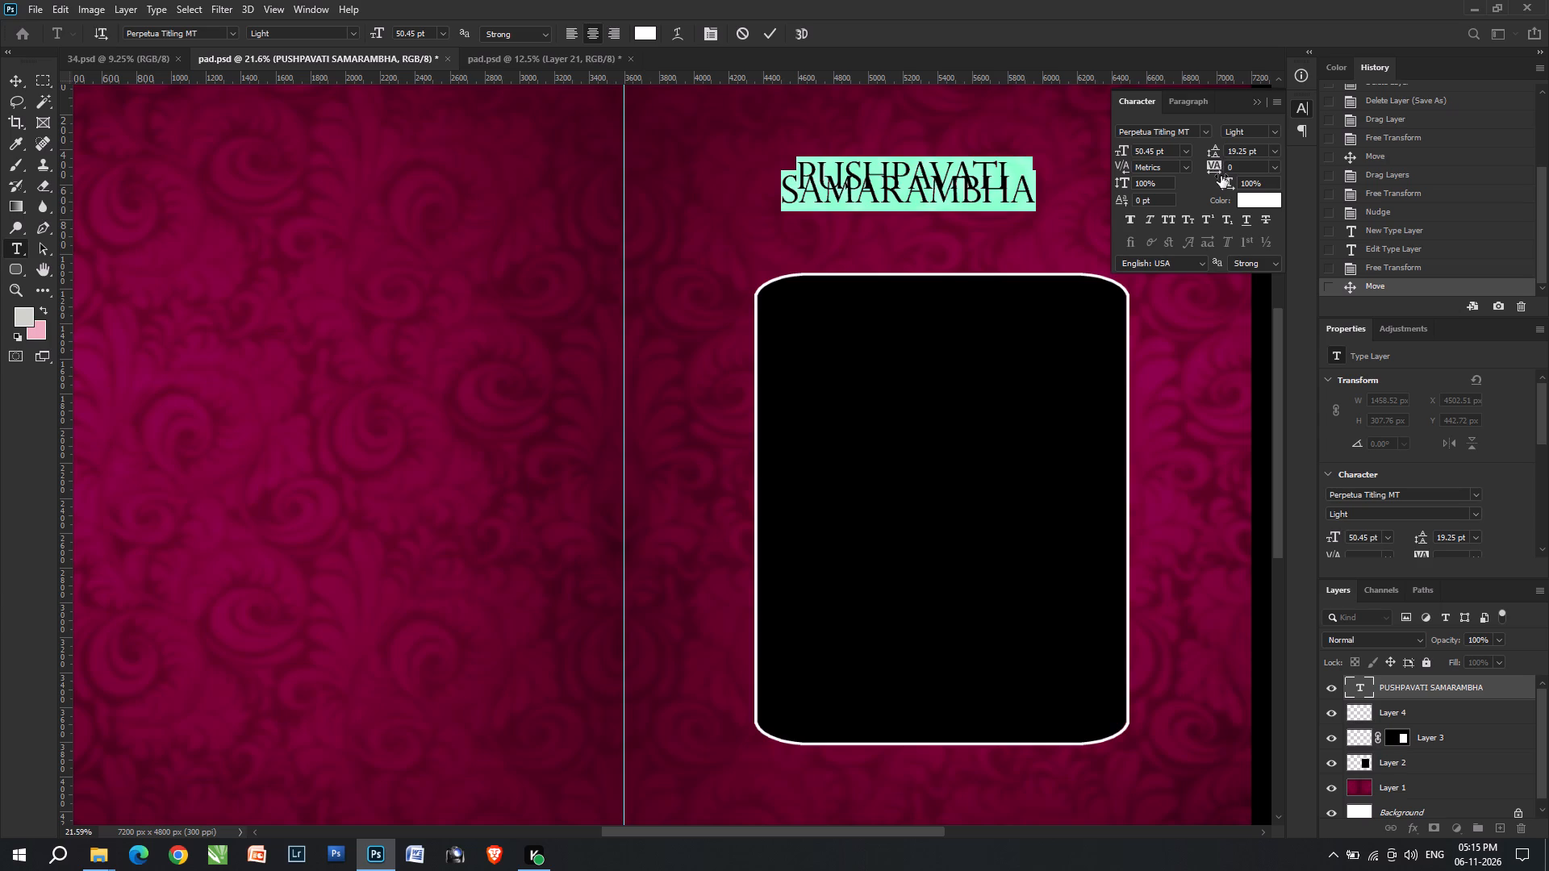
left_click_drag(1216, 144, 1237, 147)
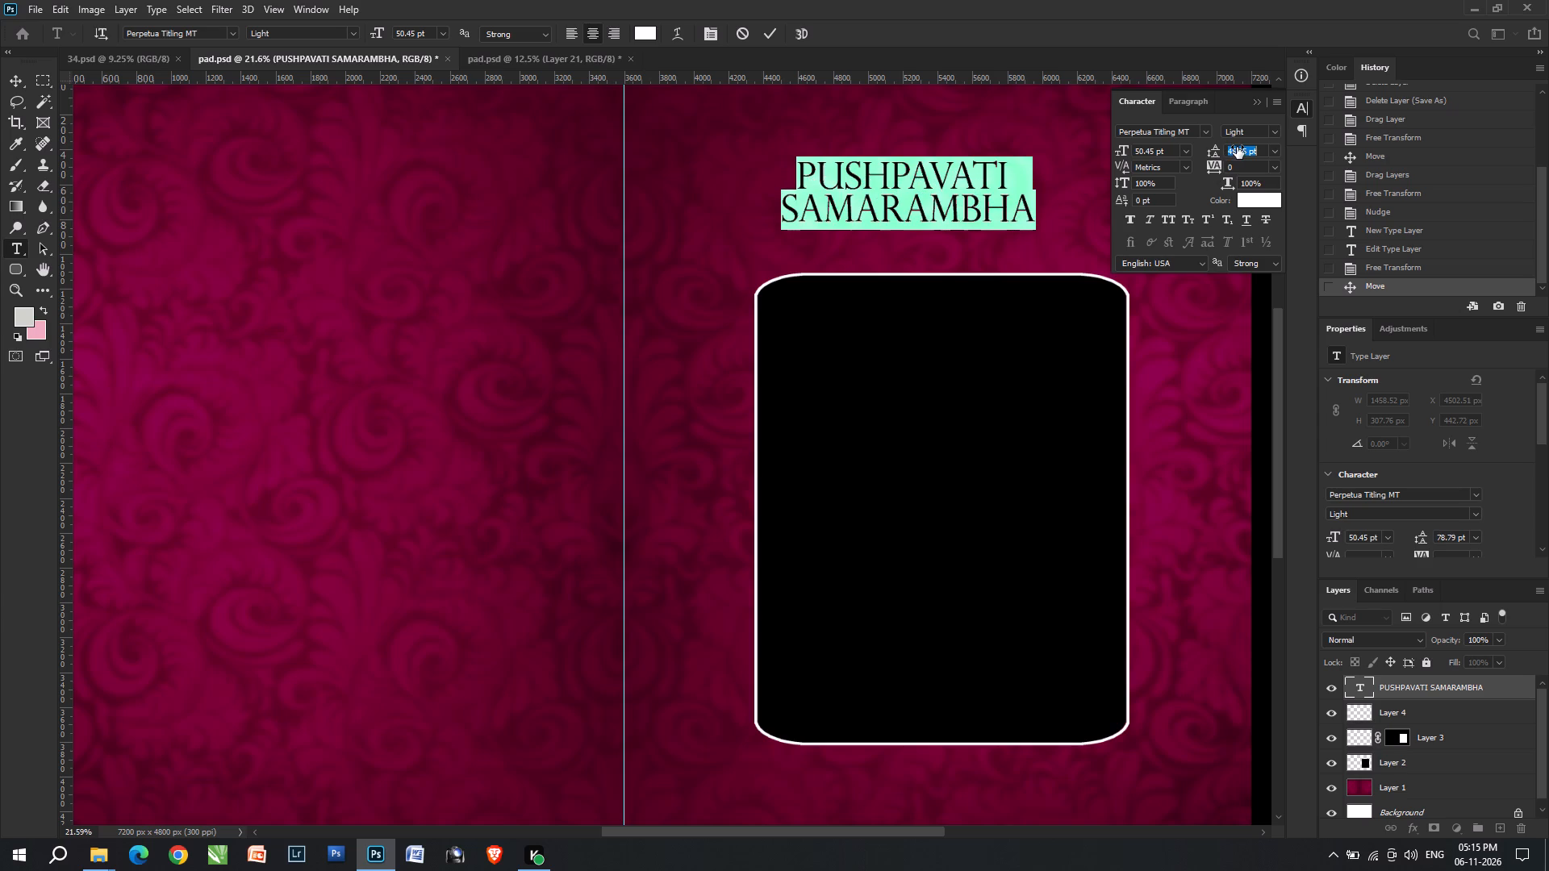
left_click_drag(1237, 147, 1238, 147)
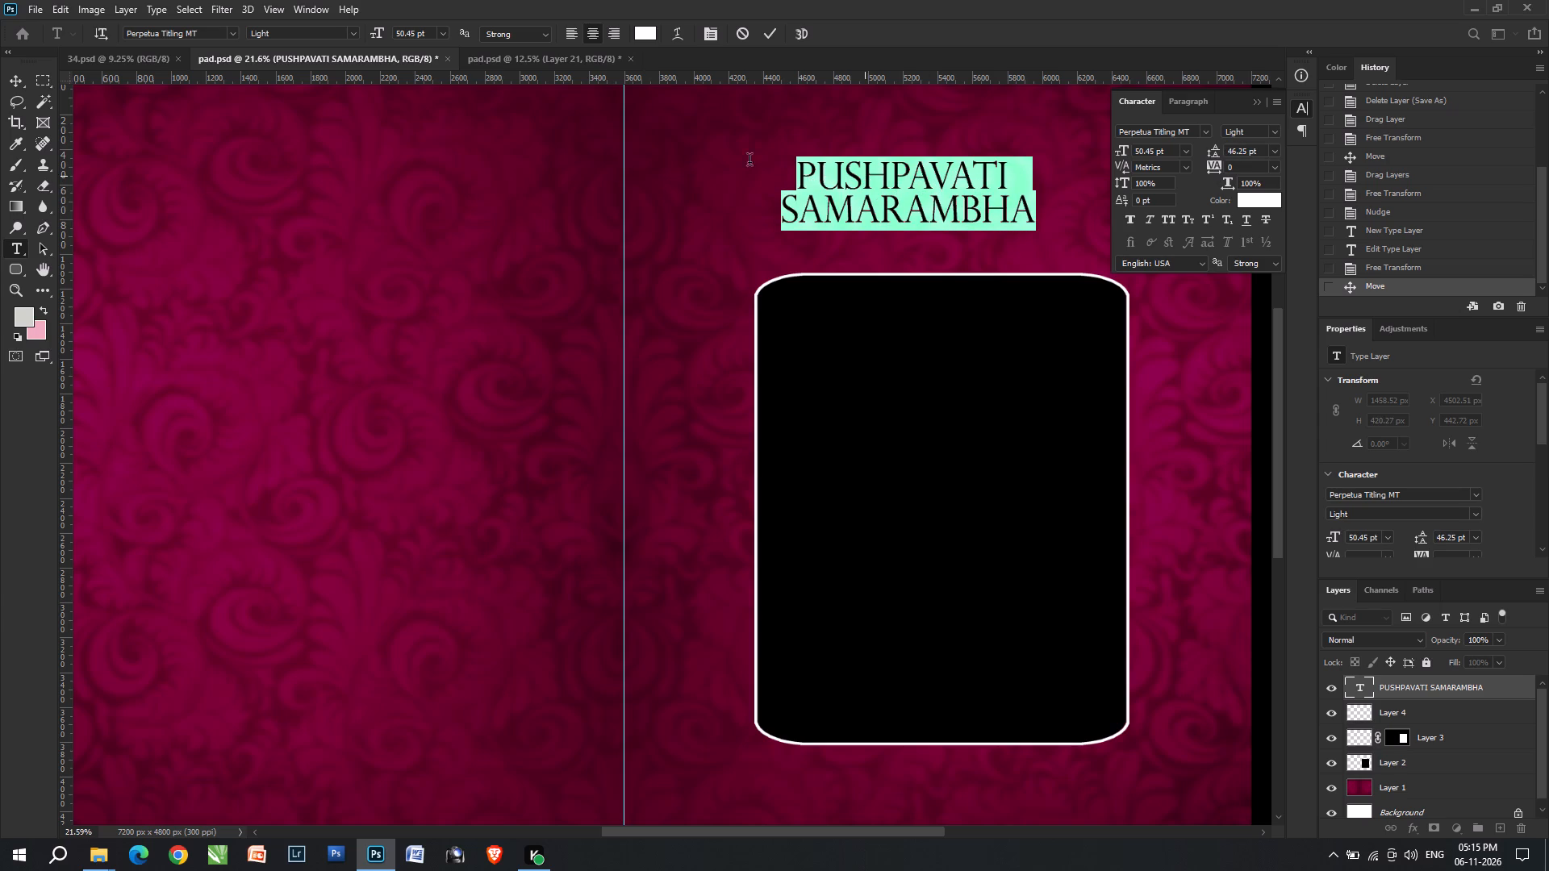
Reduce the font size of the word SAMARAMBHA to 31.45 pt.
double_click(960, 205)
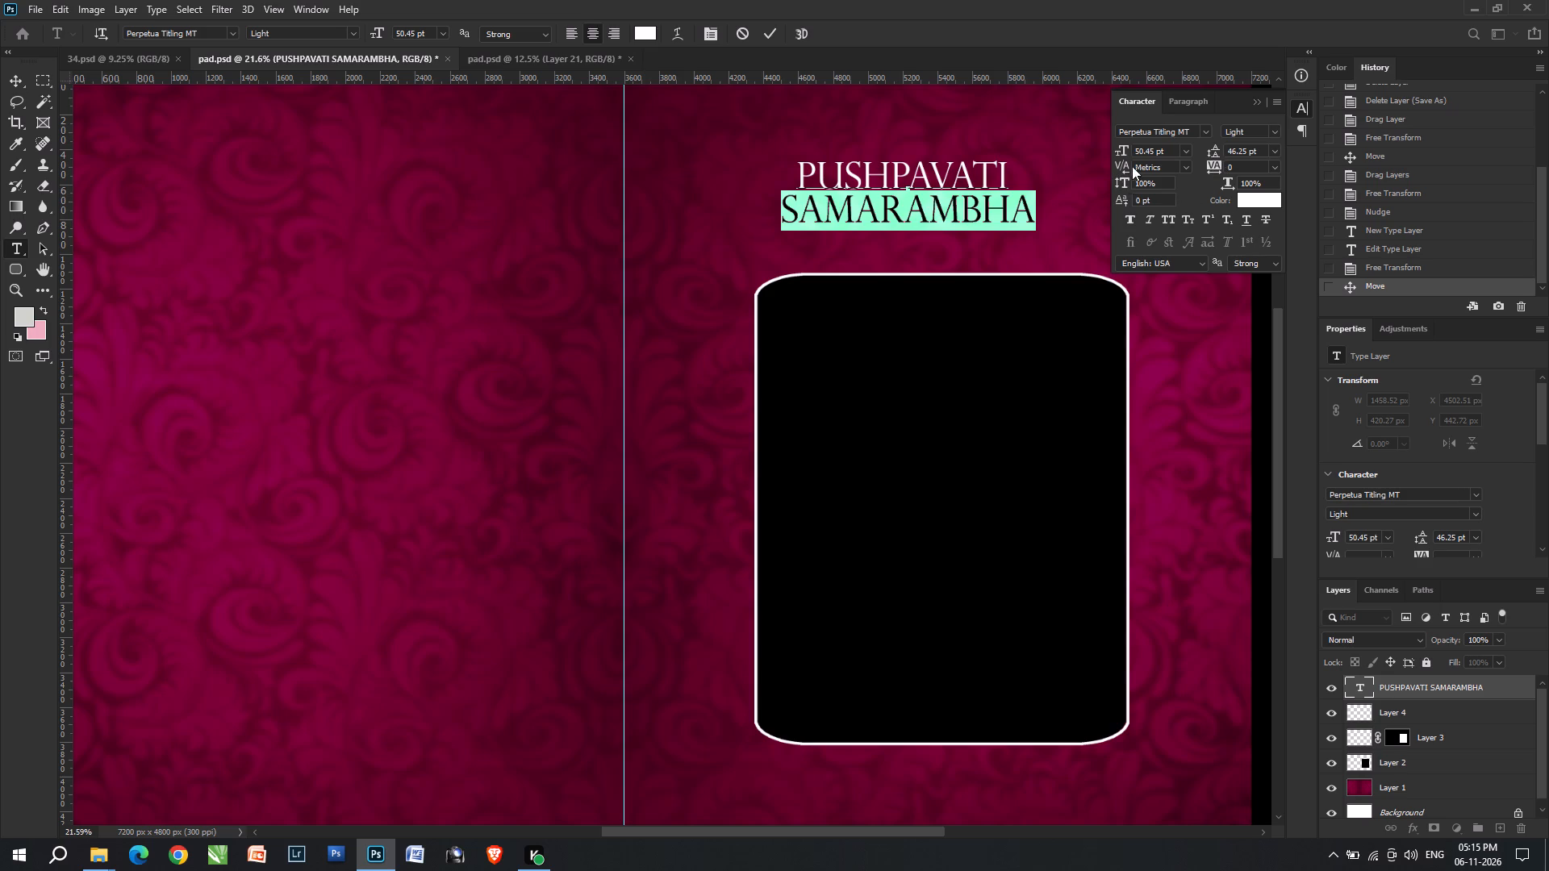
left_click_drag(1125, 148, 1110, 145)
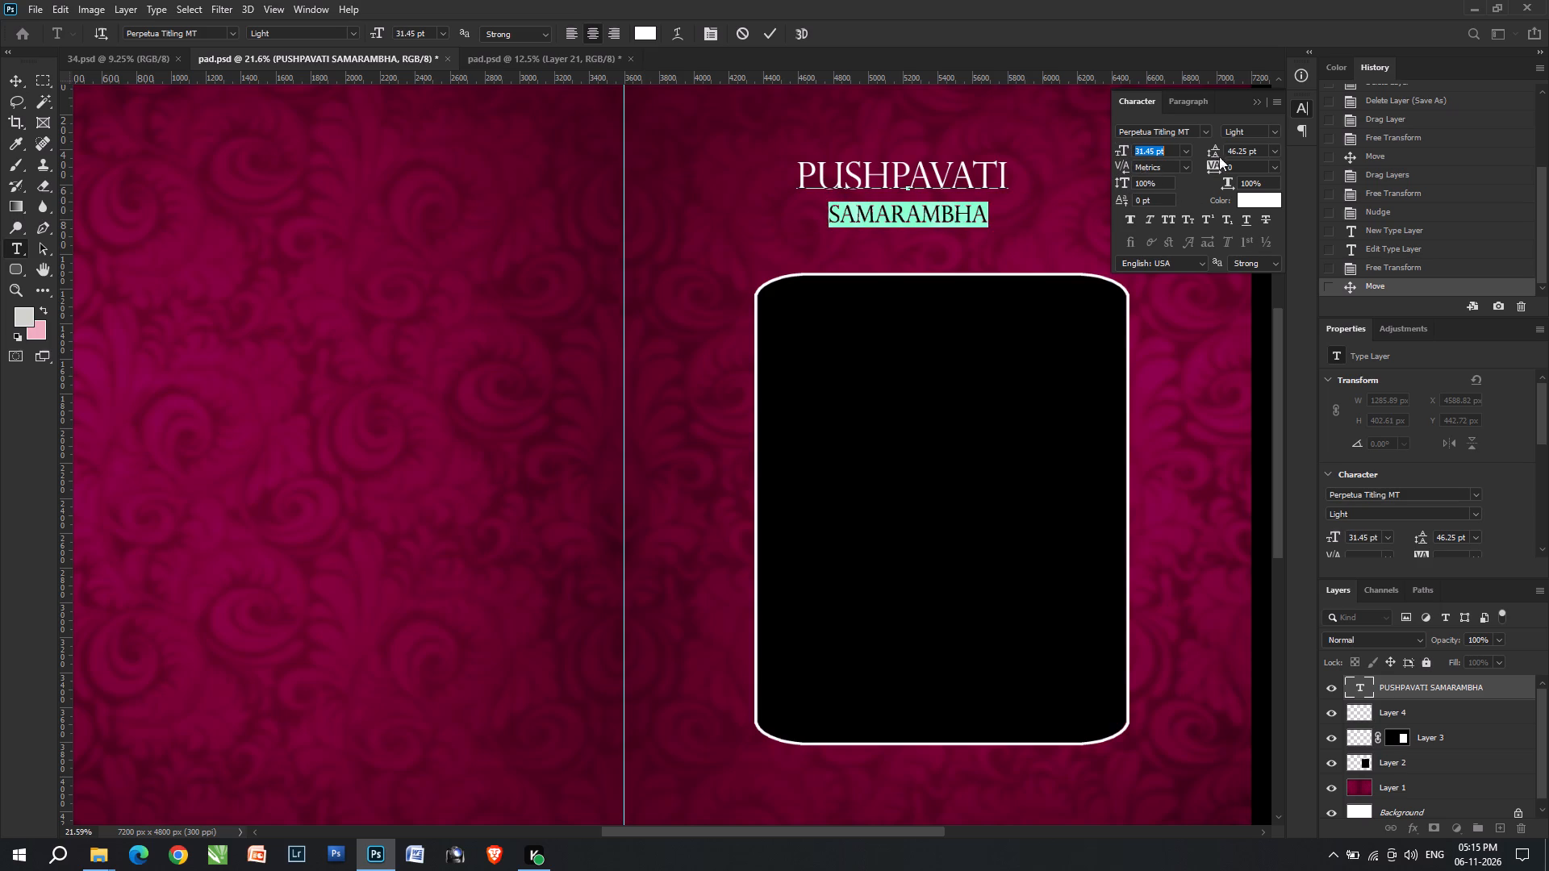
Reduce the leading of the word SAMARAMBHA to 31.25 pt.
left_click_drag(1217, 148, 1211, 146)
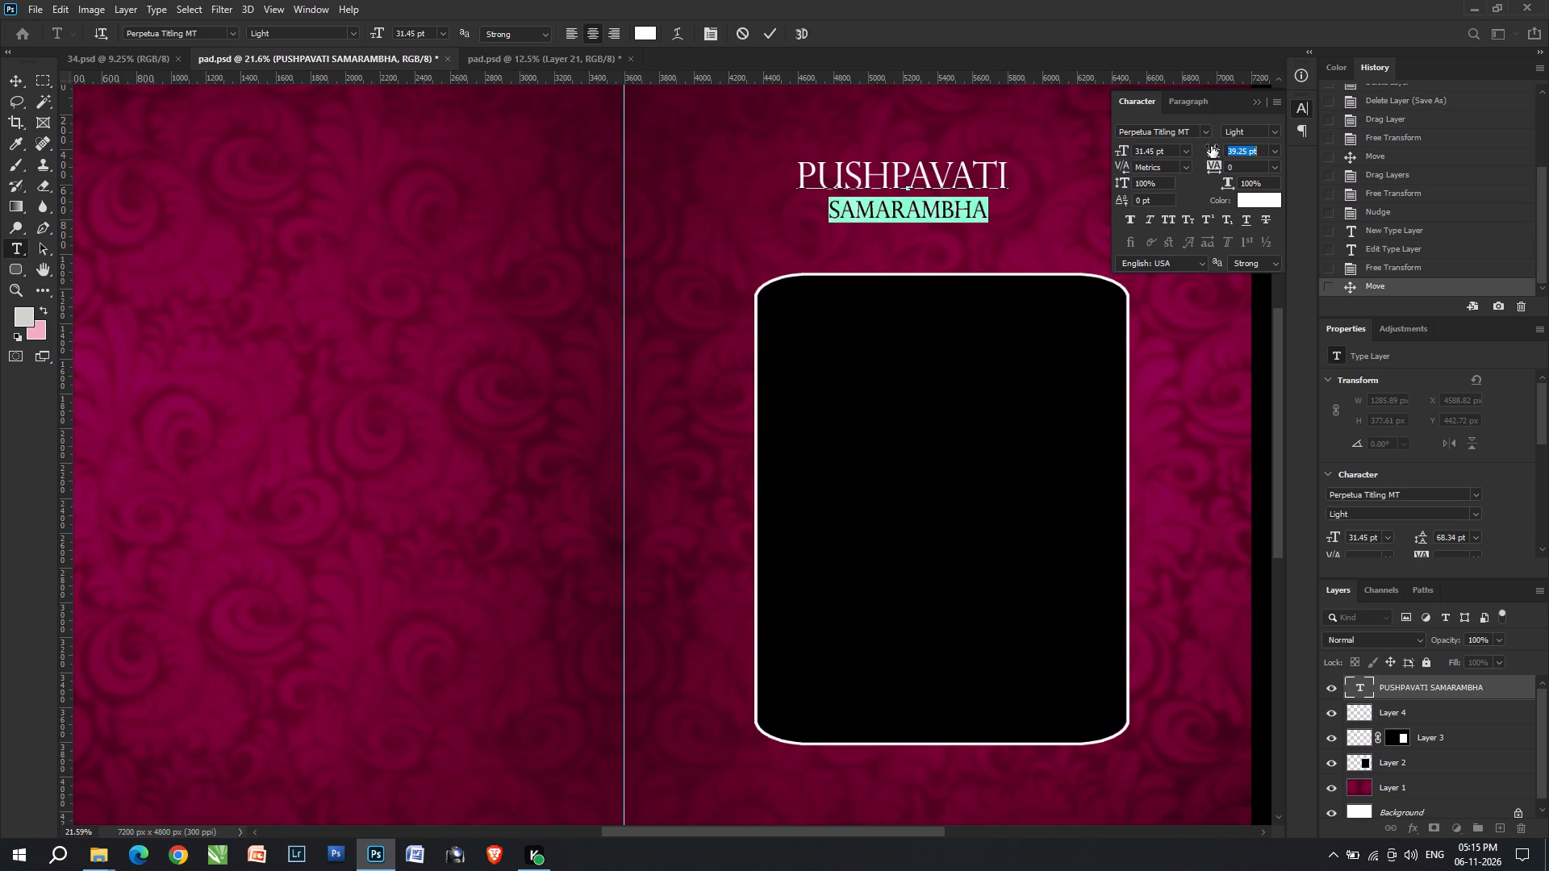
left_click_drag(1211, 146, 1207, 144)
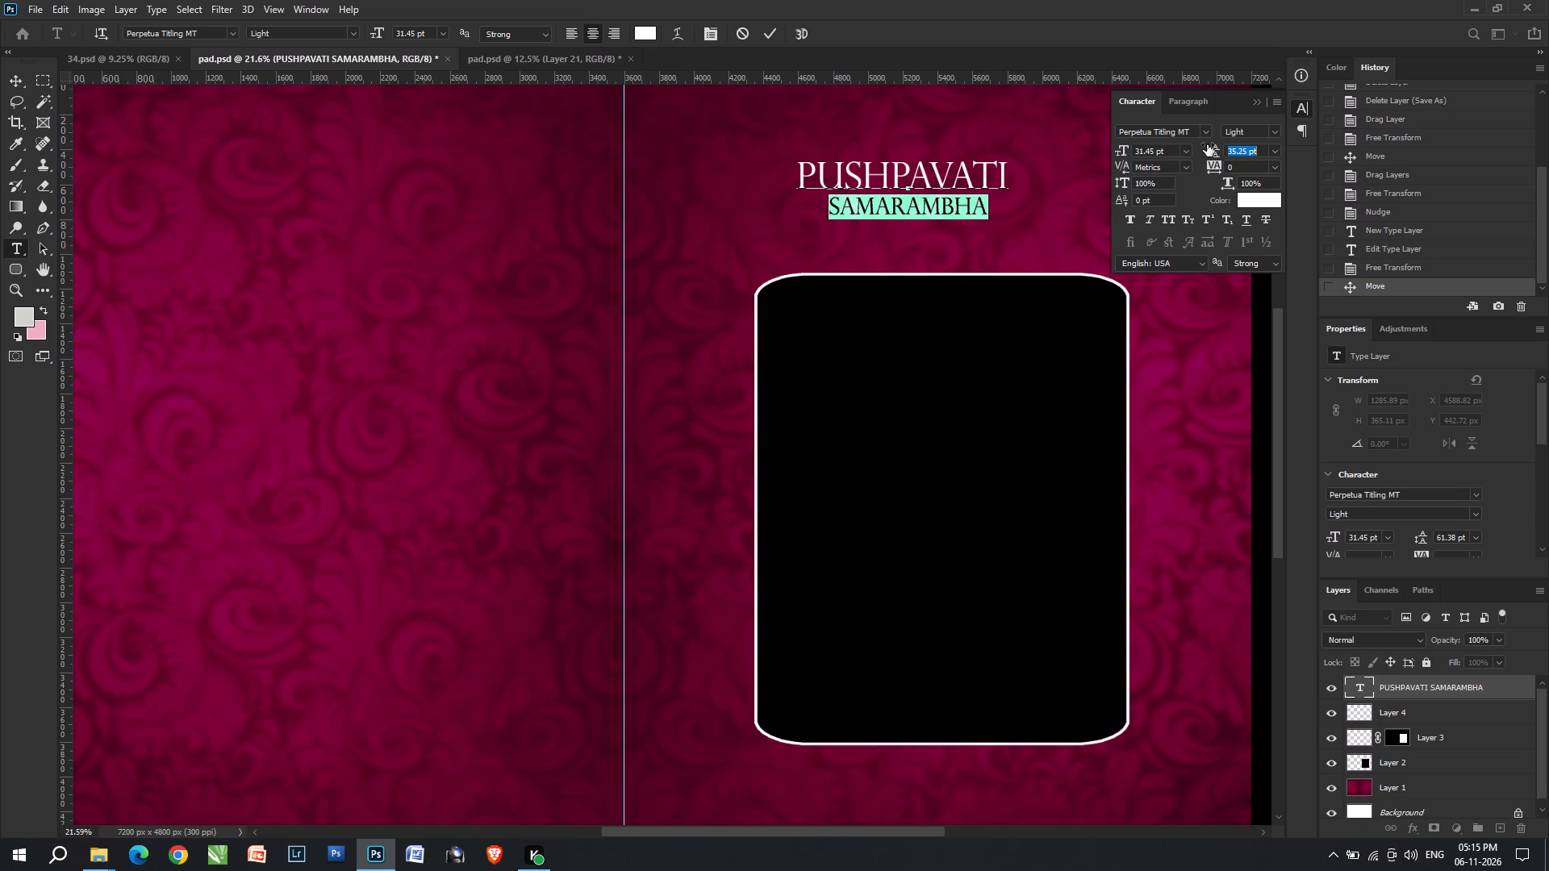
left_click_drag(1207, 144, 1204, 143)
Increase the font size of the word PUSHPAVATI to 59.45 pt and commit the text edit.
double_click(922, 165)
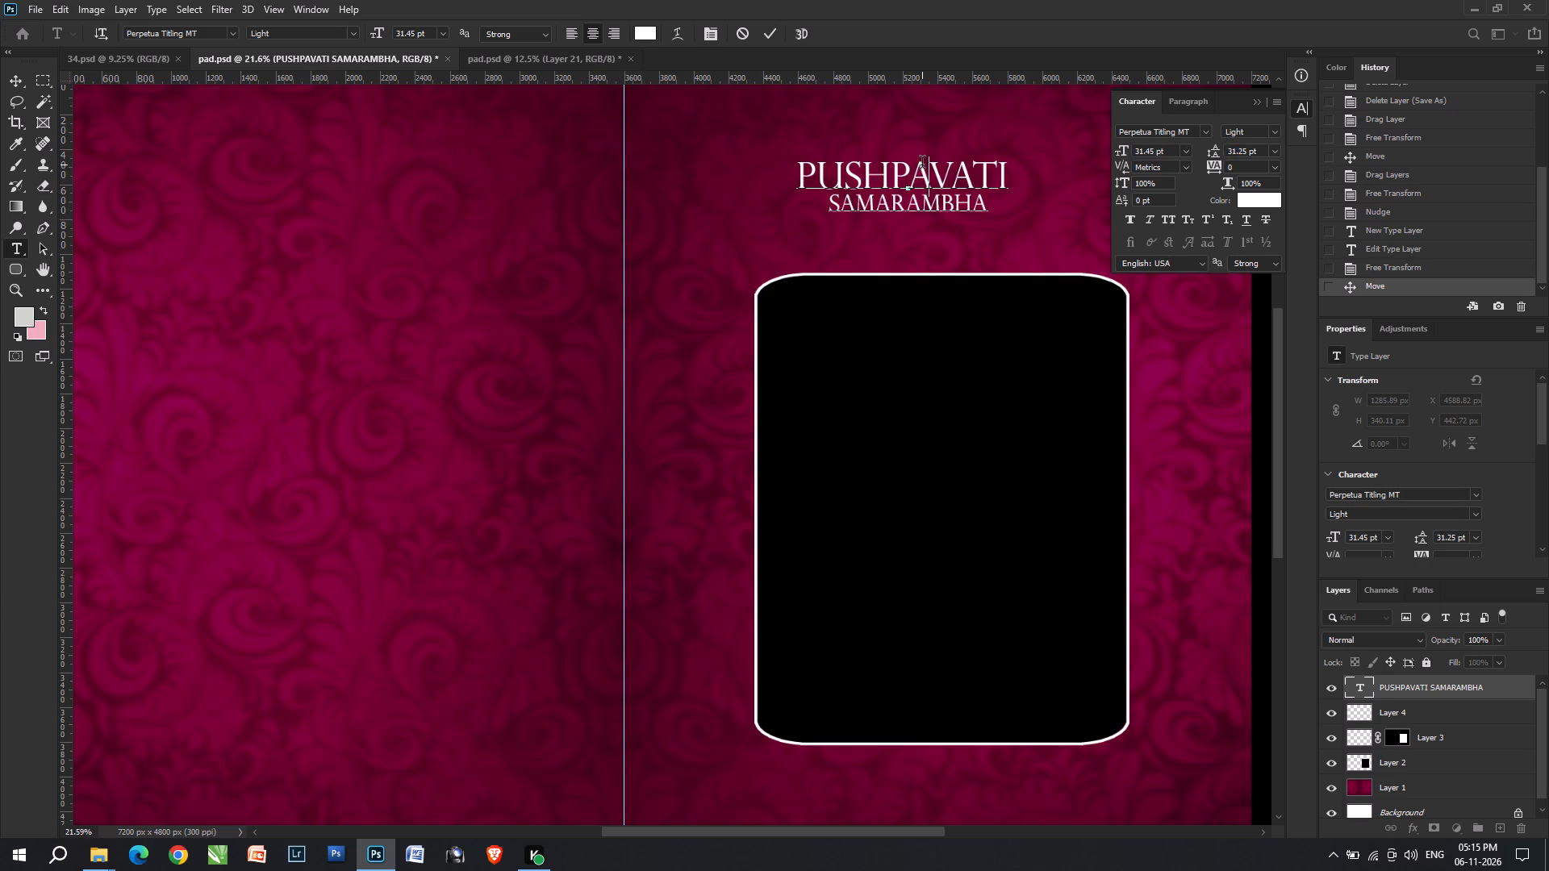
left_click_drag(1125, 145, 1129, 145)
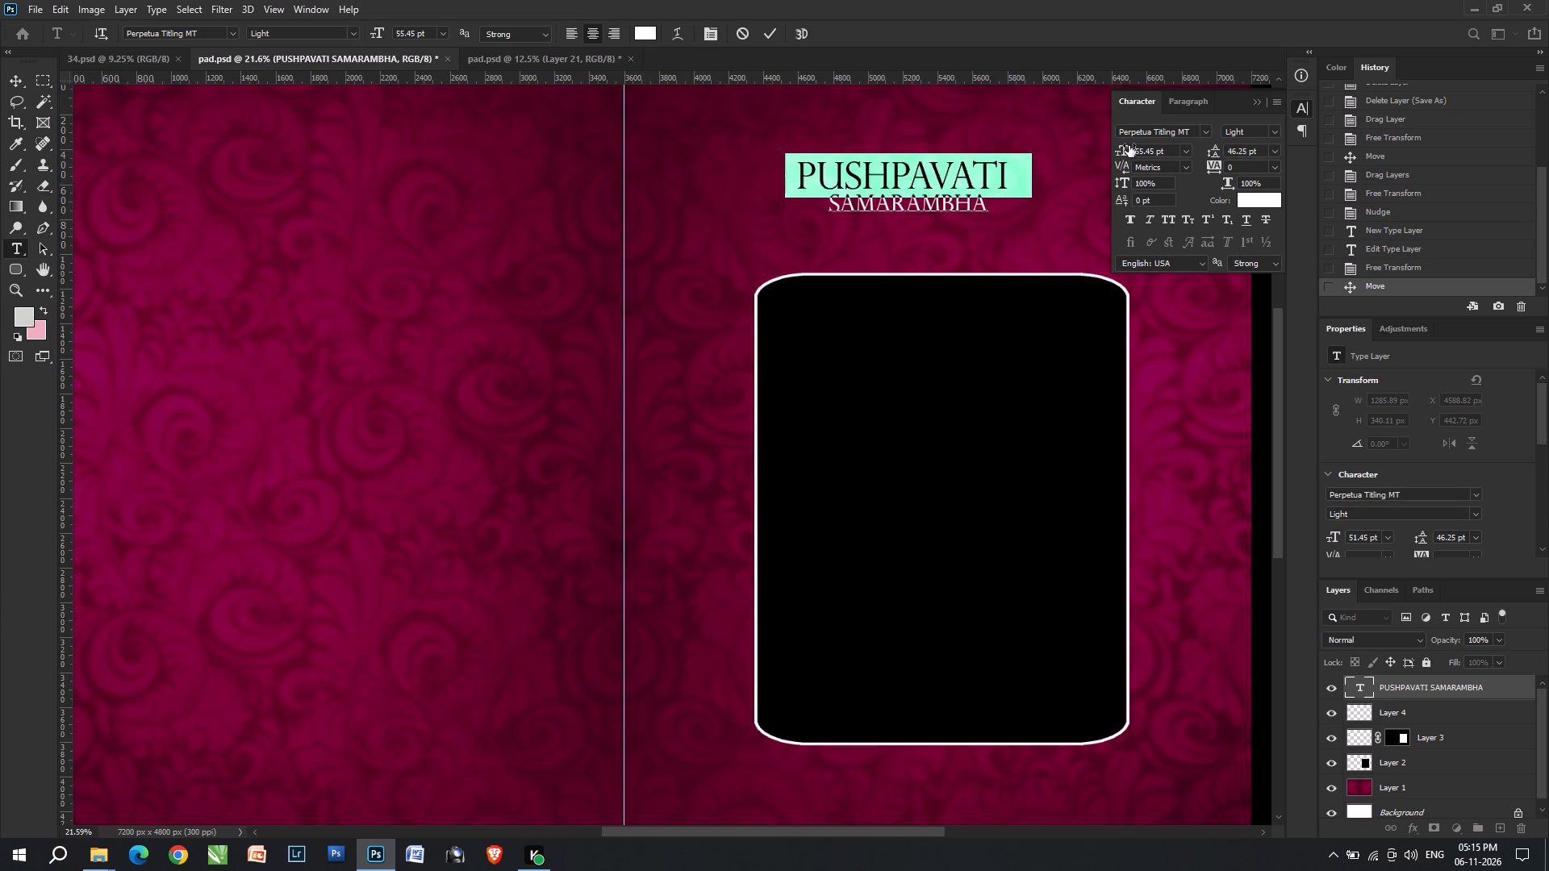
left_click_drag(1129, 145, 1132, 146)
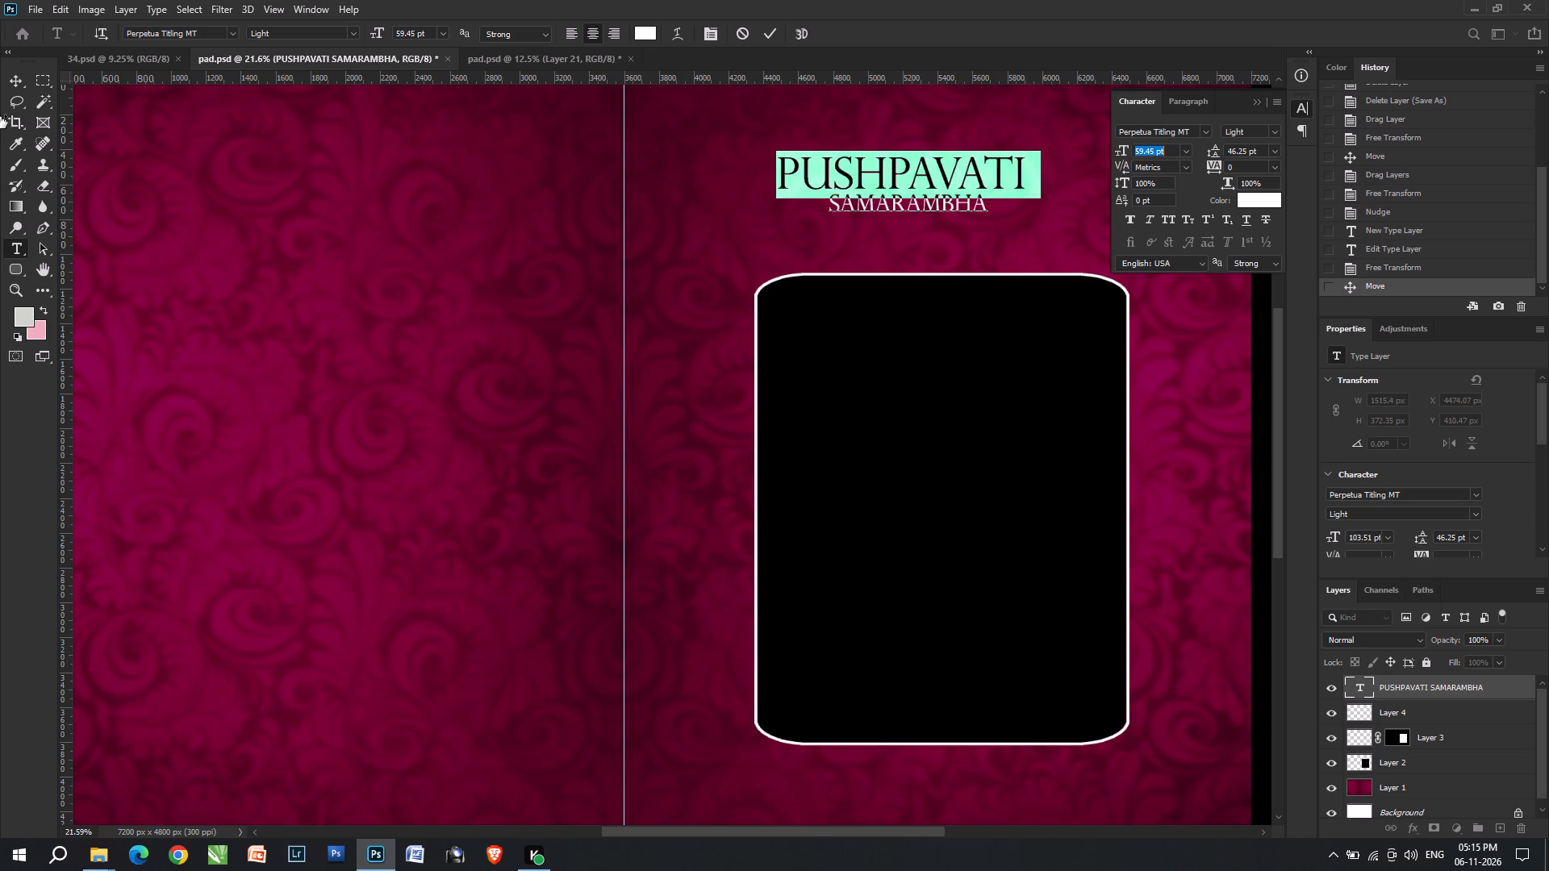
left_click(10, 83)
Shift the title slightly right and enlarge it proportionally to about 1897 x 466 px, keeping its top edge at about Y 426 px.
key("space")
key("space")
key("space")
key("space")
key("space")
key("space")
key("space")
left_click_drag(878, 233, 820, 349)
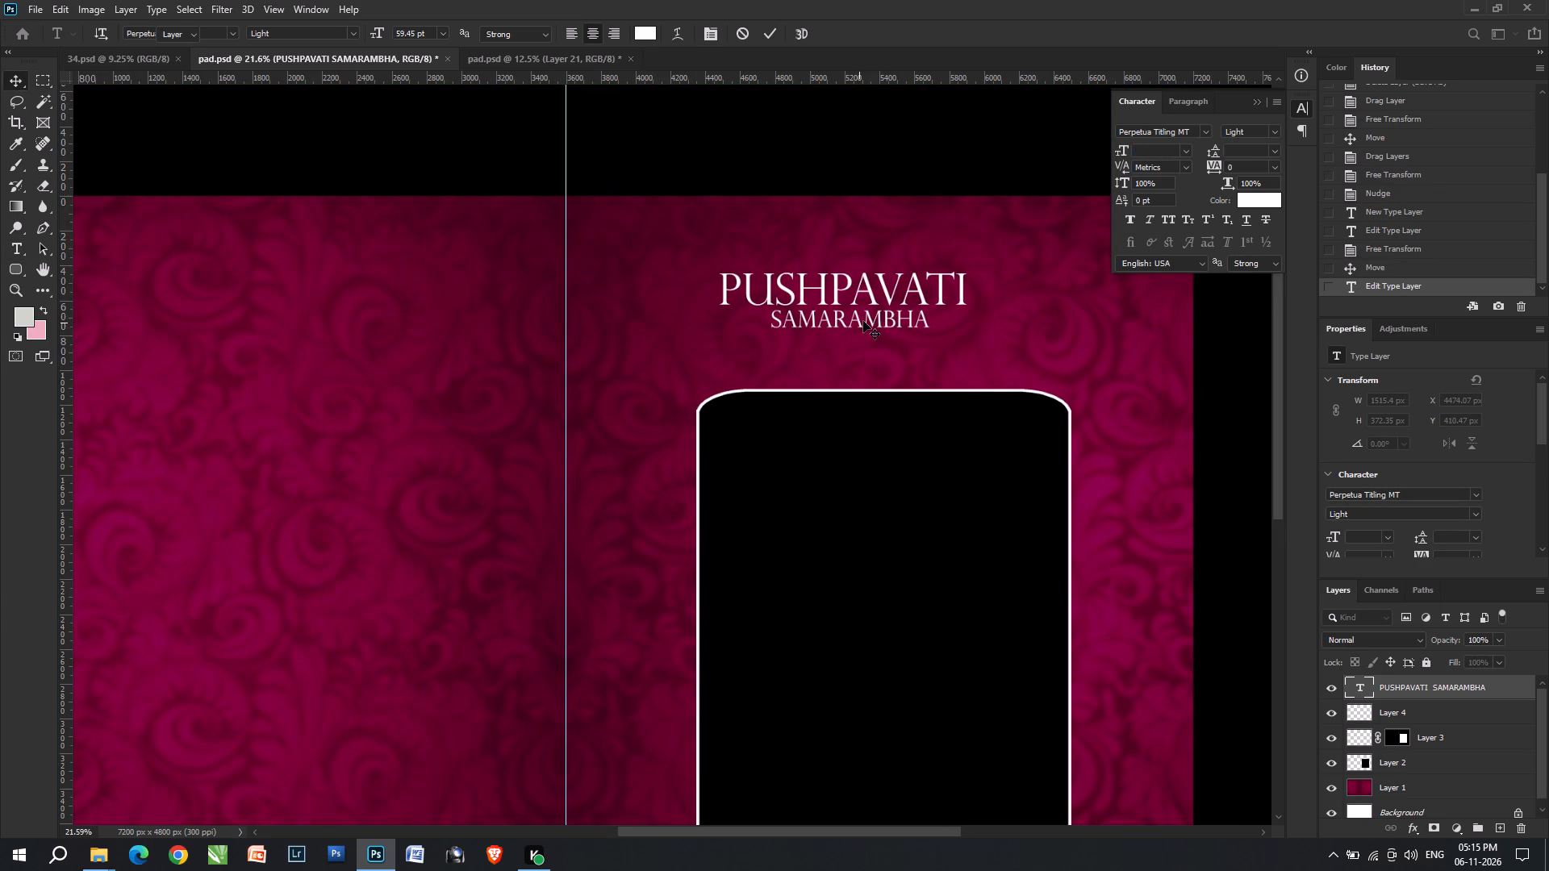
key("v")
left_click_drag(883, 314, 902, 316)
key("ctrl+t")
left_click_drag(866, 340, 867, 347)
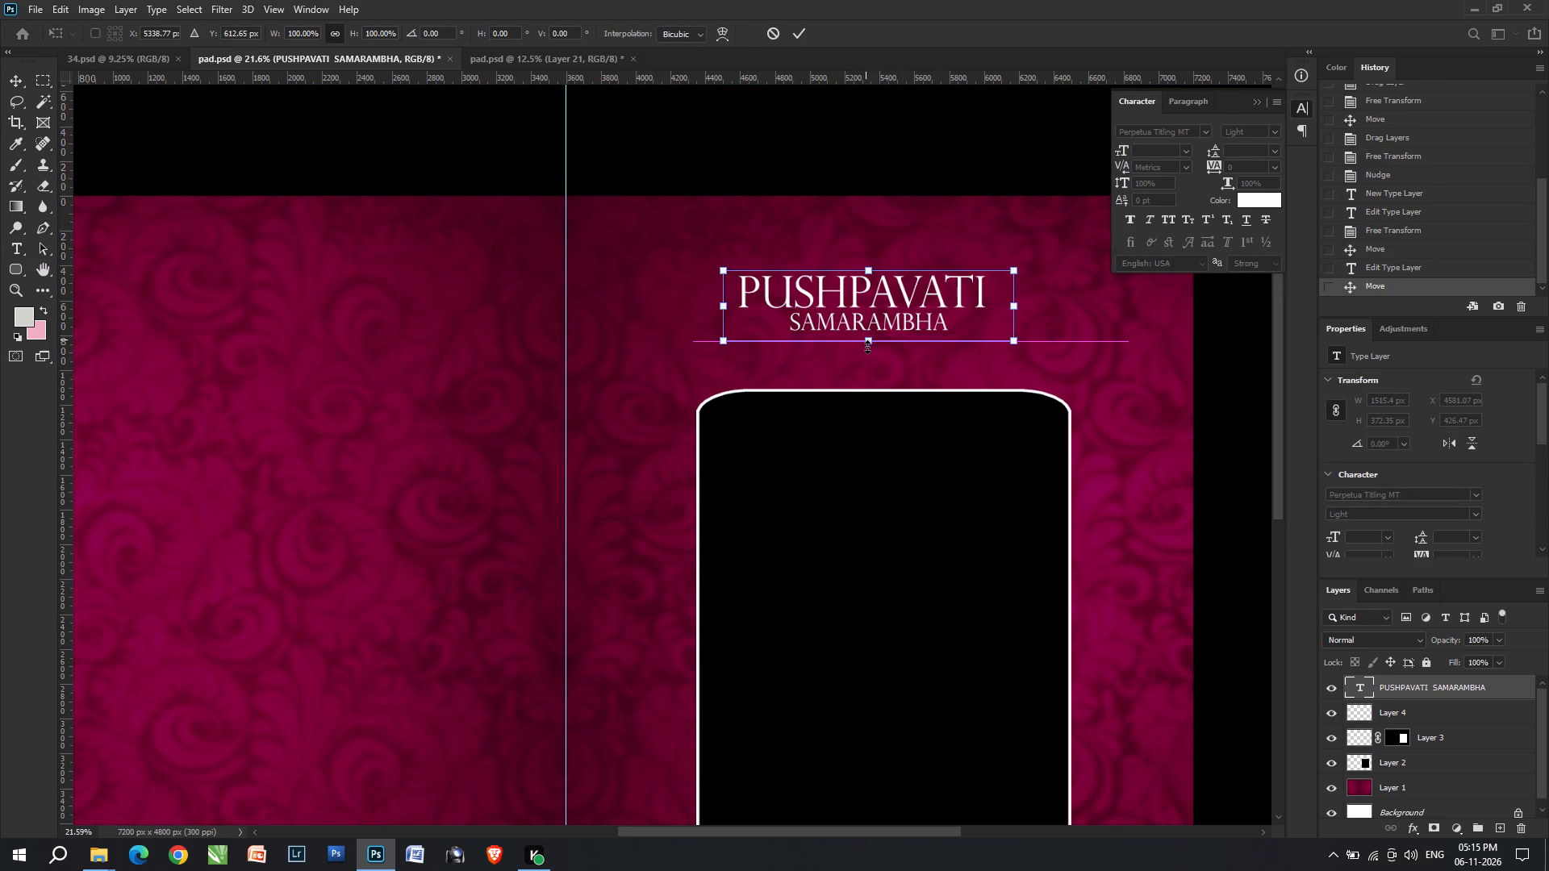
left_click_drag(867, 347, 867, 348)
left_click(867, 348)
left_click_drag(867, 349, 867, 359)
key("Return")
Move the linked rounded frame slightly right and down to about X 4360 px, Y 658 px.
scroll(863, 353, "down", 4)
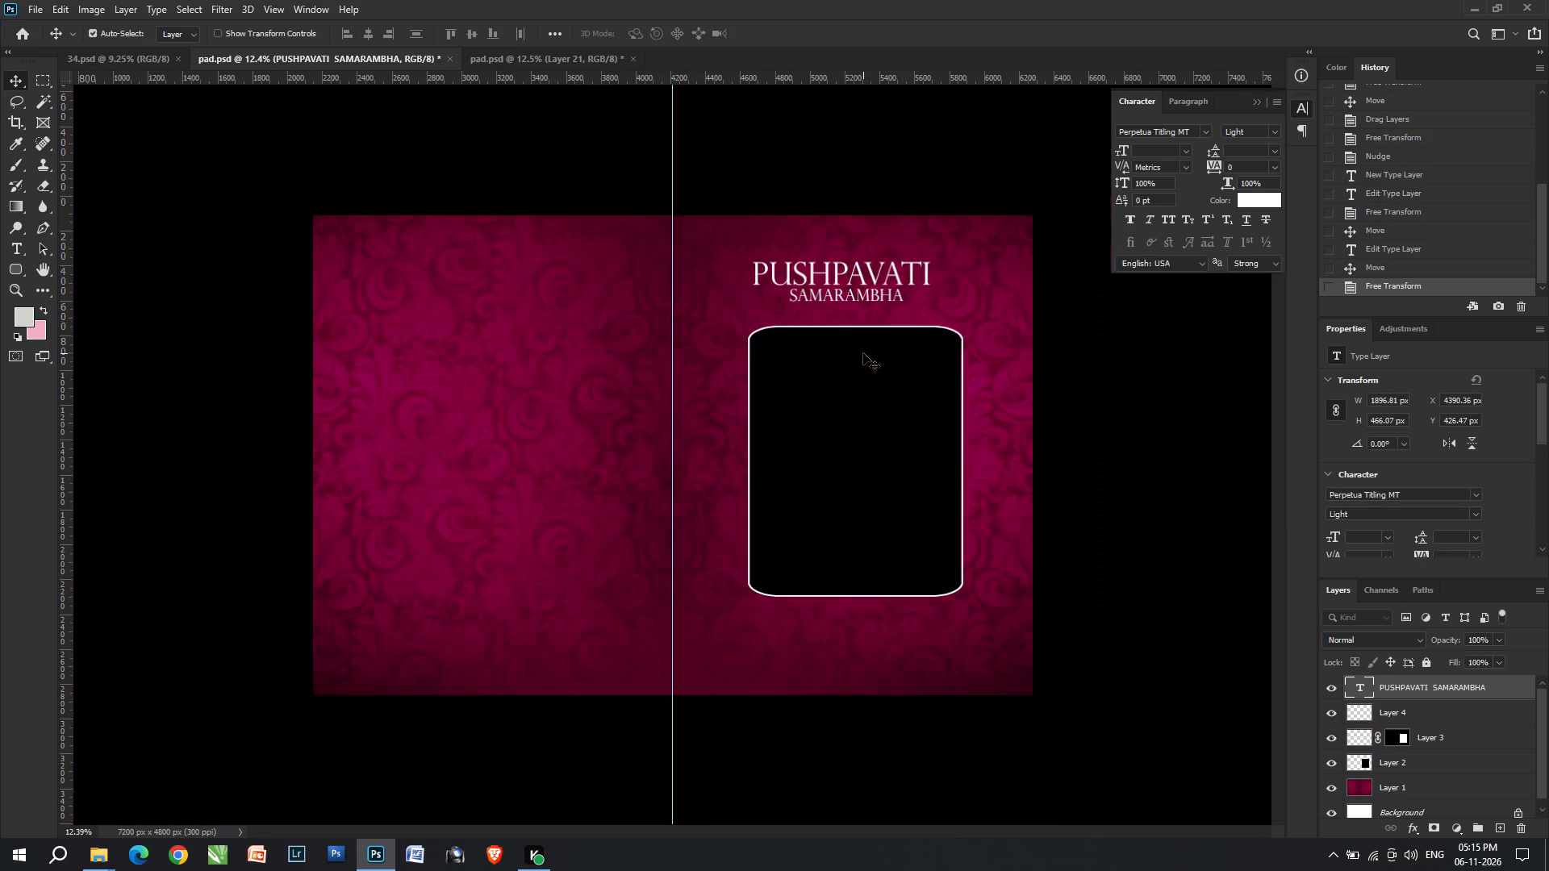
scroll(863, 353, "down", 2)
double_click(848, 423)
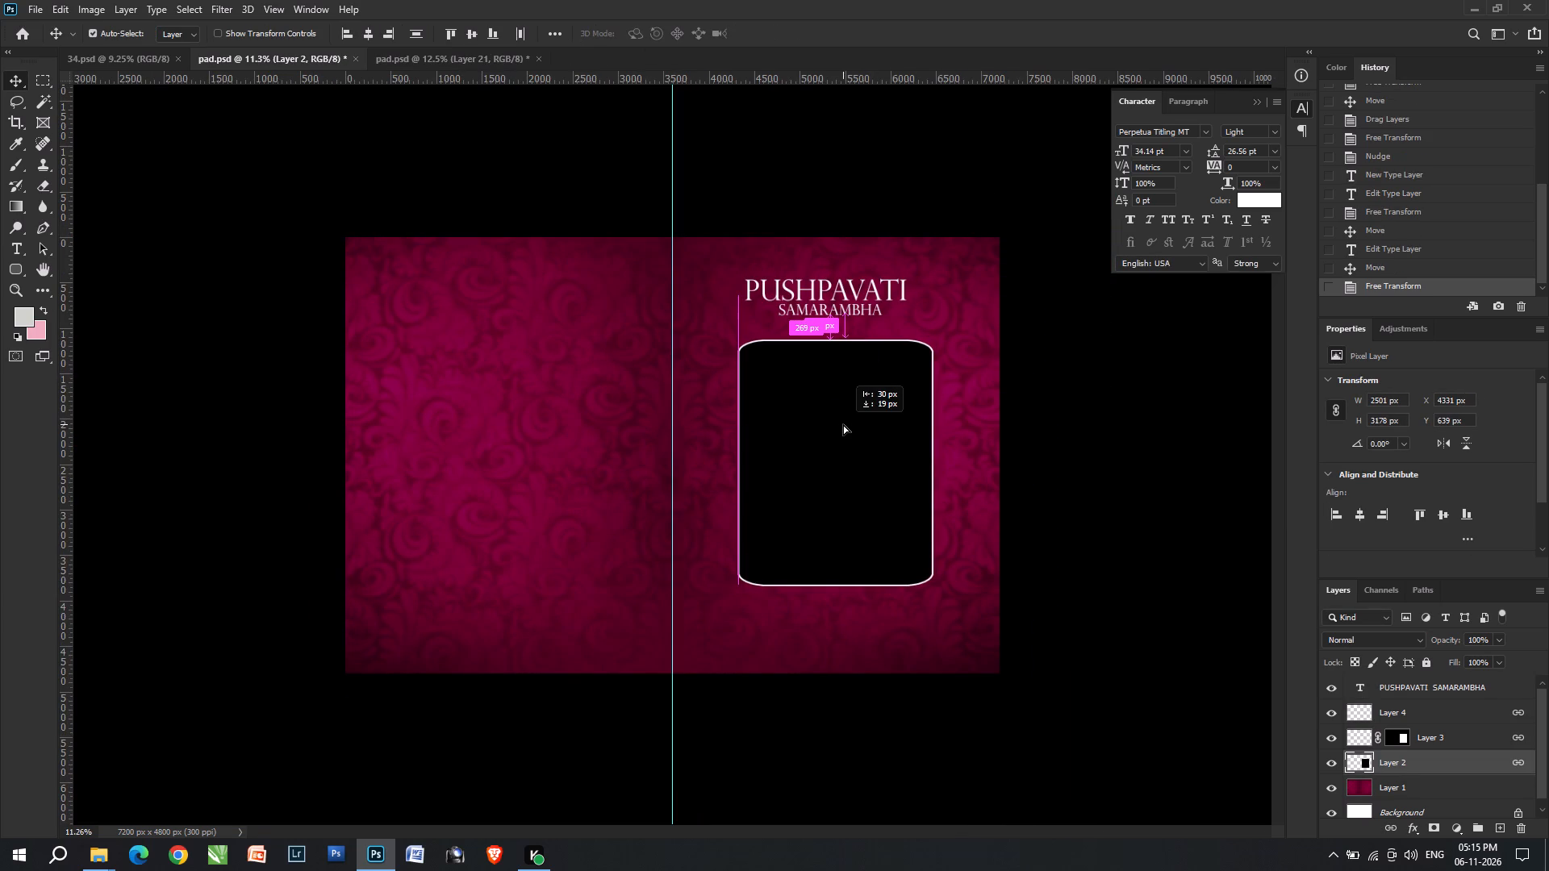
Centre the title horizontally over the rounded frame and lower it to about X 4557 px, Y 471 px.
left_click_drag(871, 287, 882, 290)
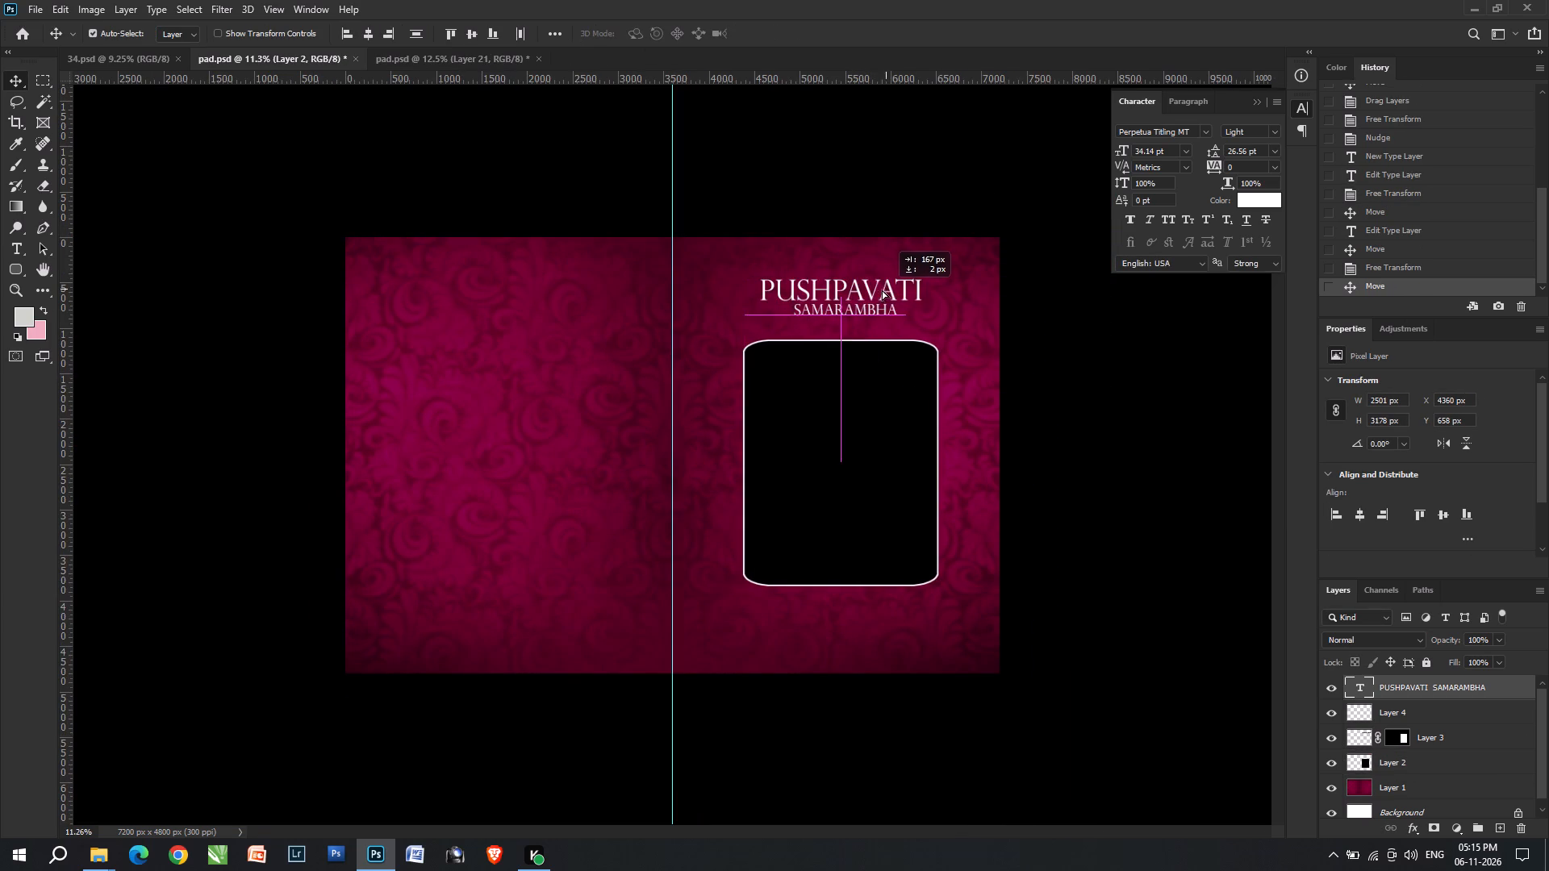
left_click_drag(882, 290, 889, 293)
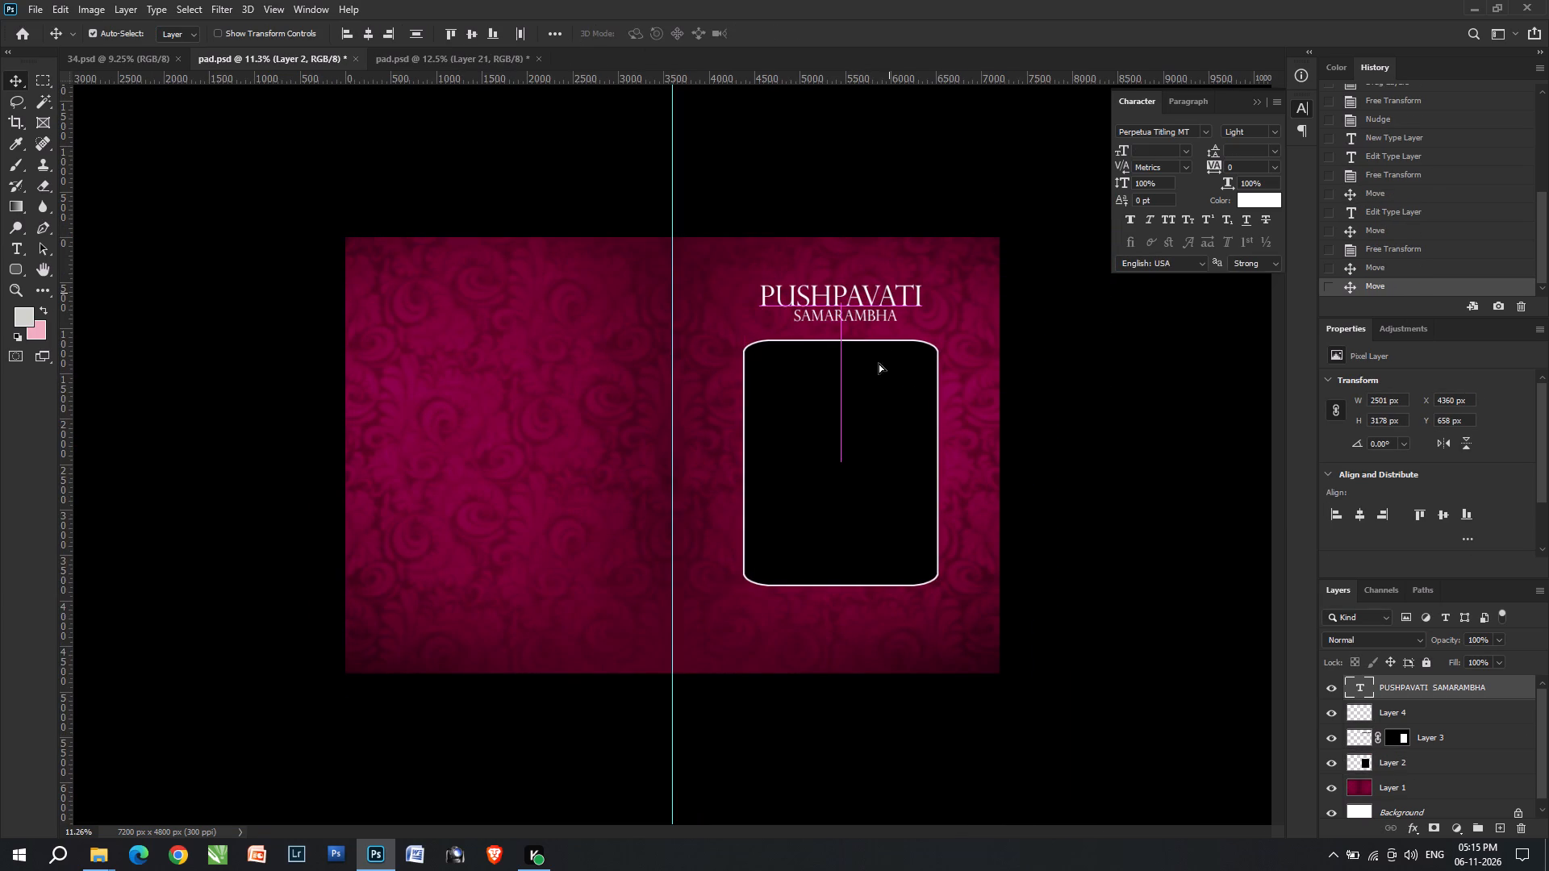
key("Up")
key("Up")
key("Up")
key("Up")
key("Down")
key("Down")
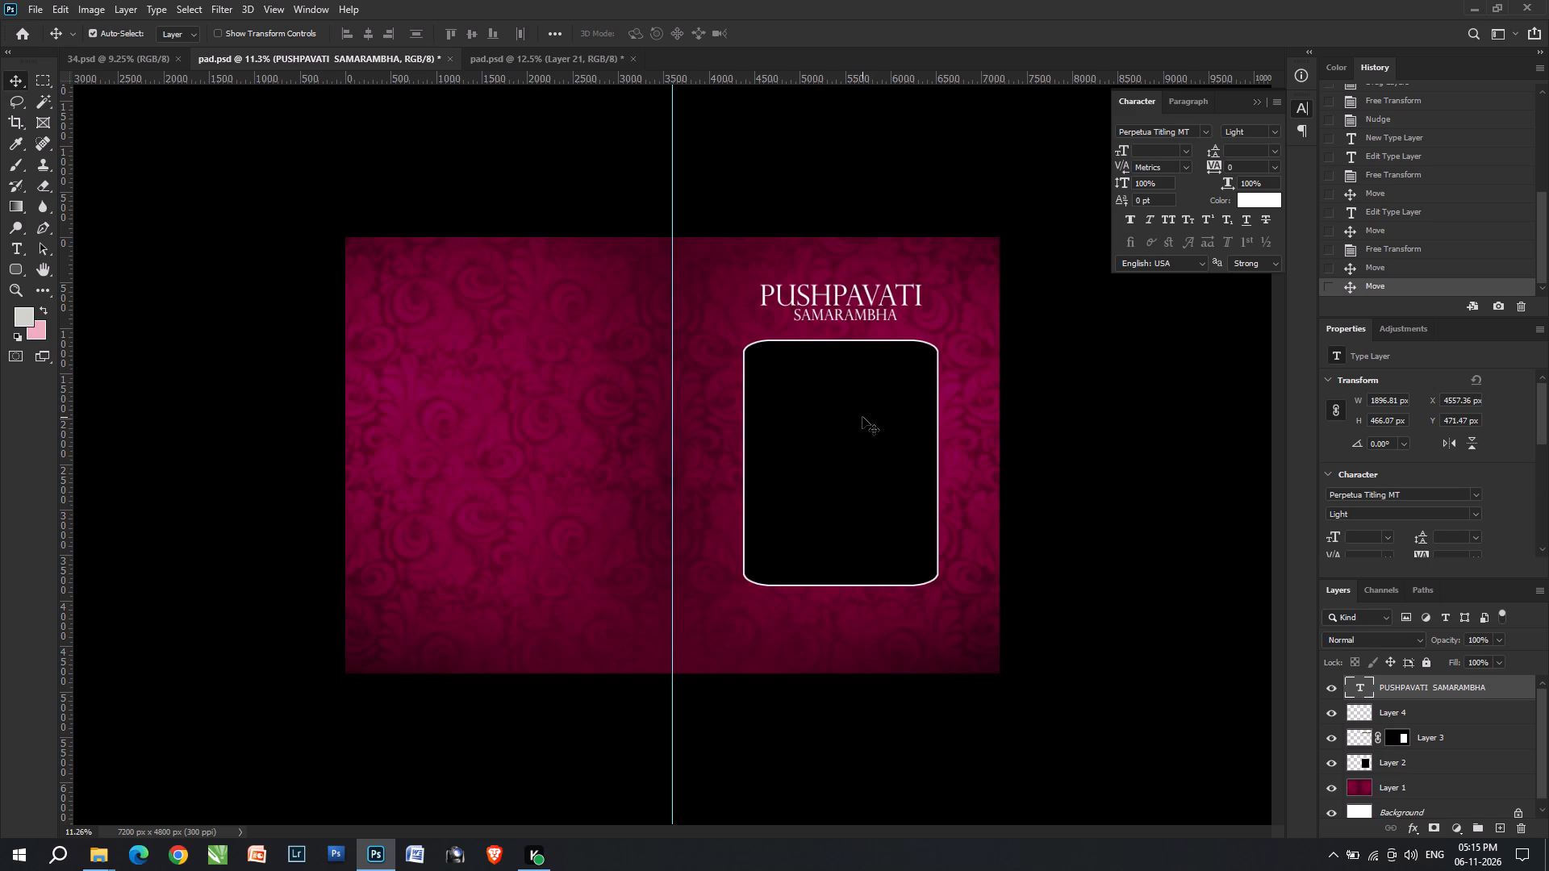
key("Down")
Scale the linked rounded frame to about 84.74% and reposition it beneath the title at about X 4557 px.
left_click(862, 417)
left_click(857, 427, "shift")
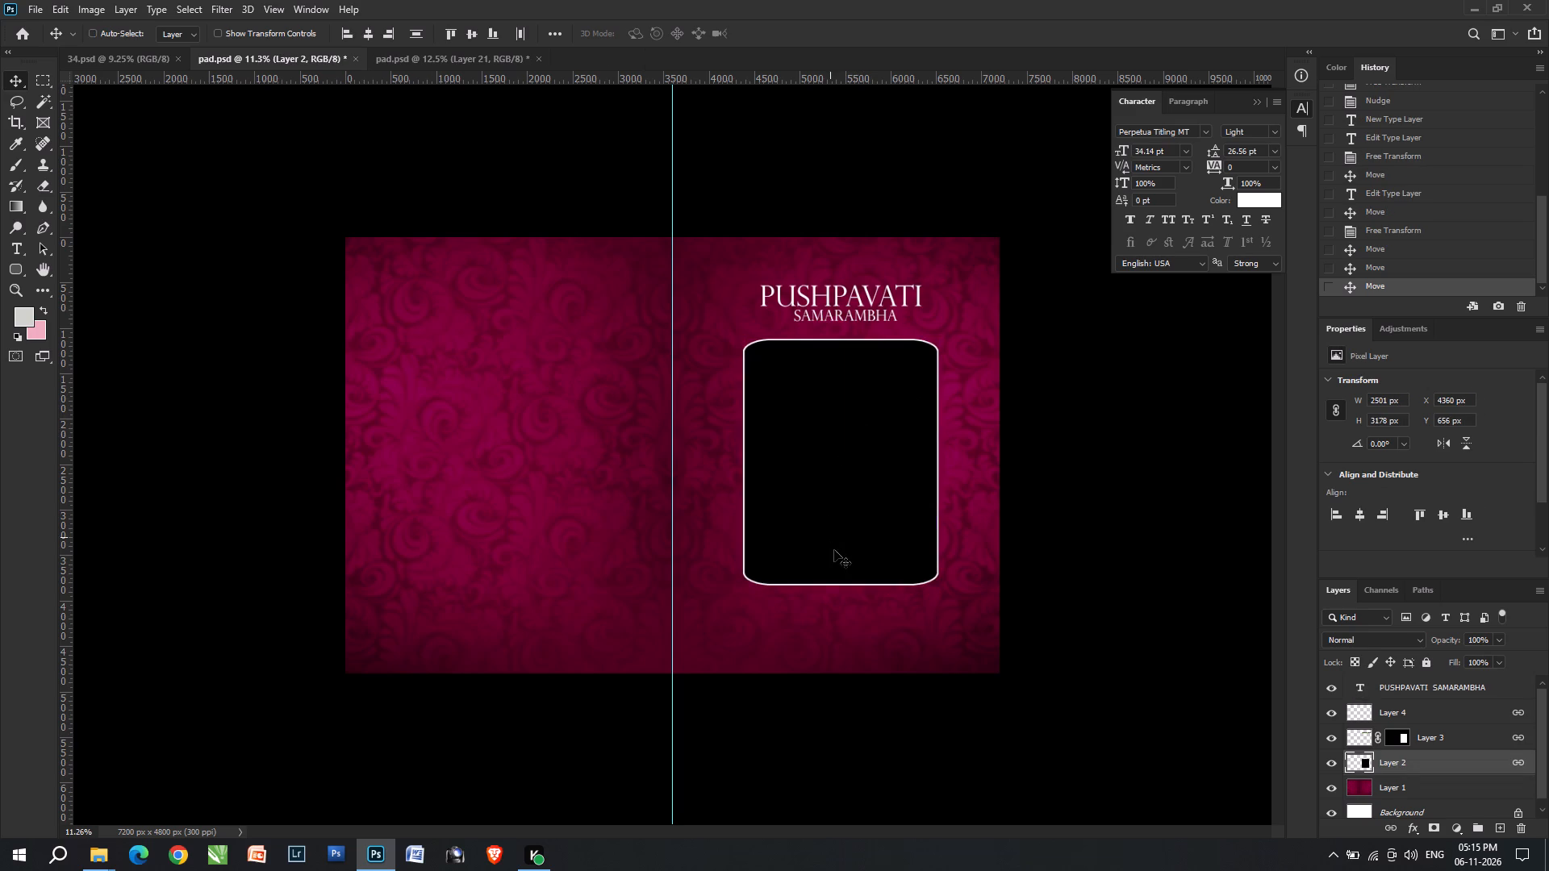
key("ctrl+t")
left_click_drag(971, 441, 937, 435)
left_click_drag(894, 438, 908, 437)
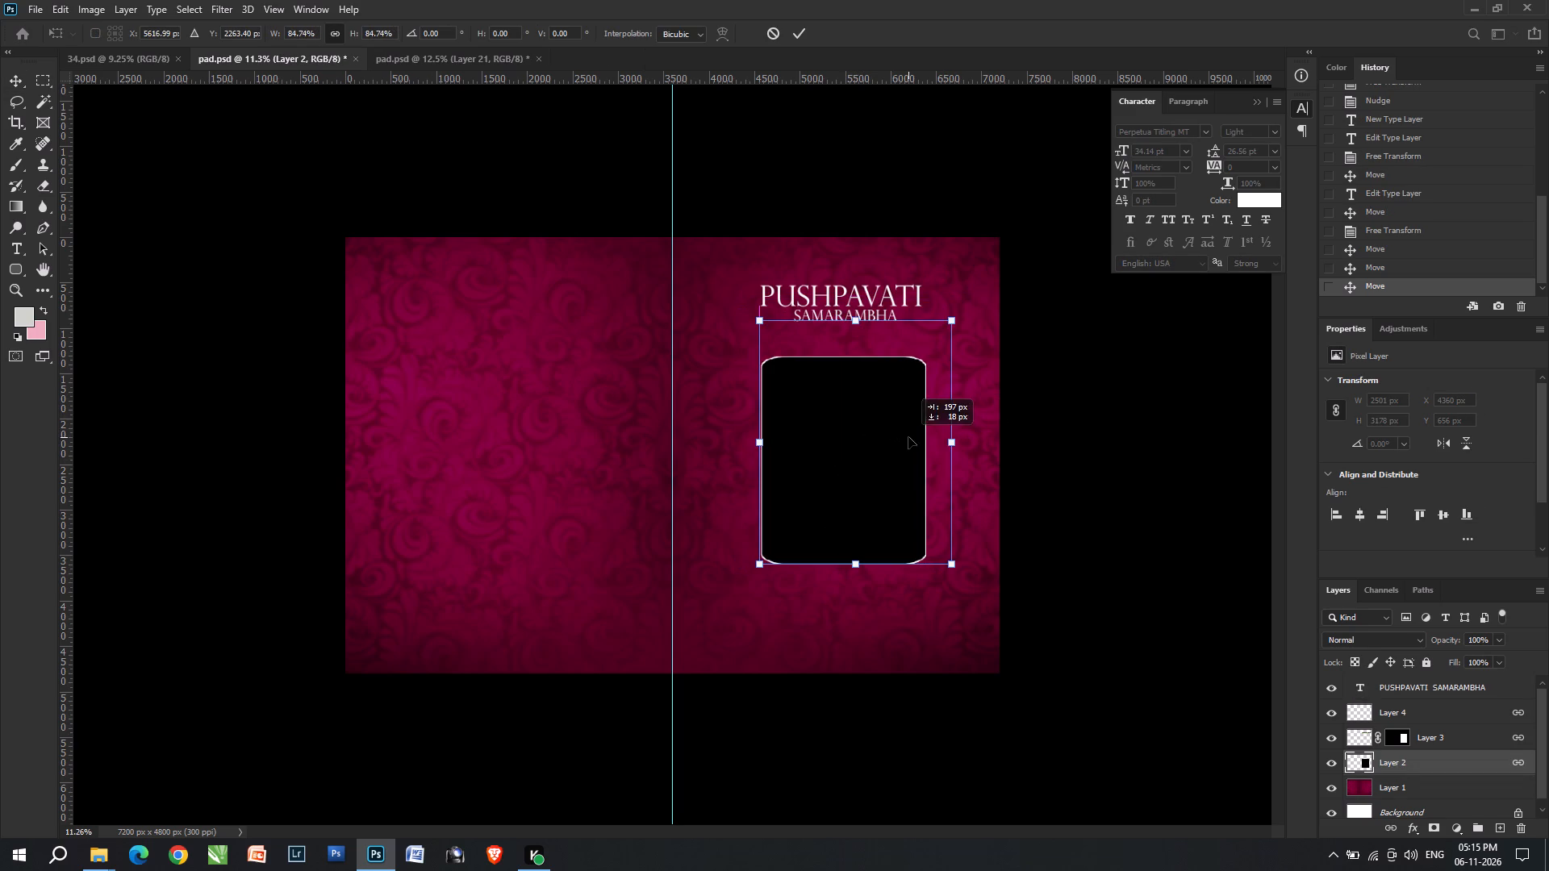
key("Return")
key("Up")
key("Up")
Enlarge the rounded frame to about 2552 x 3068 px and centre it under the title at about X 4340 px, Y 755 px.
key("ctrl+t")
left_click(748, 449)
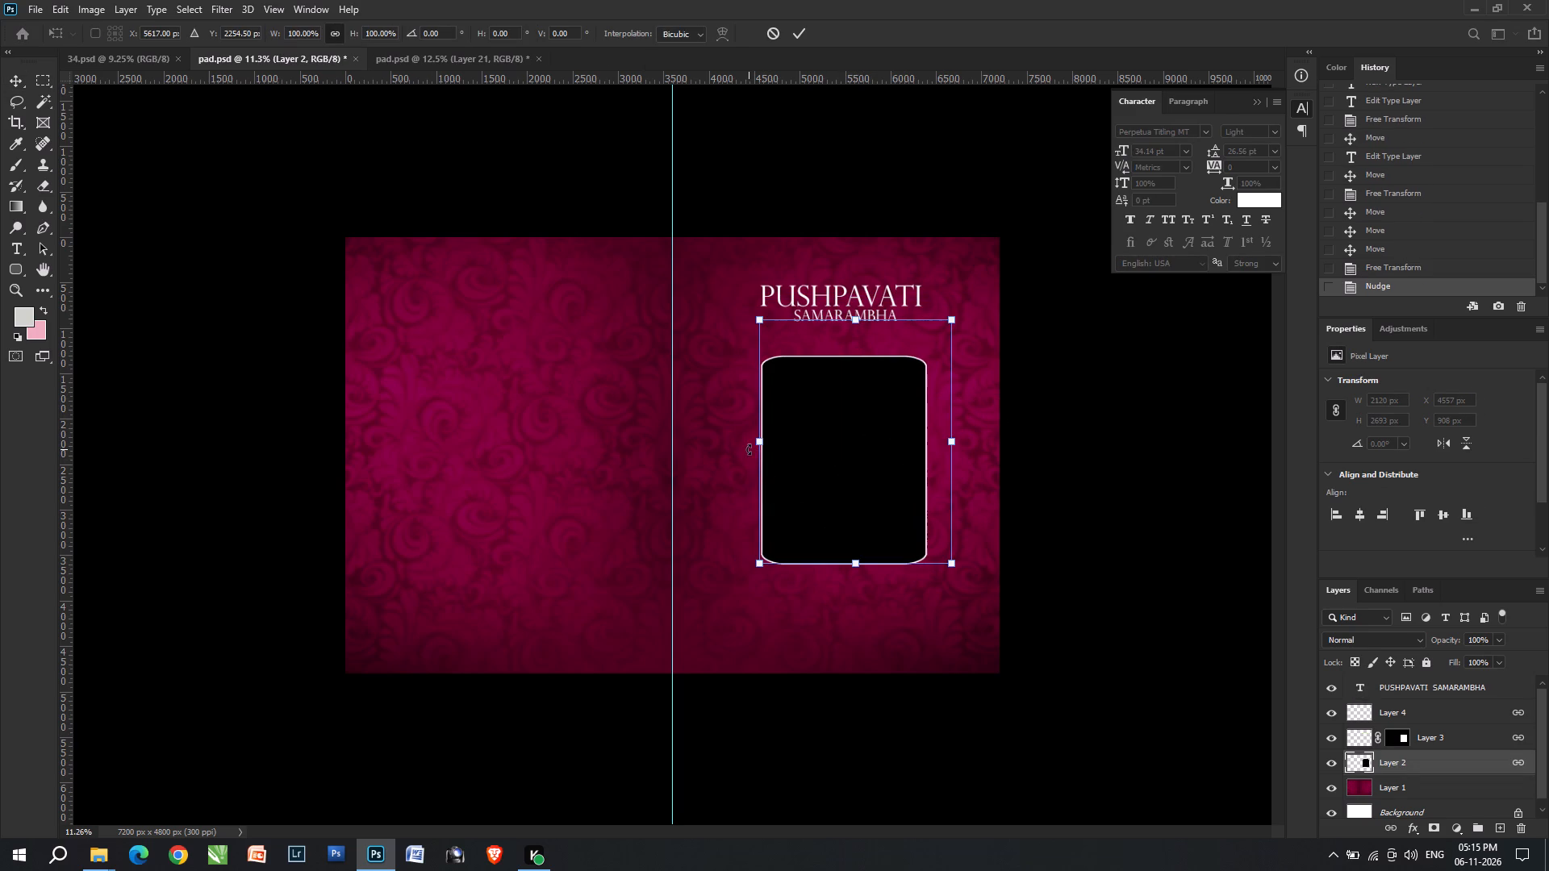
left_click_drag(762, 441, 740, 440)
left_click_drag(952, 448, 964, 446, "shift")
left_click(854, 577)
key("Return")
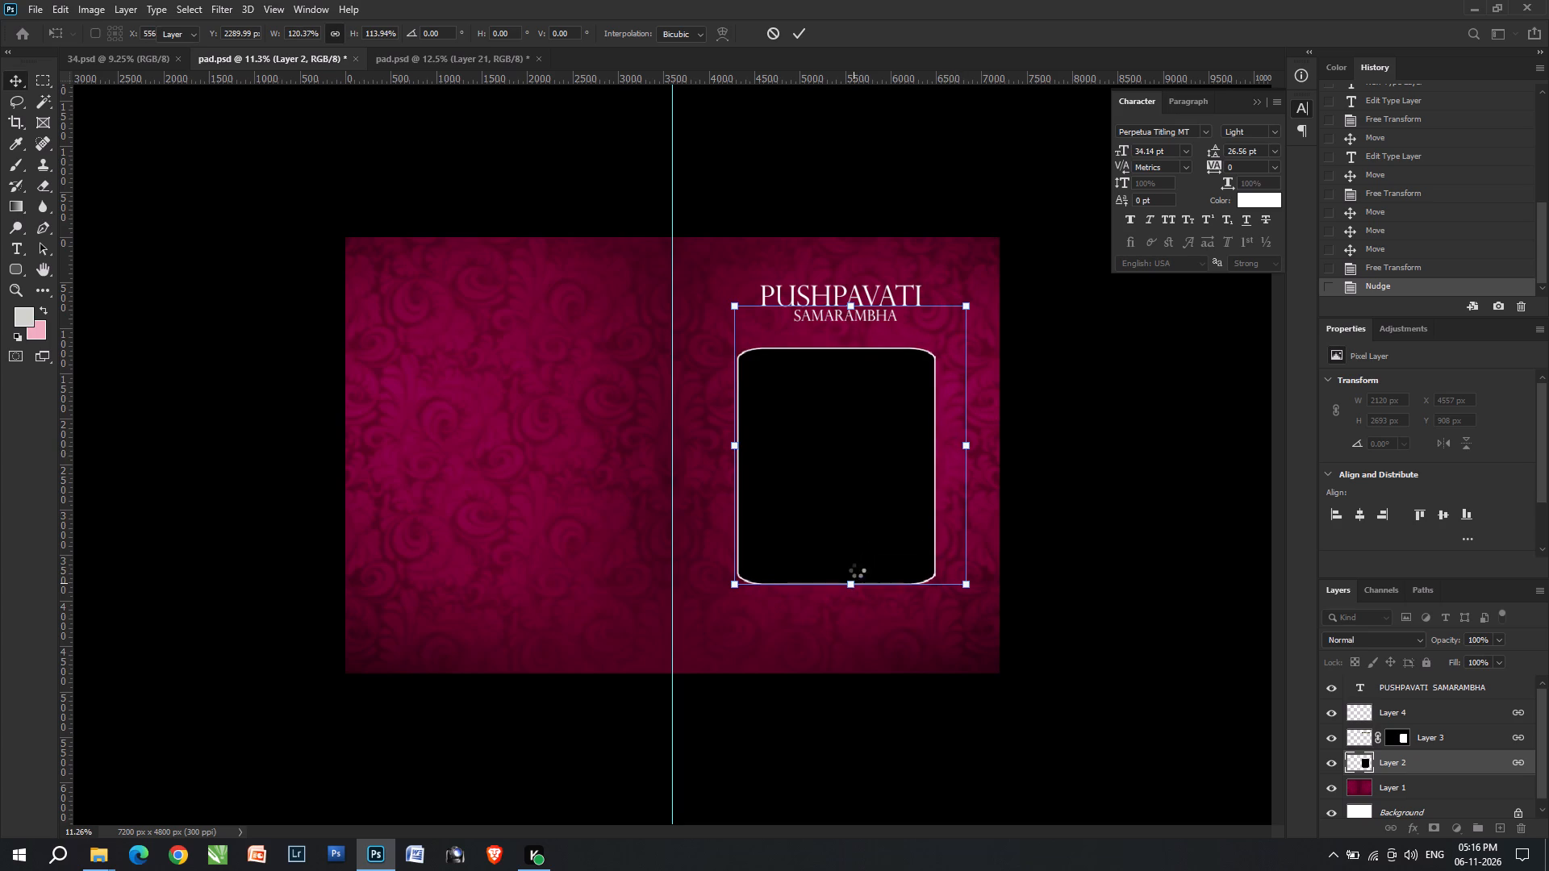
left_click(841, 495)
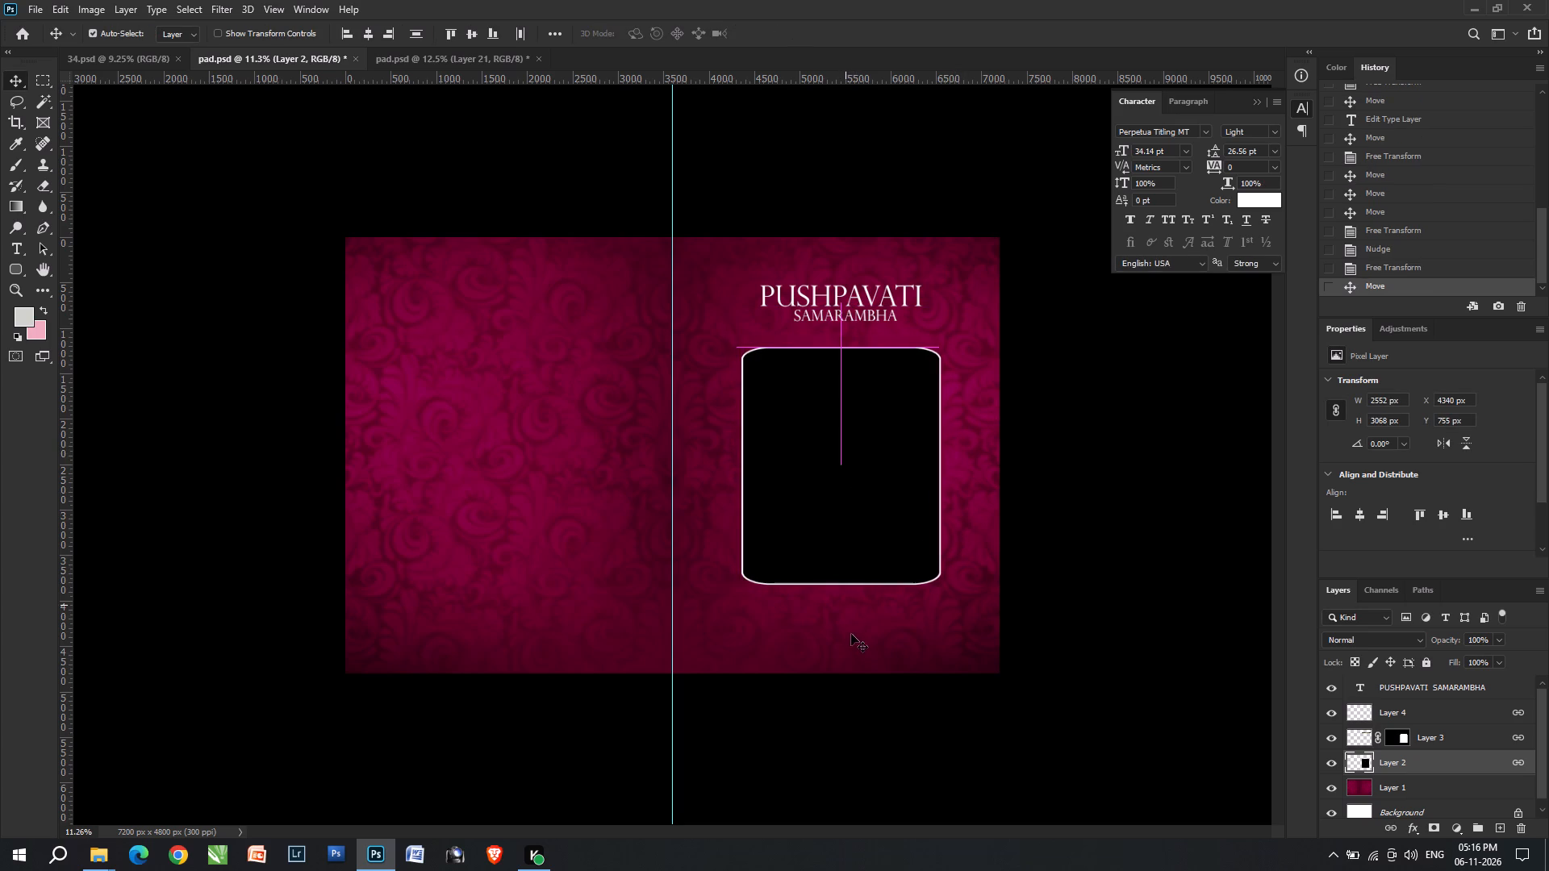
Select the title together with the rounded frame and shift both slightly left, keeping their vertical position.
scroll(854, 638, "up", 6, "alt")
key("space")
left_click_drag(898, 545, 774, 544)
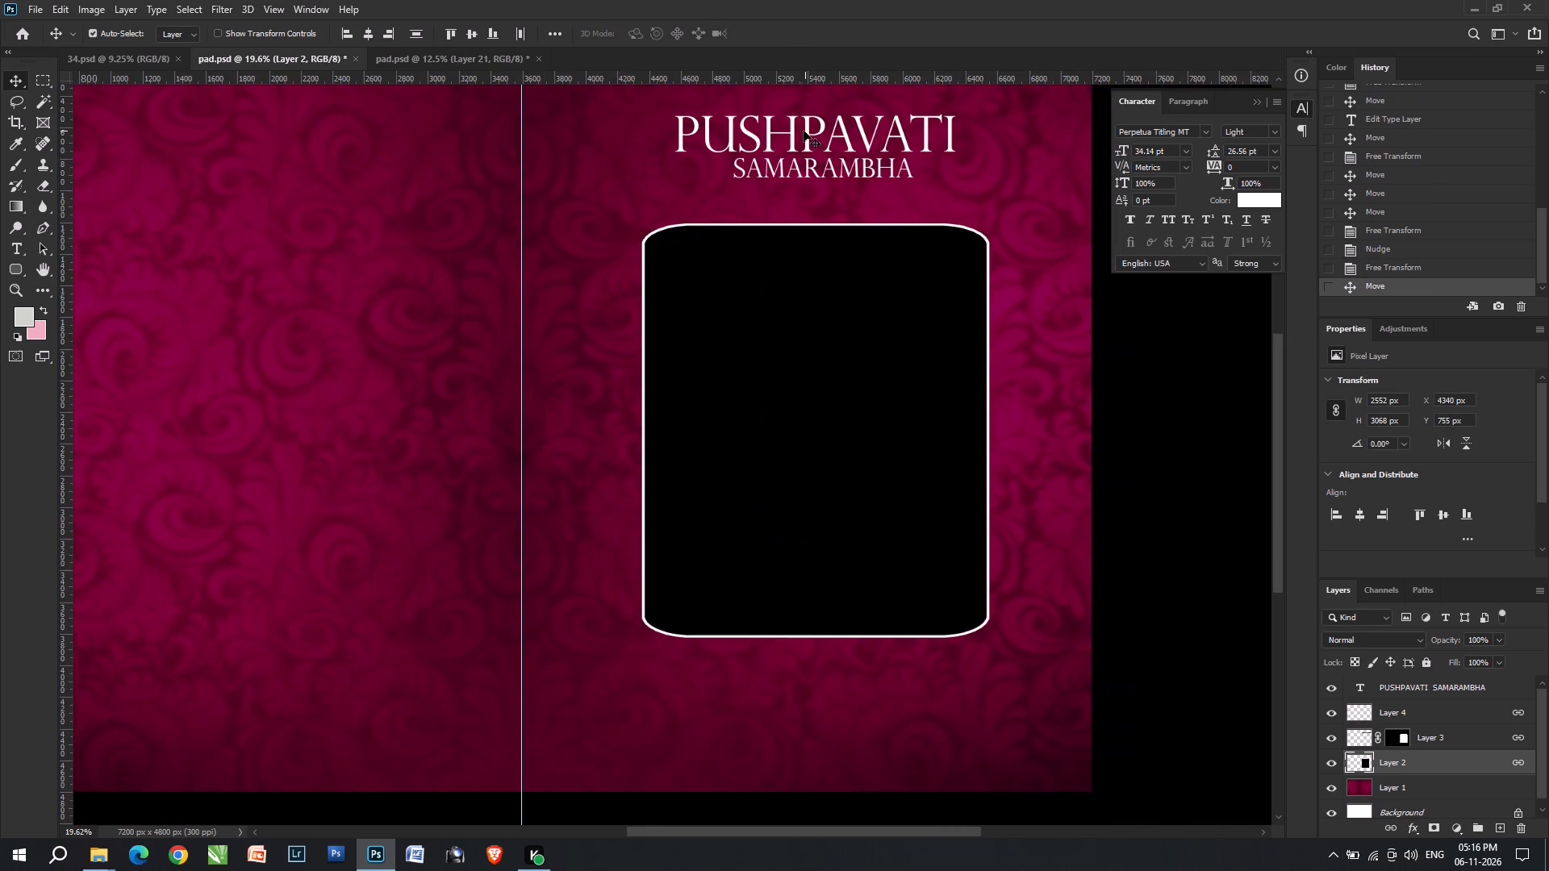
left_click(804, 131, "shift")
left_click_drag(844, 311, 832, 311)
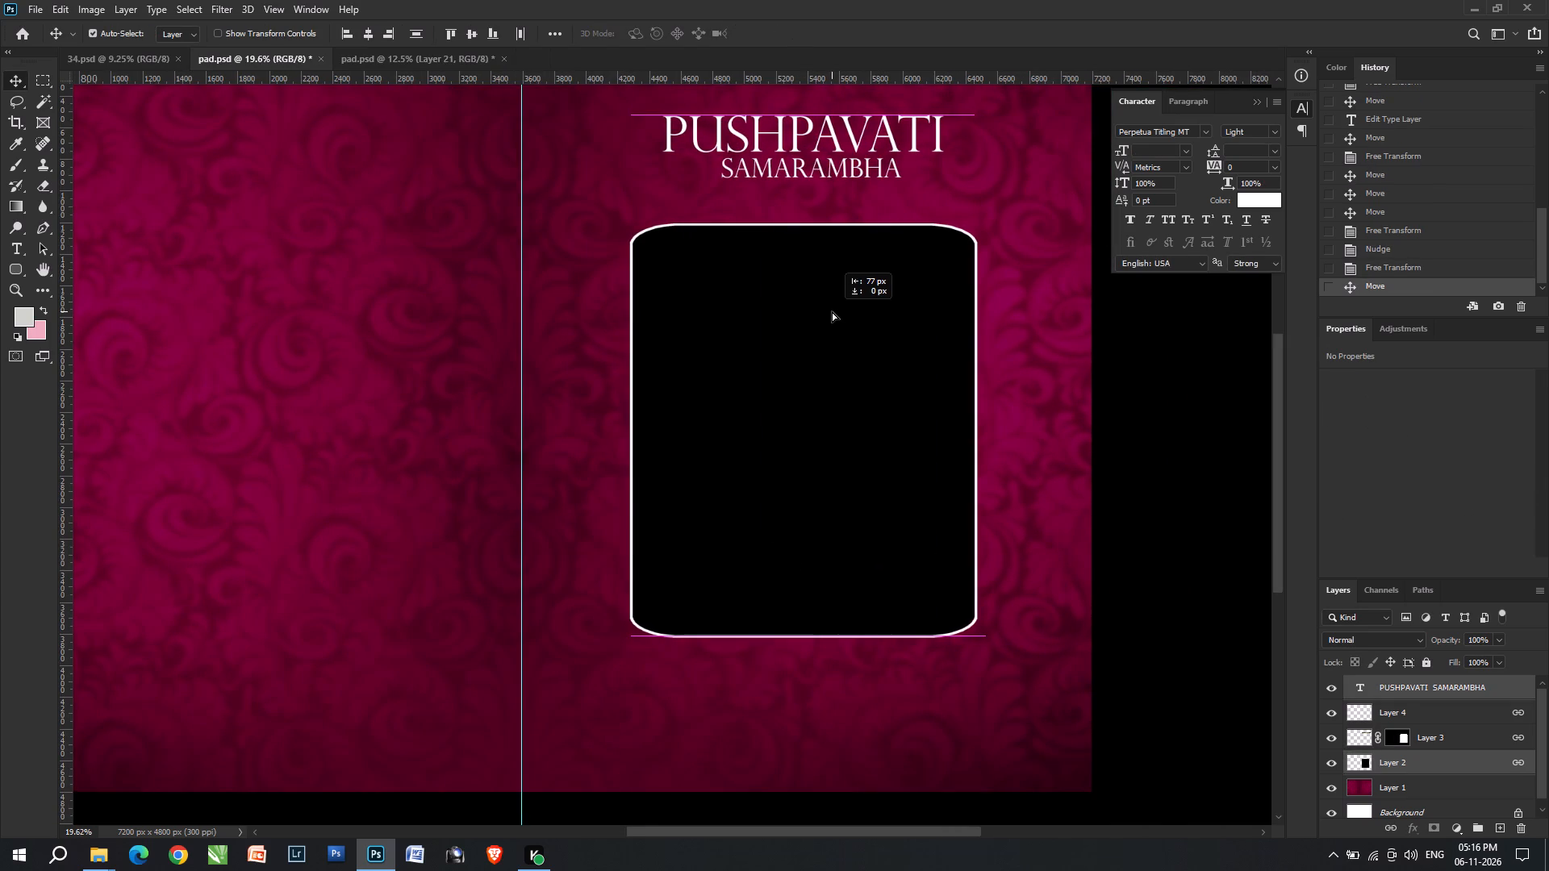
left_click_drag(832, 311, 834, 311)
Add a new text line reading vAISHNAVAI on the maroon background below the rounded frame.
key("space")
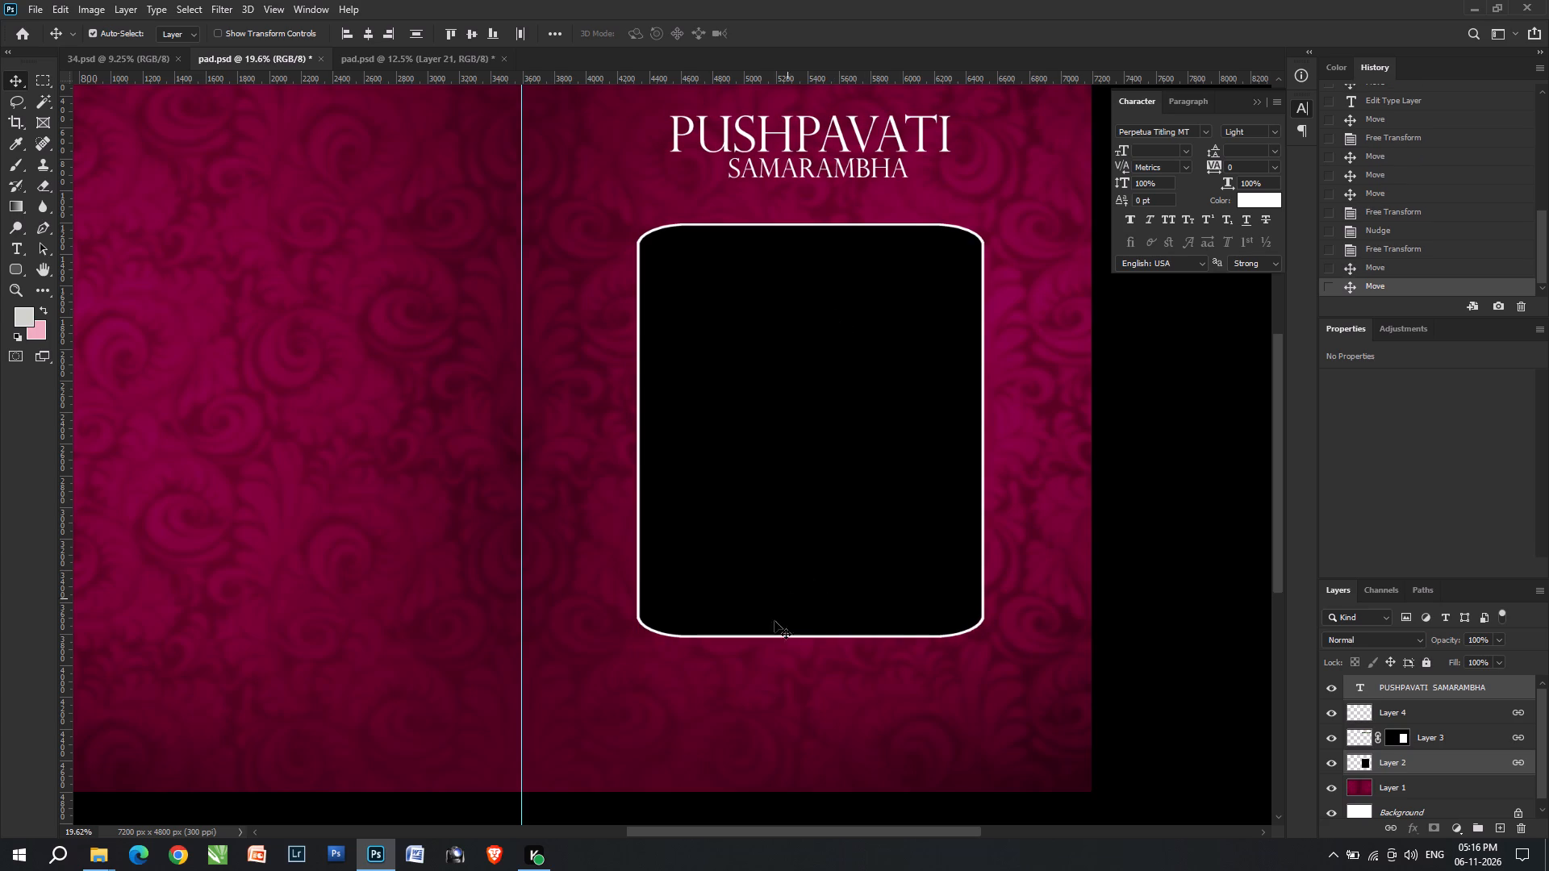
left_click(748, 713)
key("t")
left_click(695, 705)
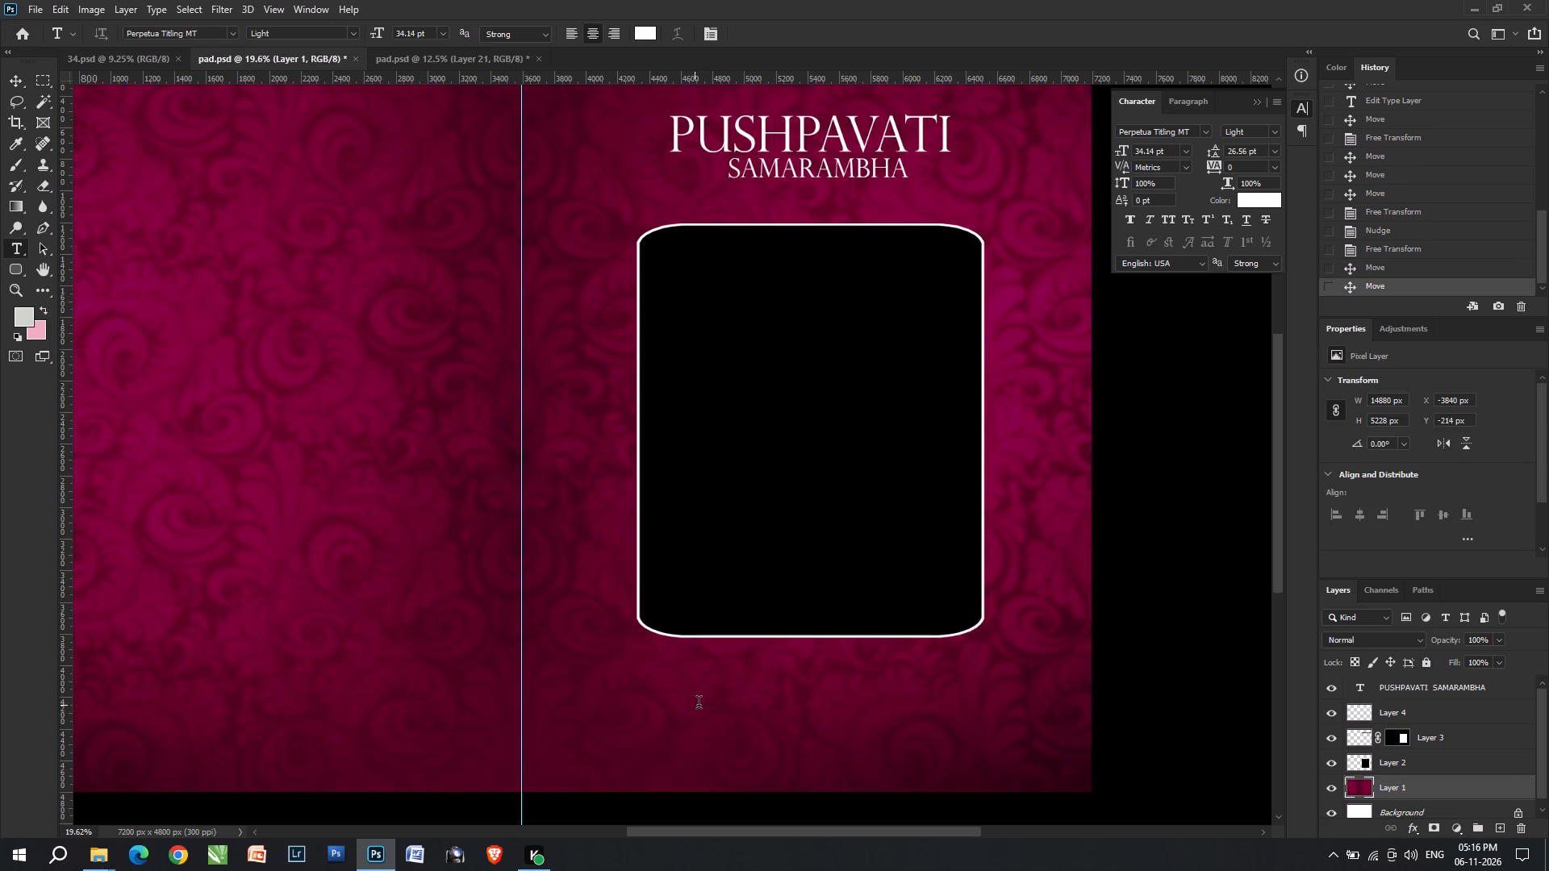
type("vAIS")
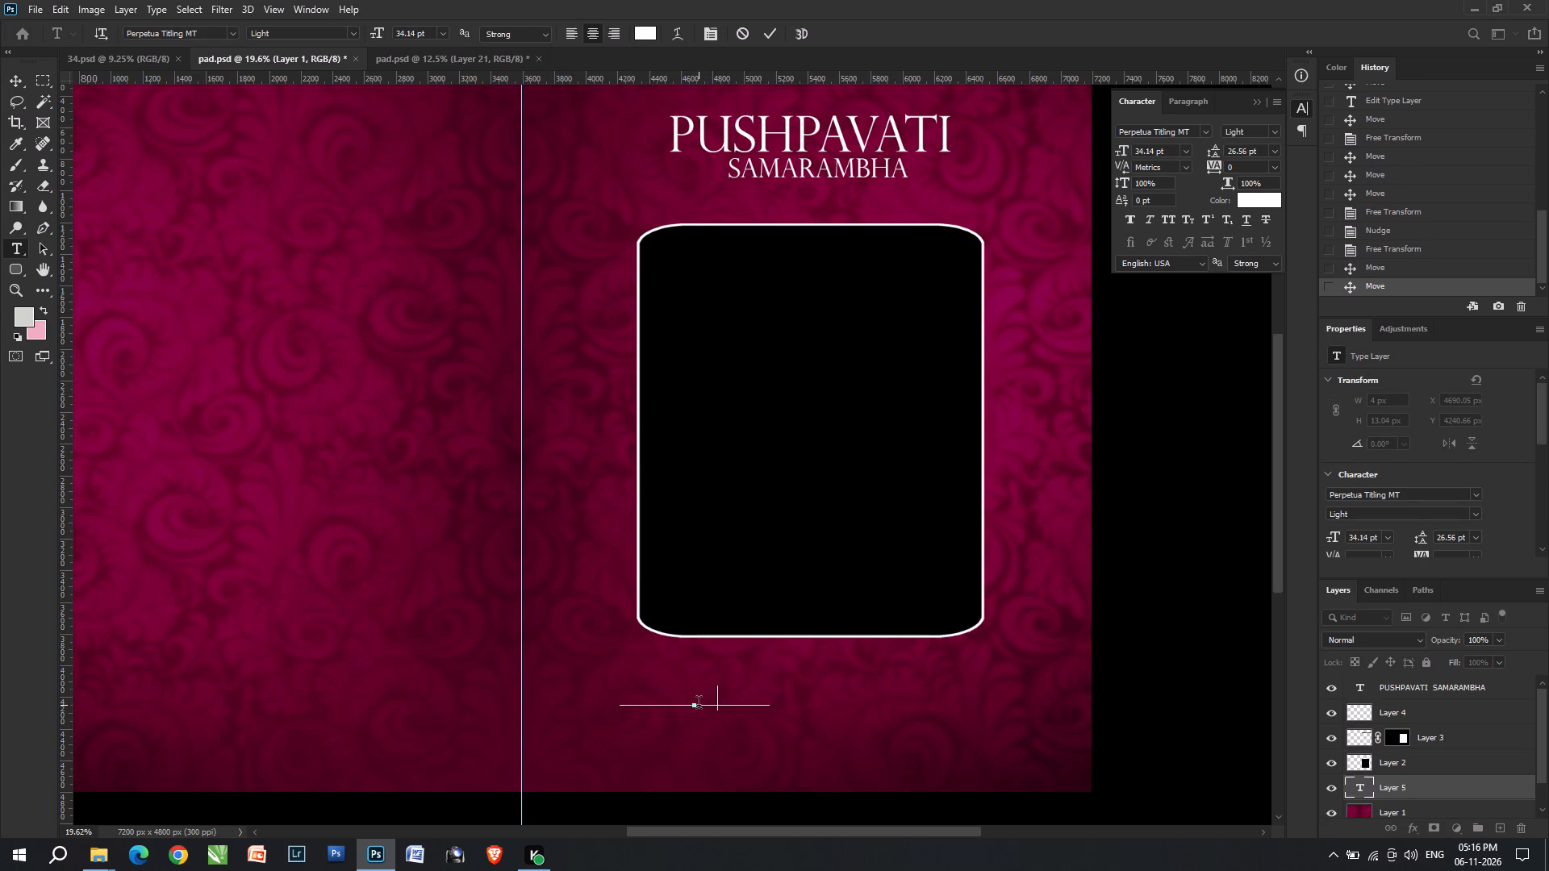
type("HNAVAI")
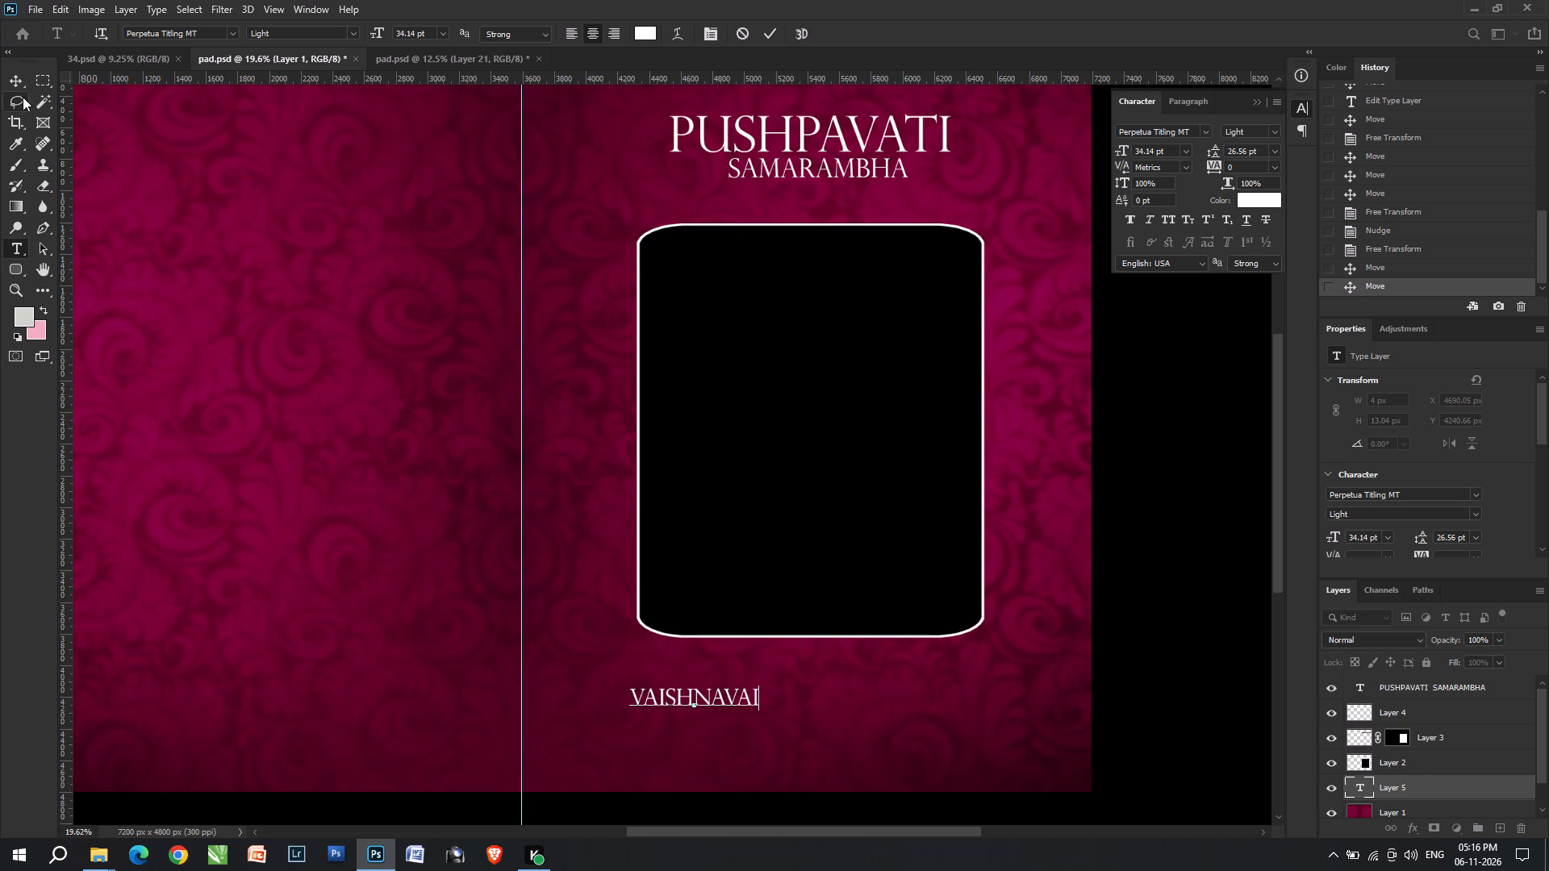
left_click(19, 85)
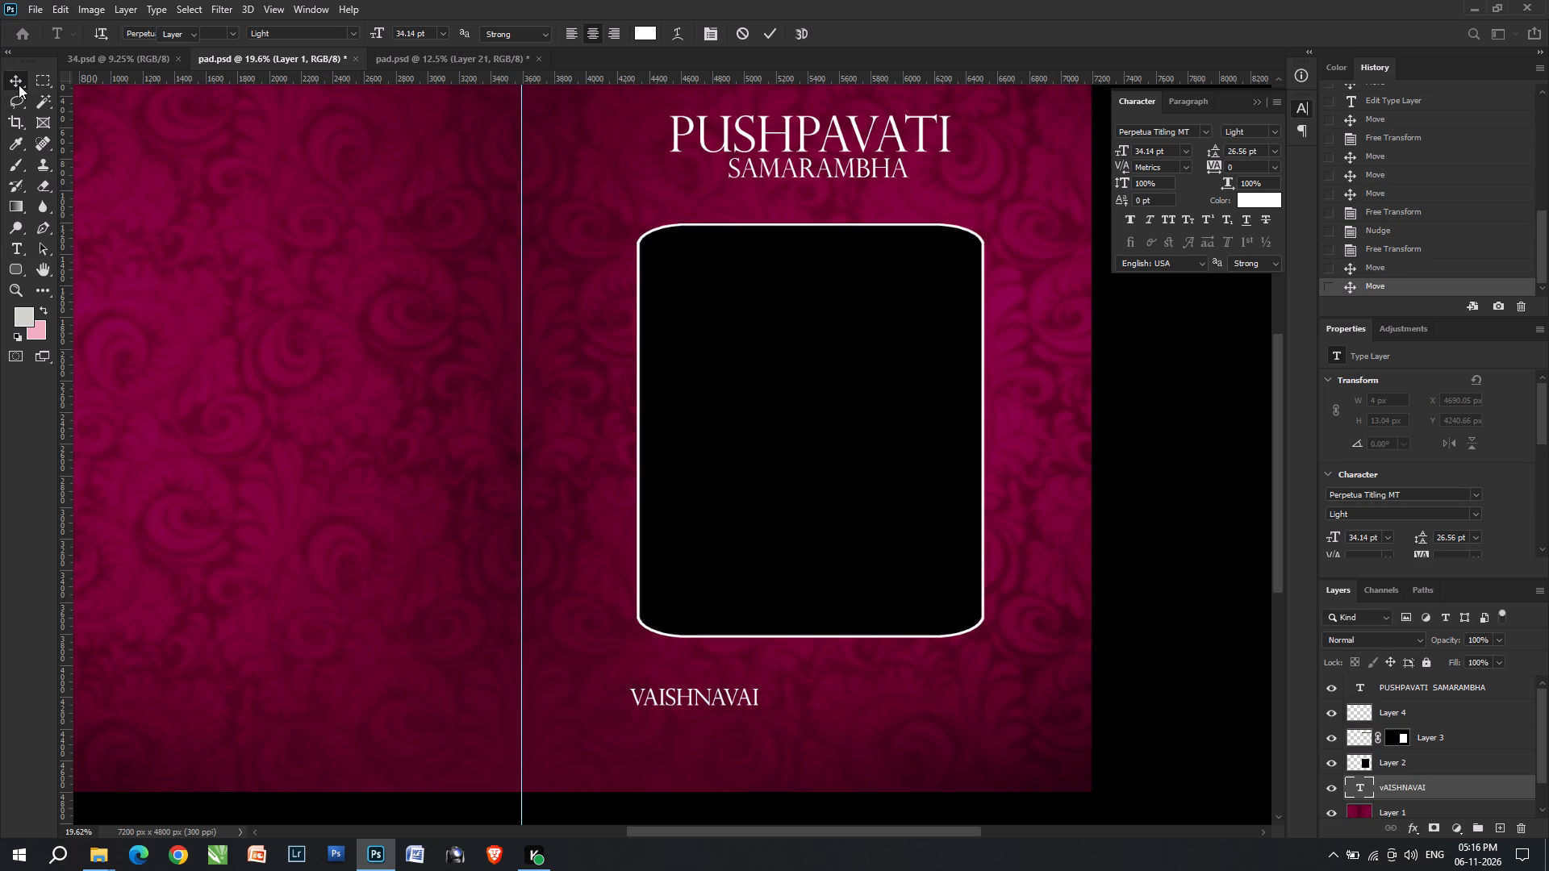
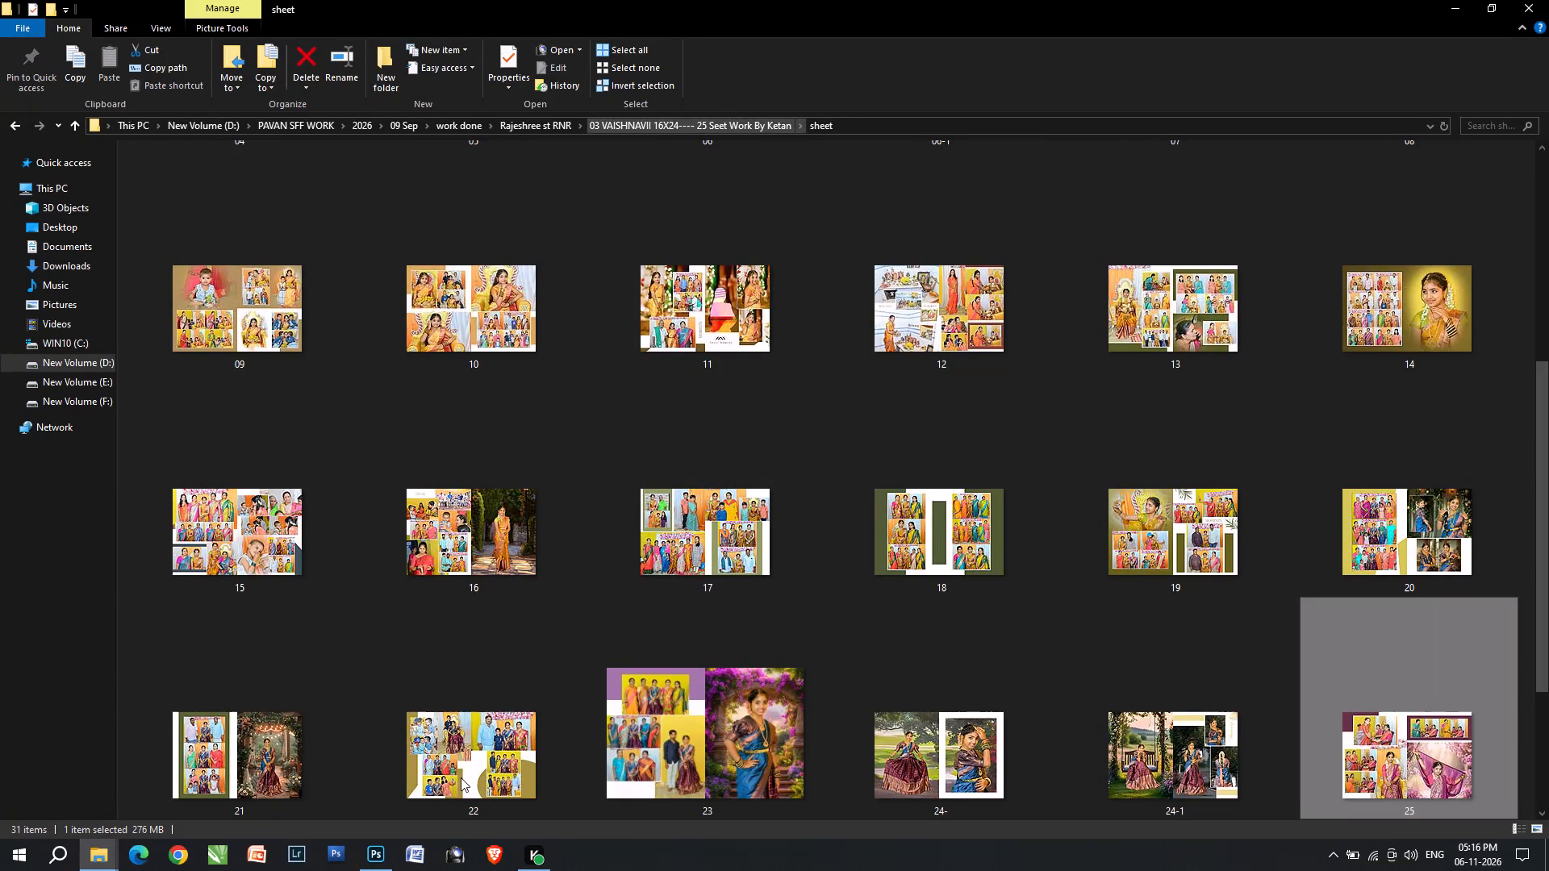
Check the name against the album folder in File Explorer and correct the text line below the frame to VAISHNAVI.
left_click(372, 849)
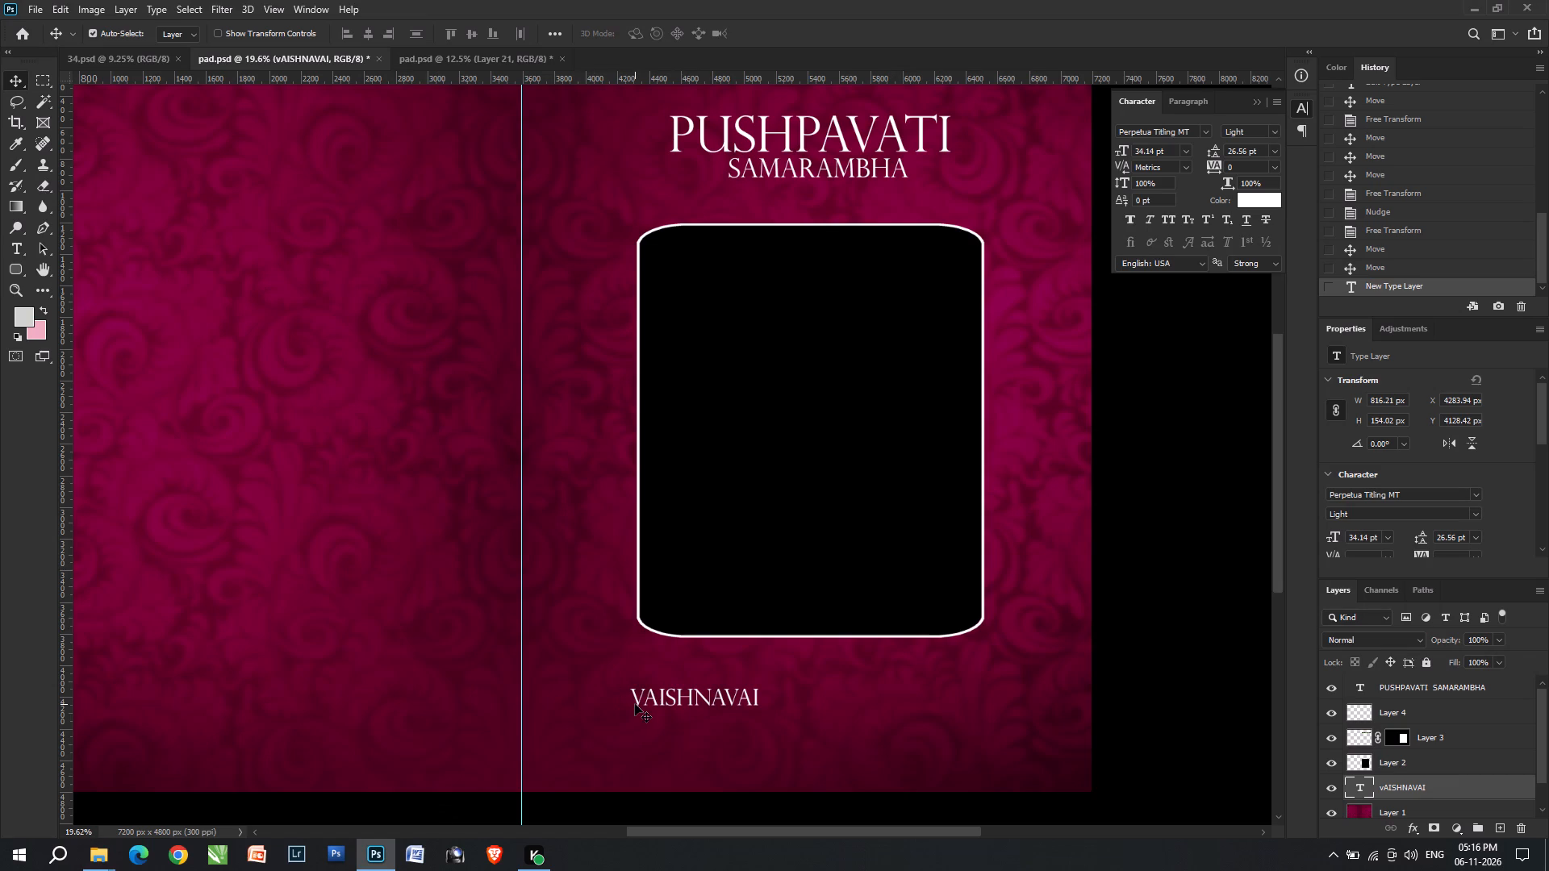
left_click(95, 855)
left_click(291, 790)
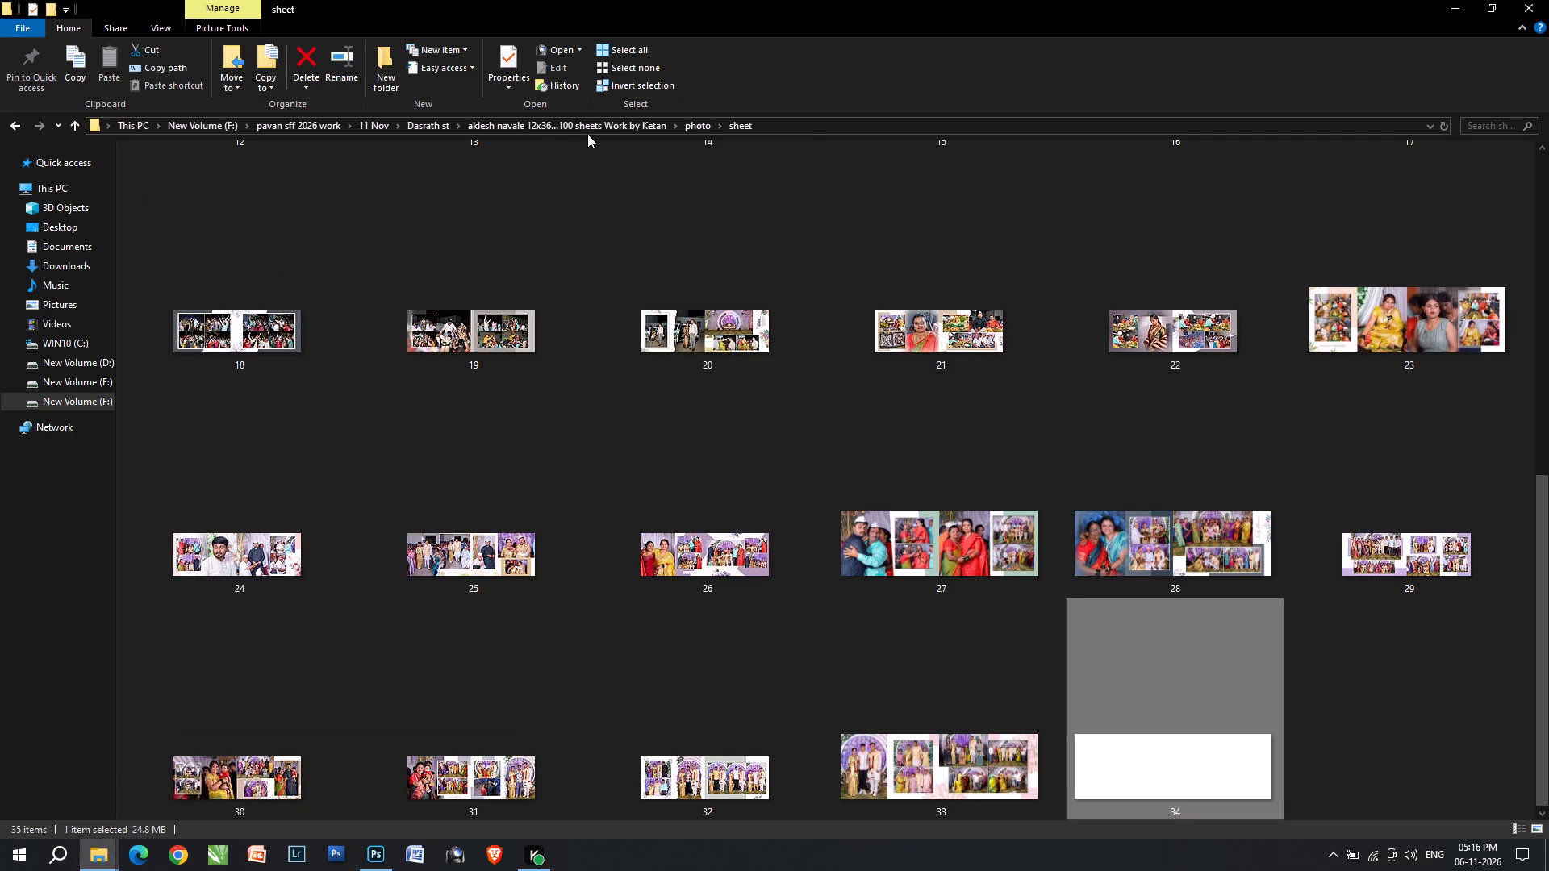
key("alt+Tab")
key("alt+Tab")
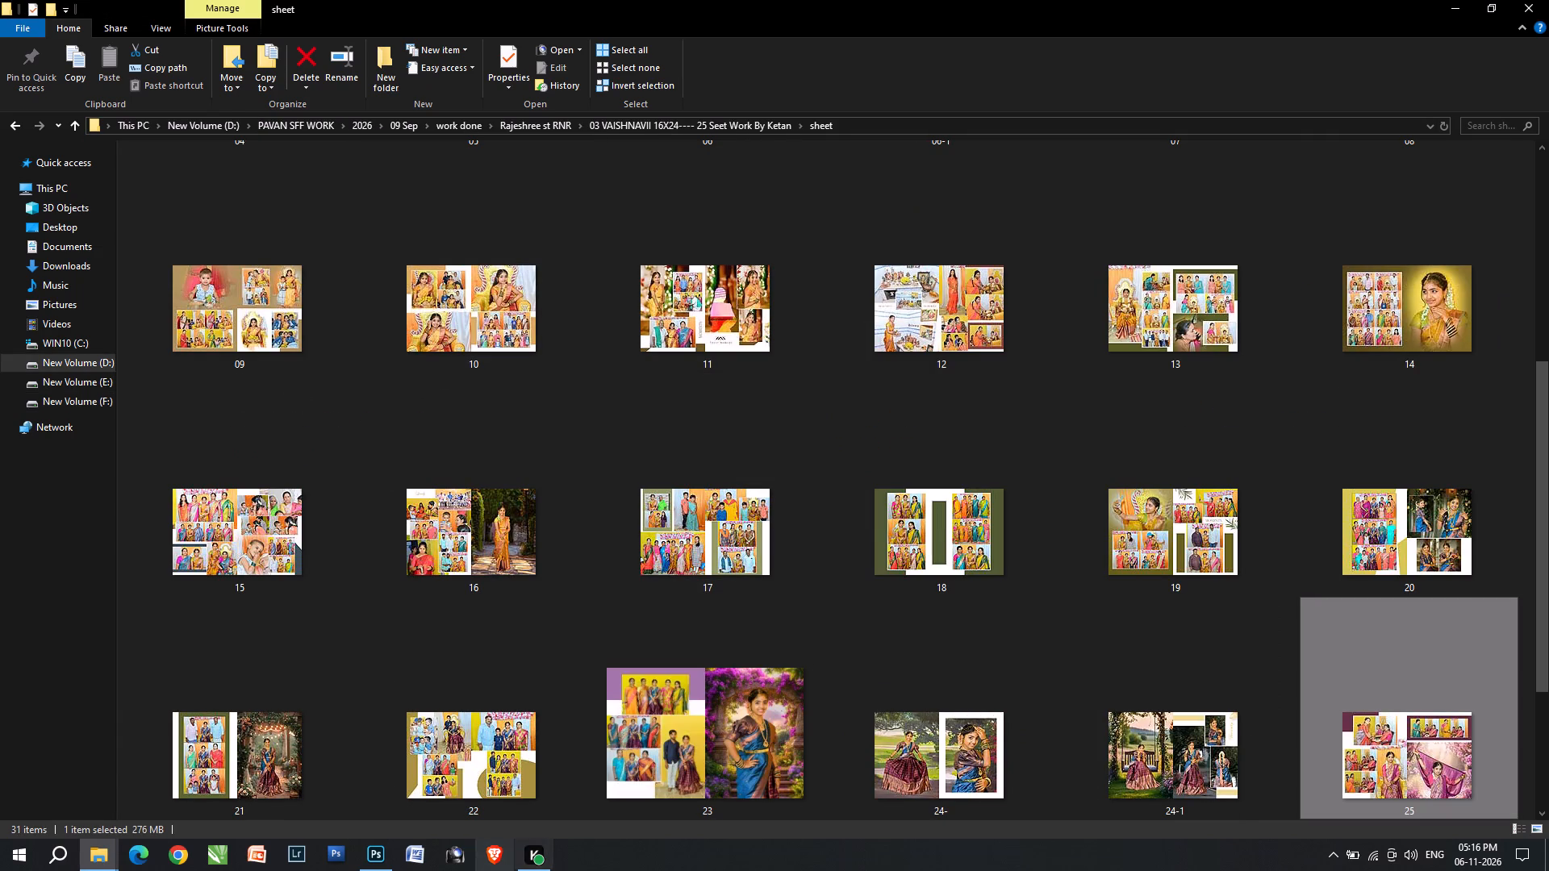
left_click(377, 852)
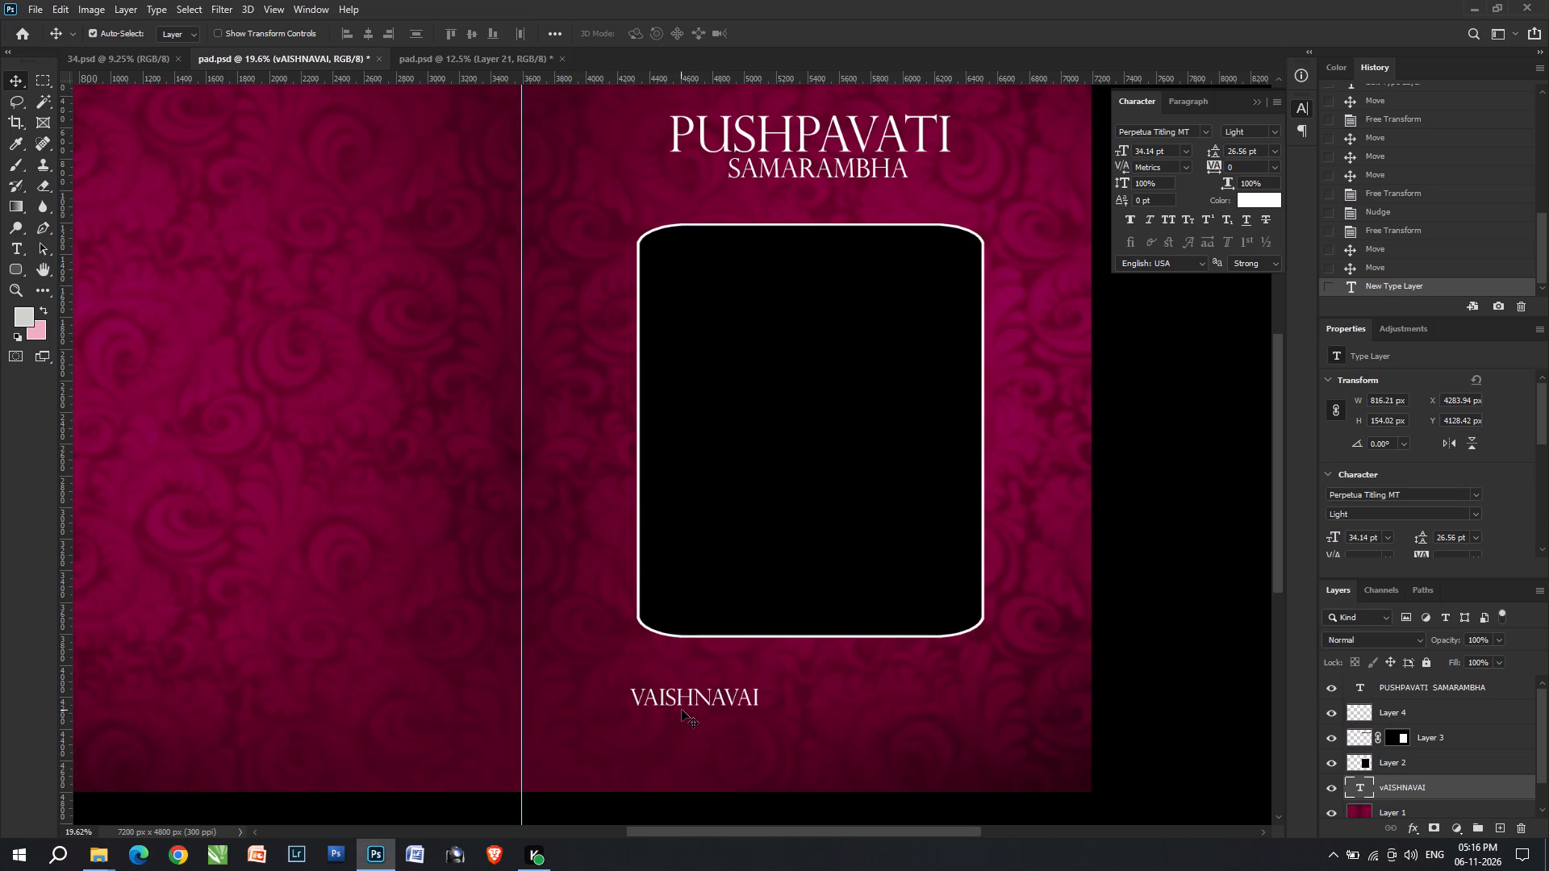
left_click(710, 702)
double_click(734, 702)
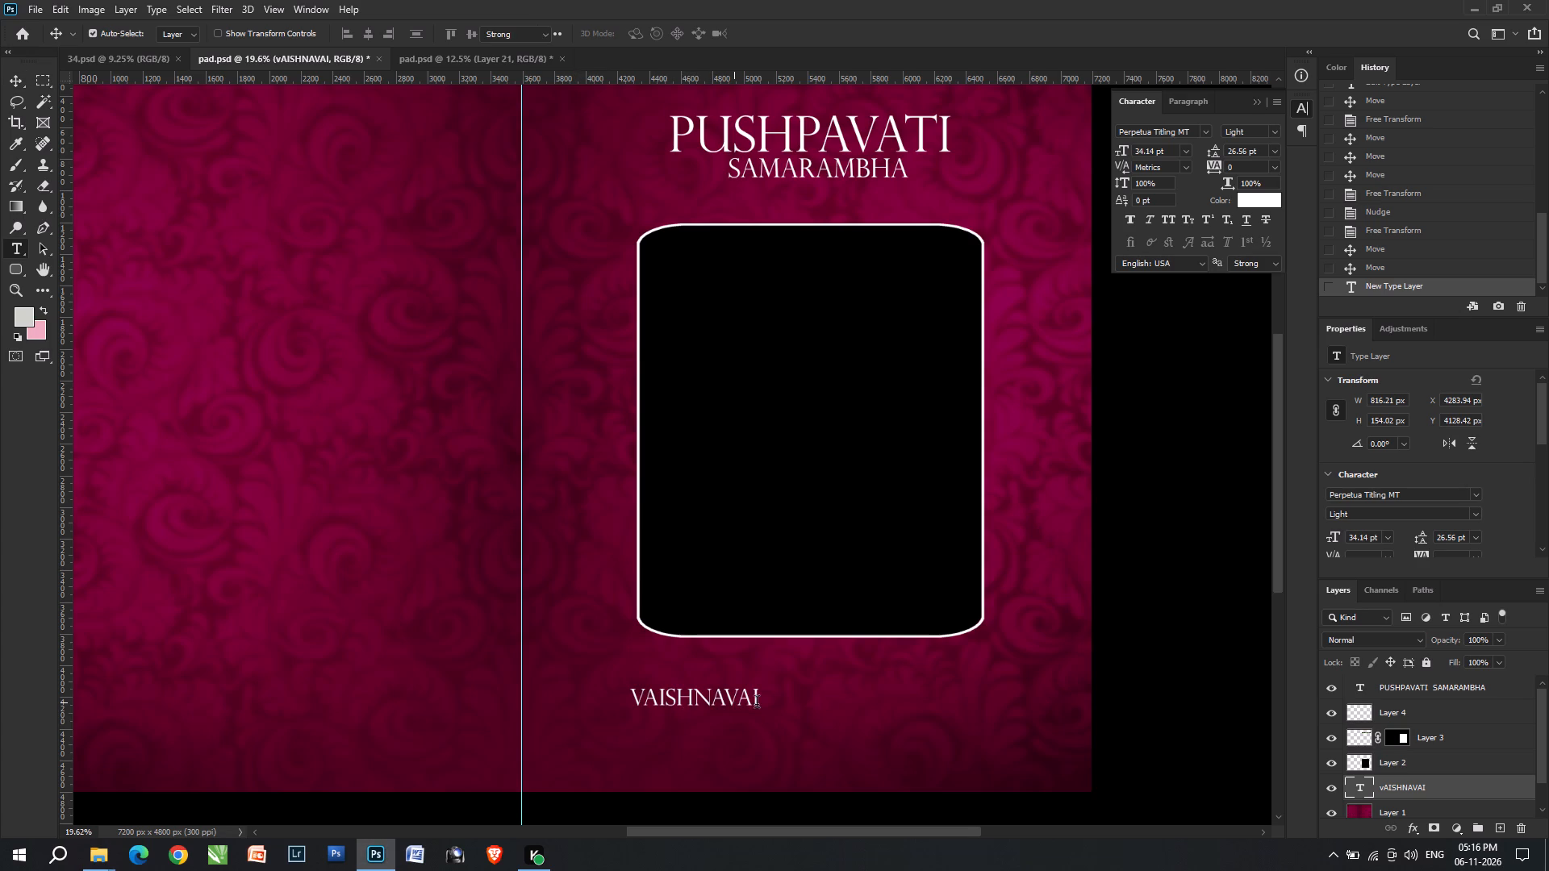
left_click(754, 695)
key("BackSpace")
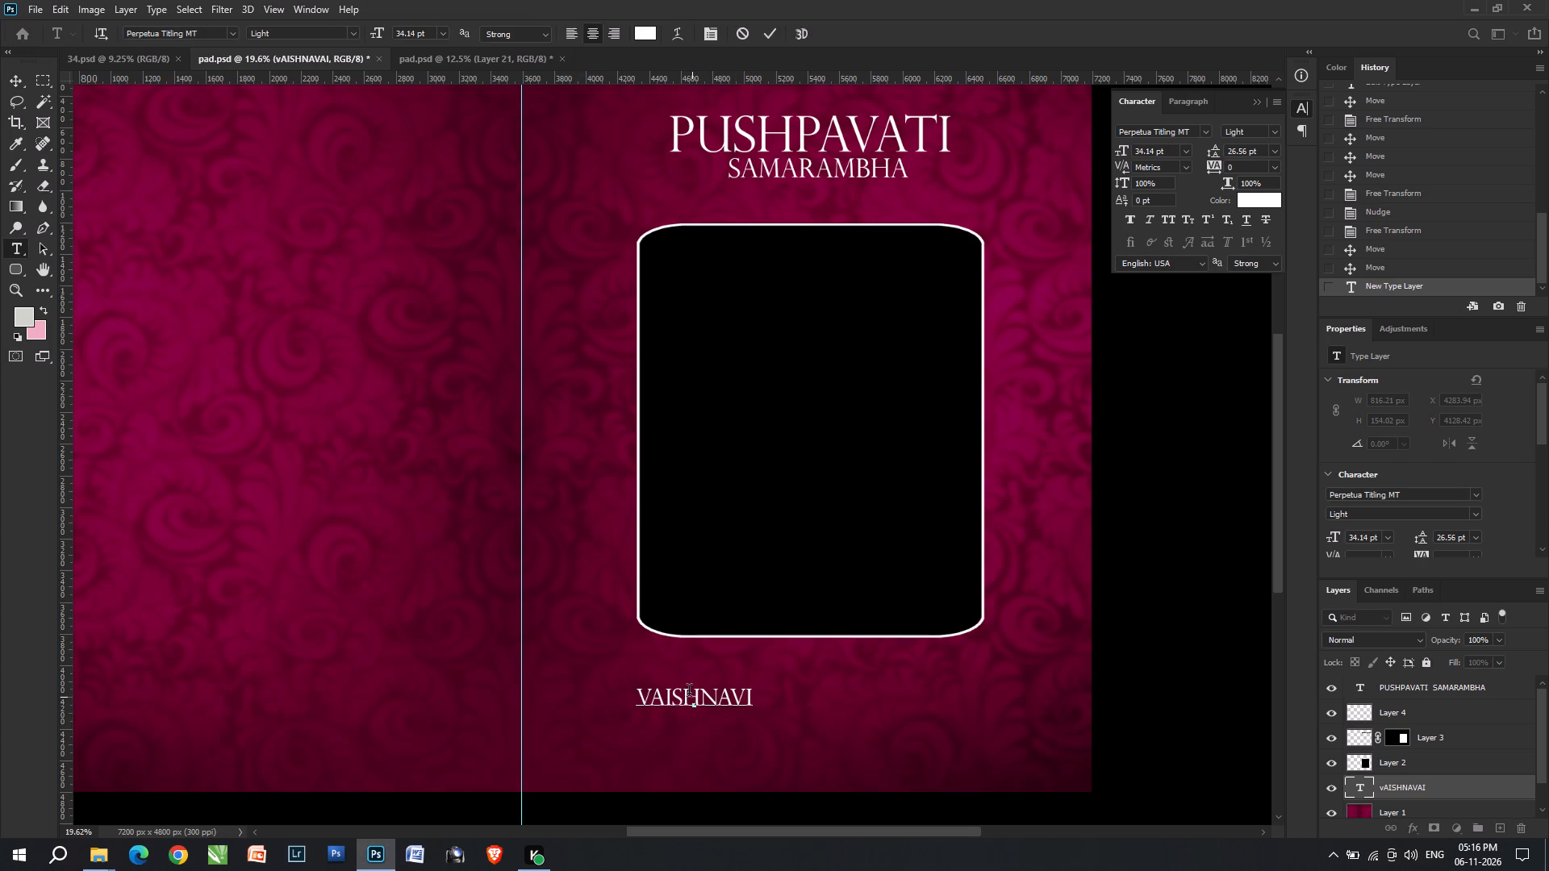
left_click_drag(649, 704, 754, 702)
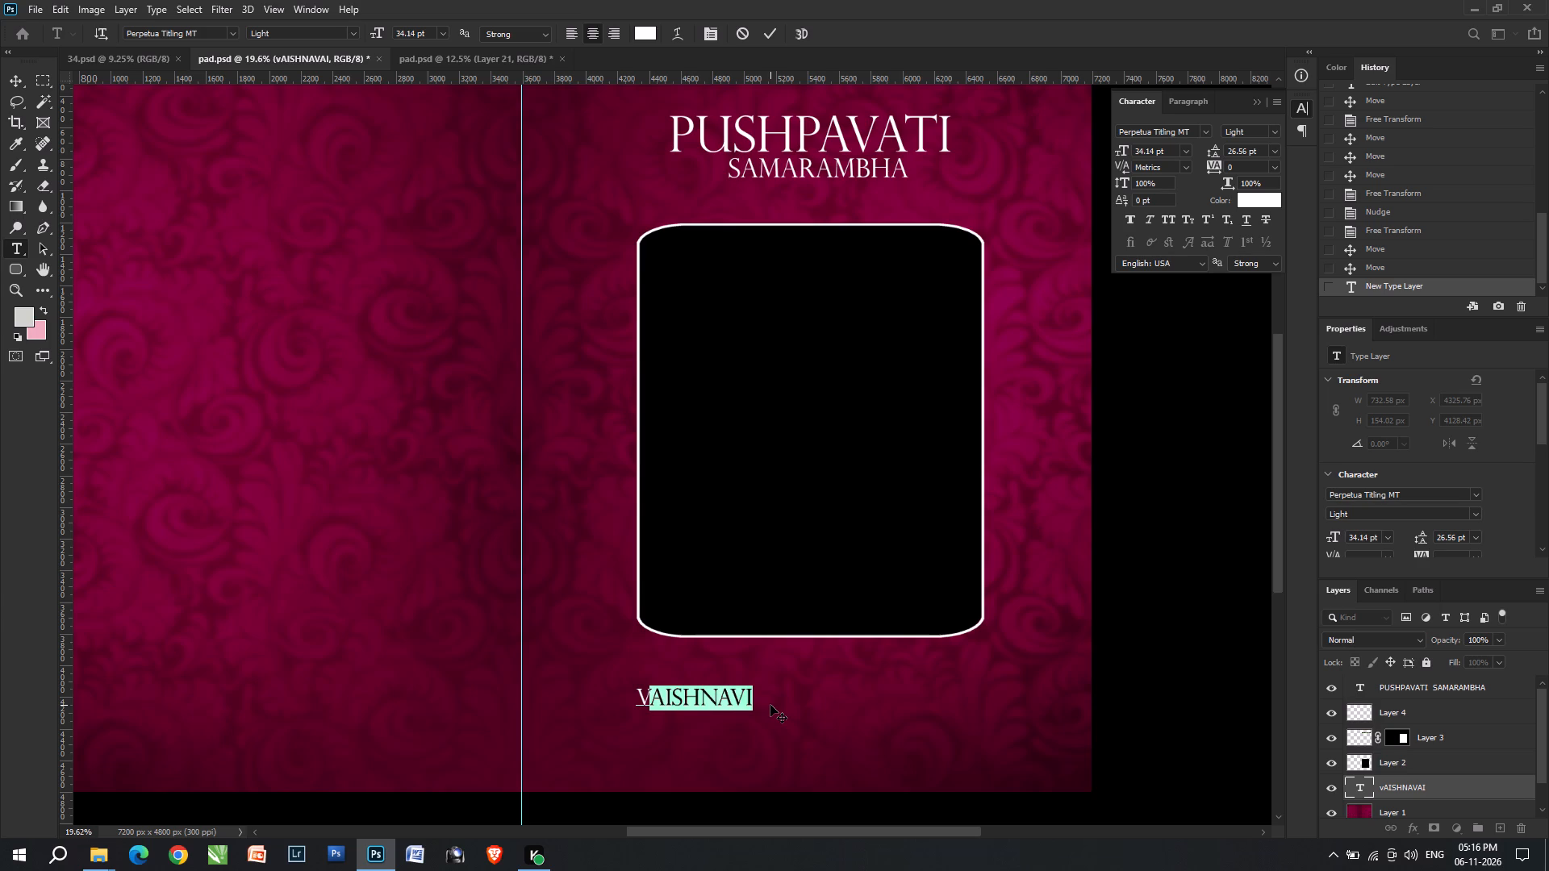
type("as")
key("BackSpace")
type("ish")
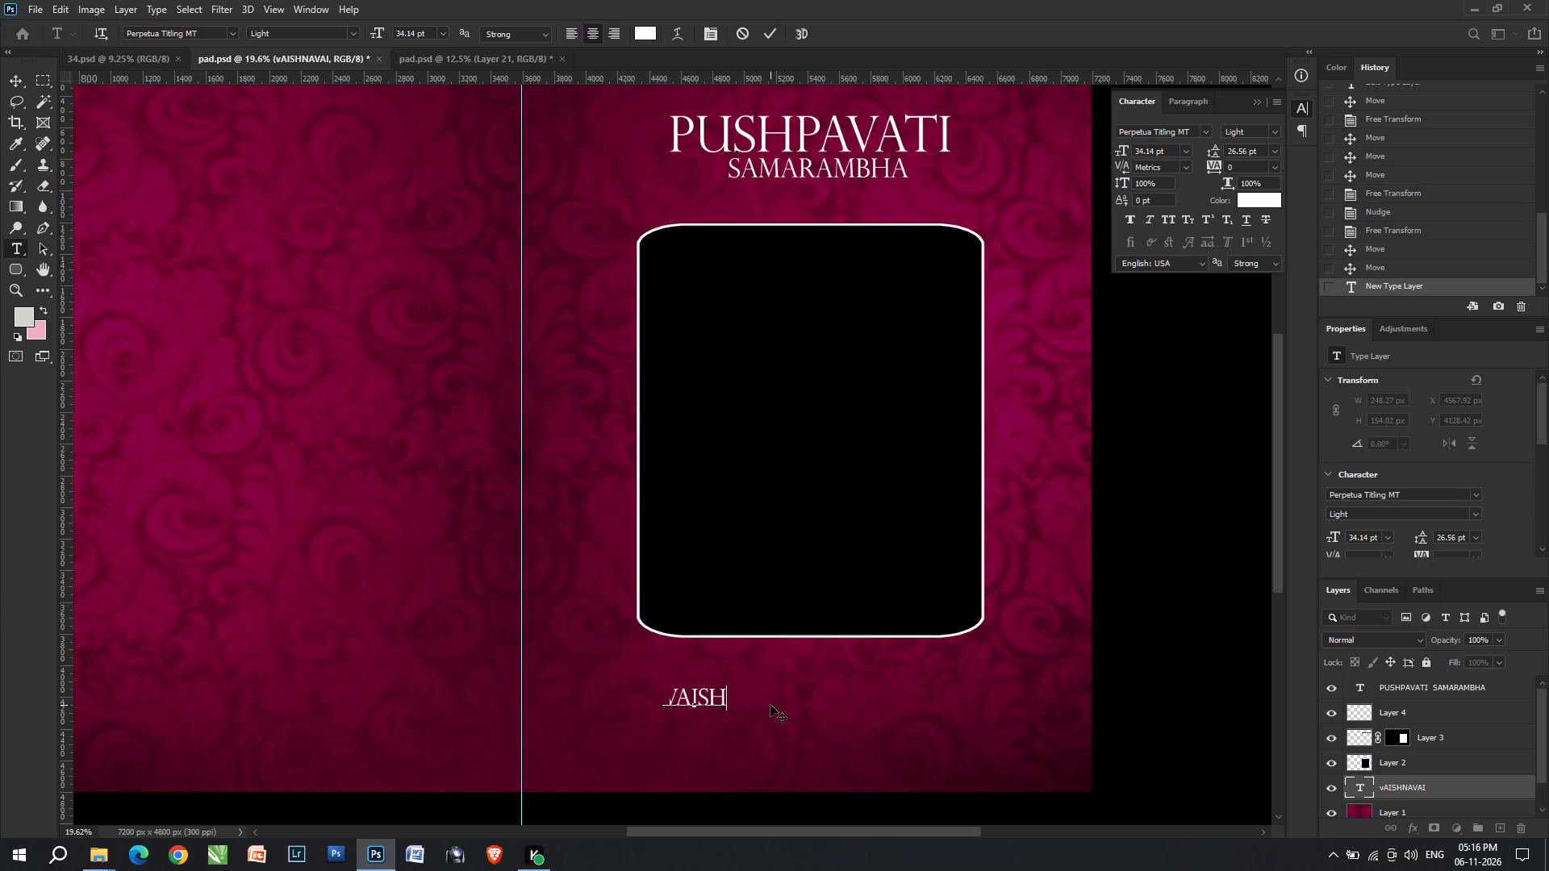
key("alt+Tab")
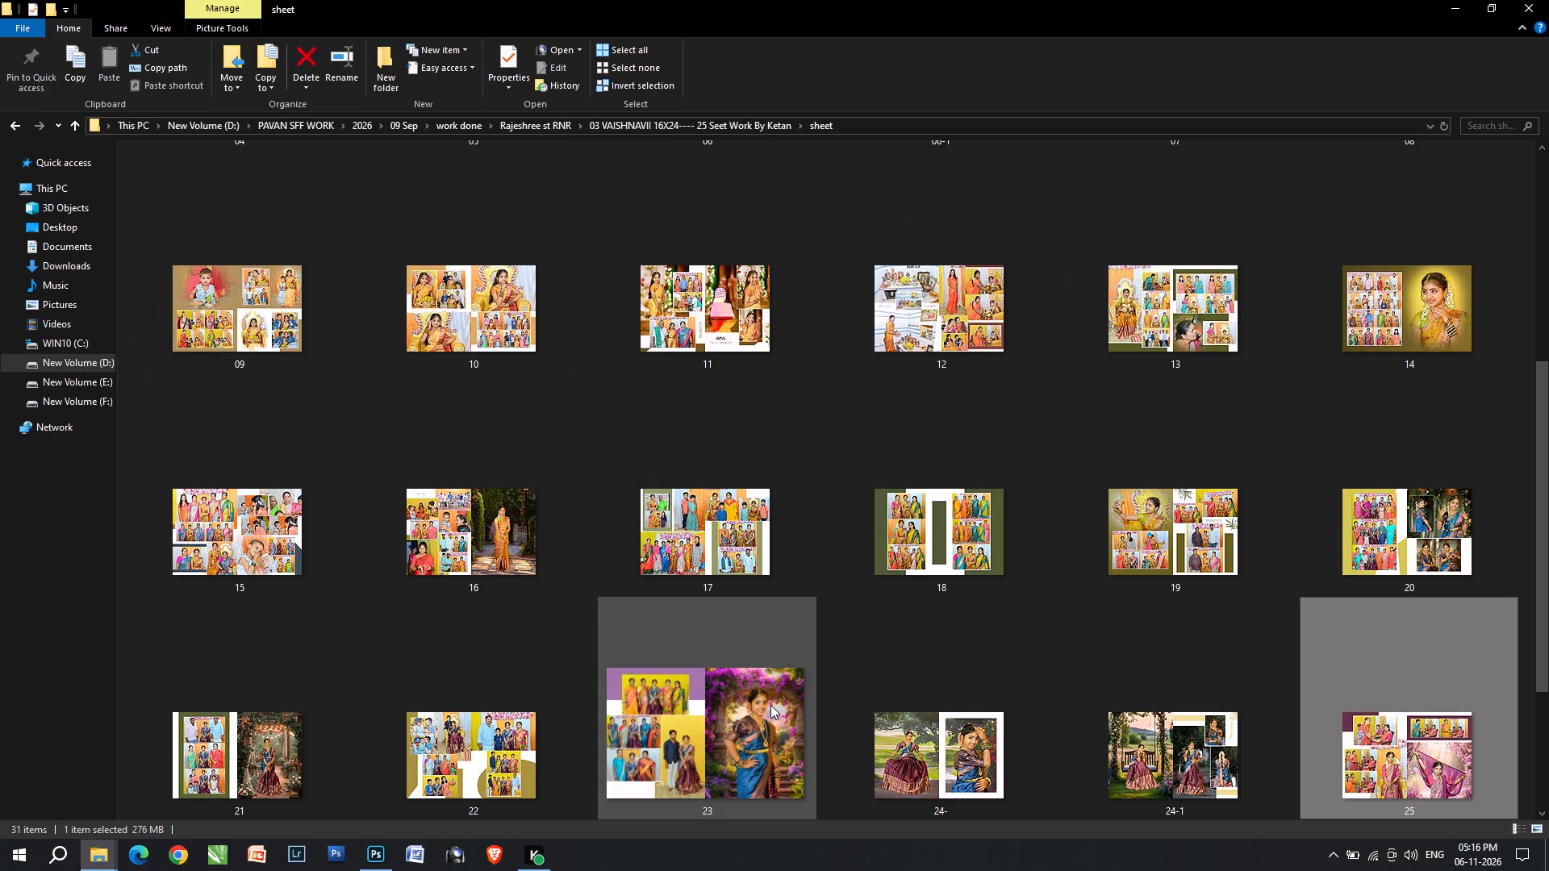
key("alt+Tab")
type("navi")
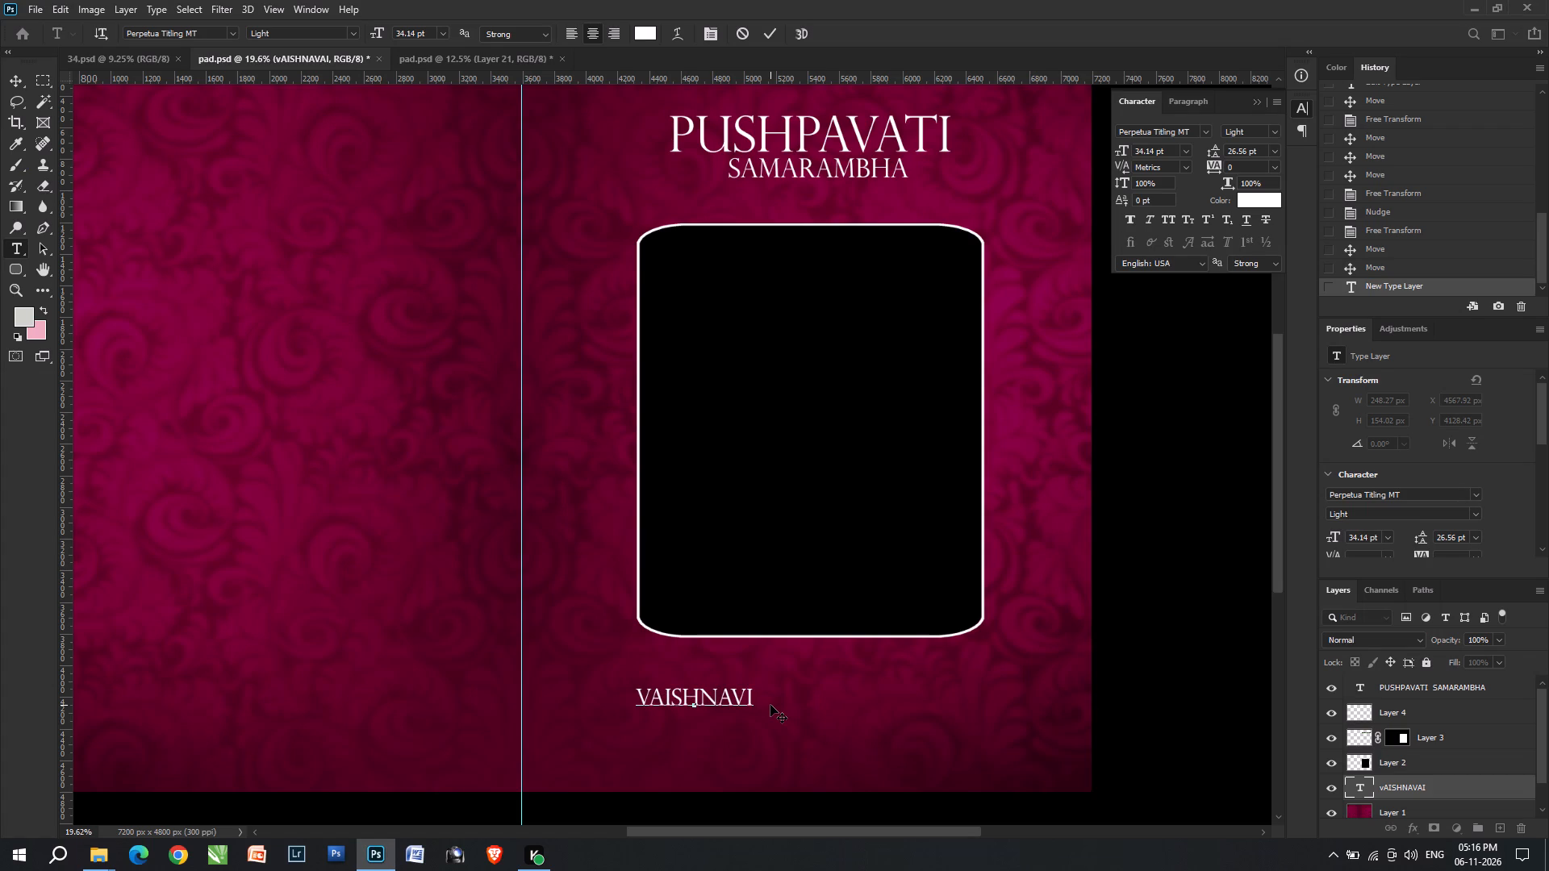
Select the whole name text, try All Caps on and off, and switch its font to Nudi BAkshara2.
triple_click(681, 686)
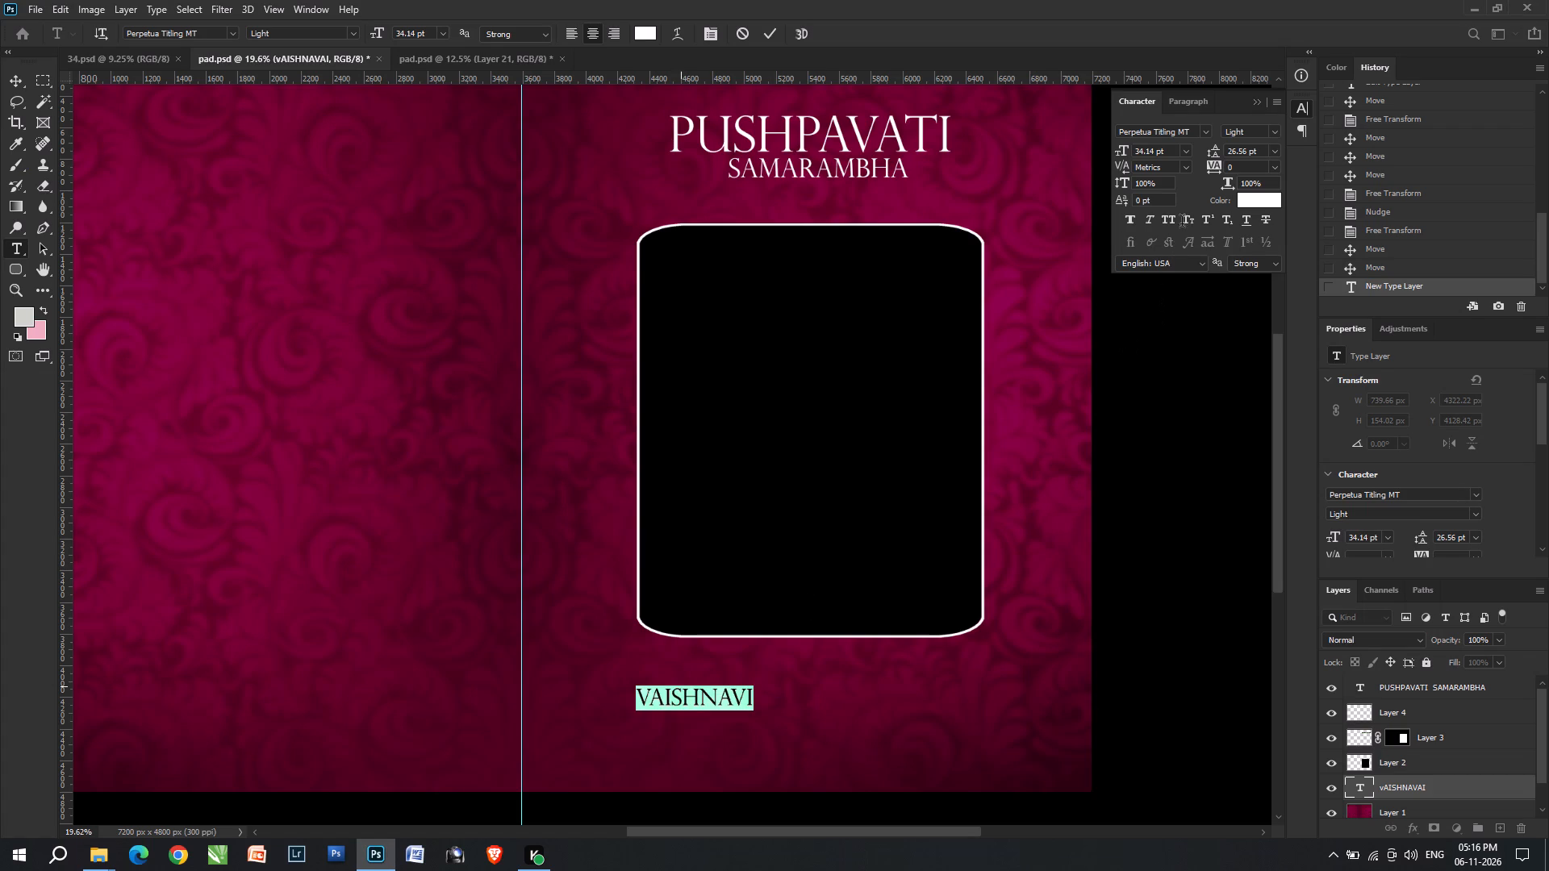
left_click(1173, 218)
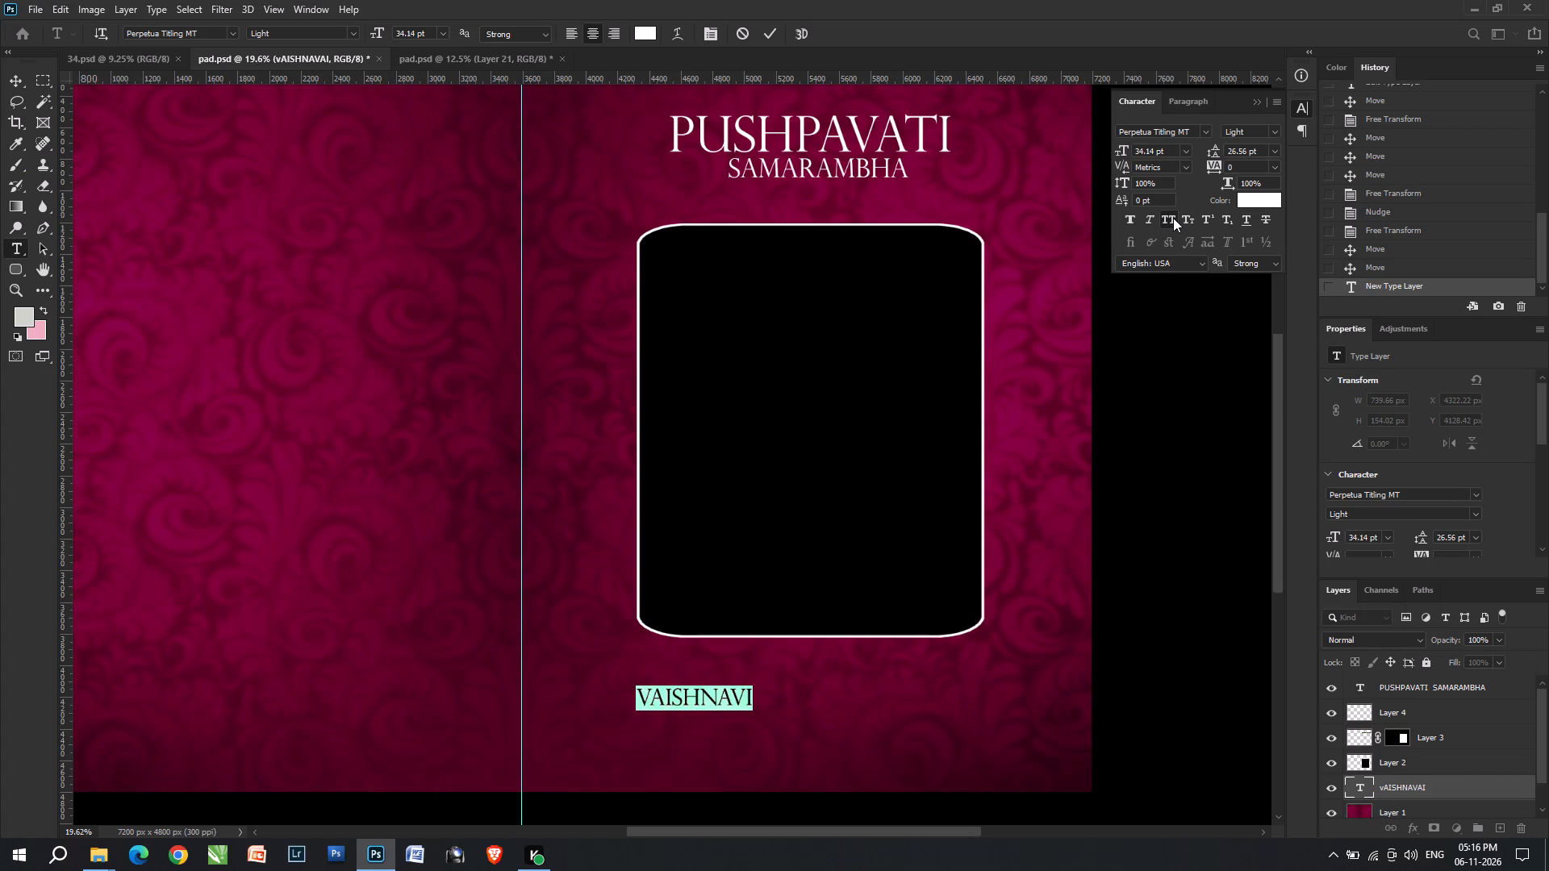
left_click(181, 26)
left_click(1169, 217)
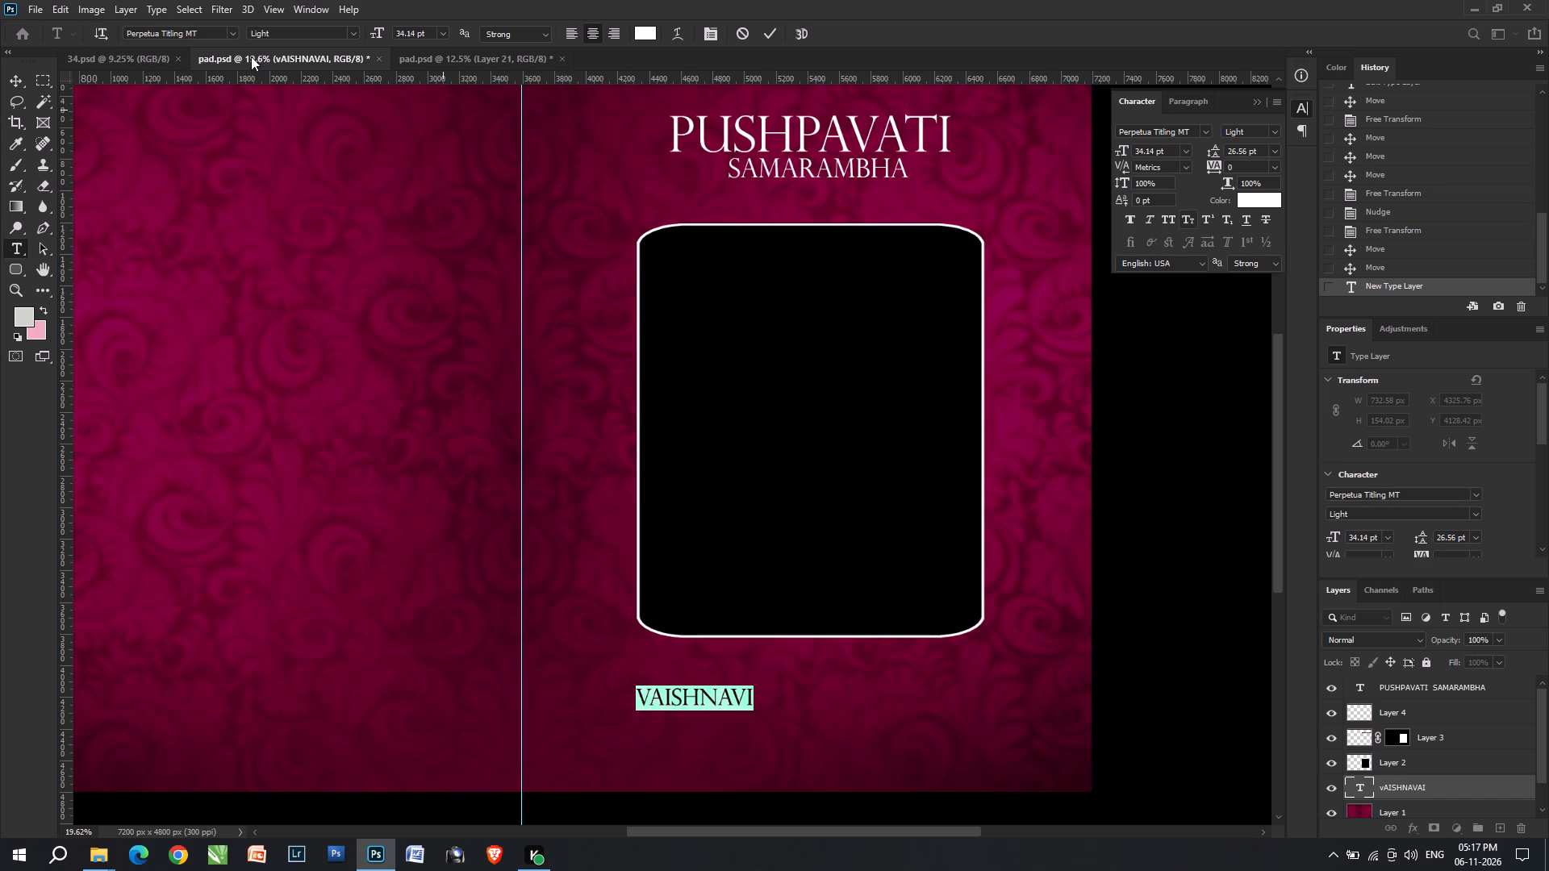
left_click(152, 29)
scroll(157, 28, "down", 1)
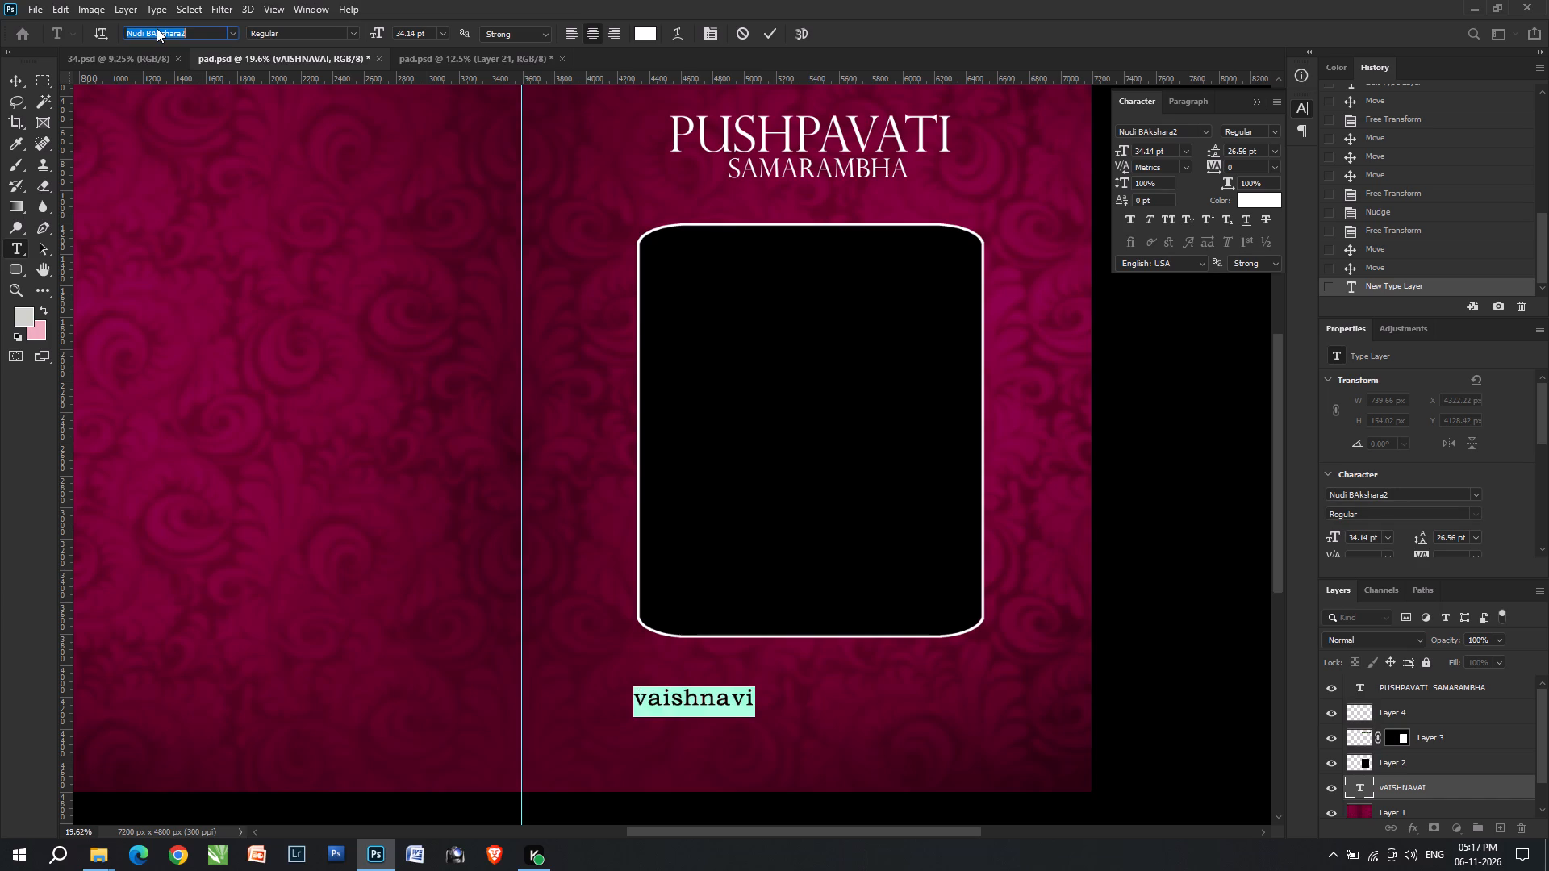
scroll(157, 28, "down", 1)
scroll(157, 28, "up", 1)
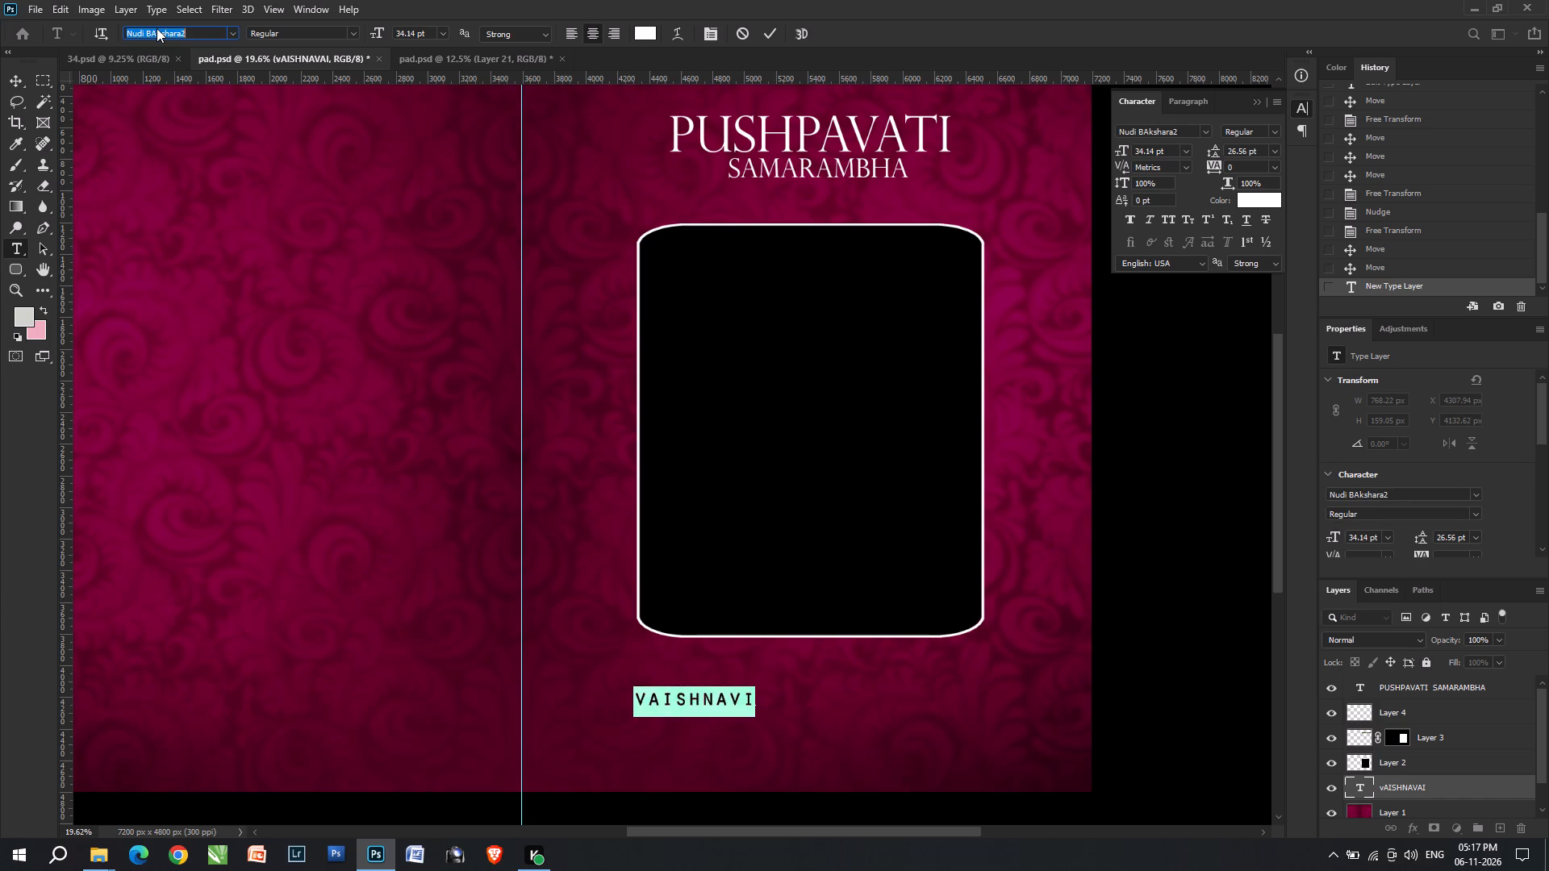
Replace the first letter of the name with a capital V so it reads Vaishnavi.
left_click(644, 676)
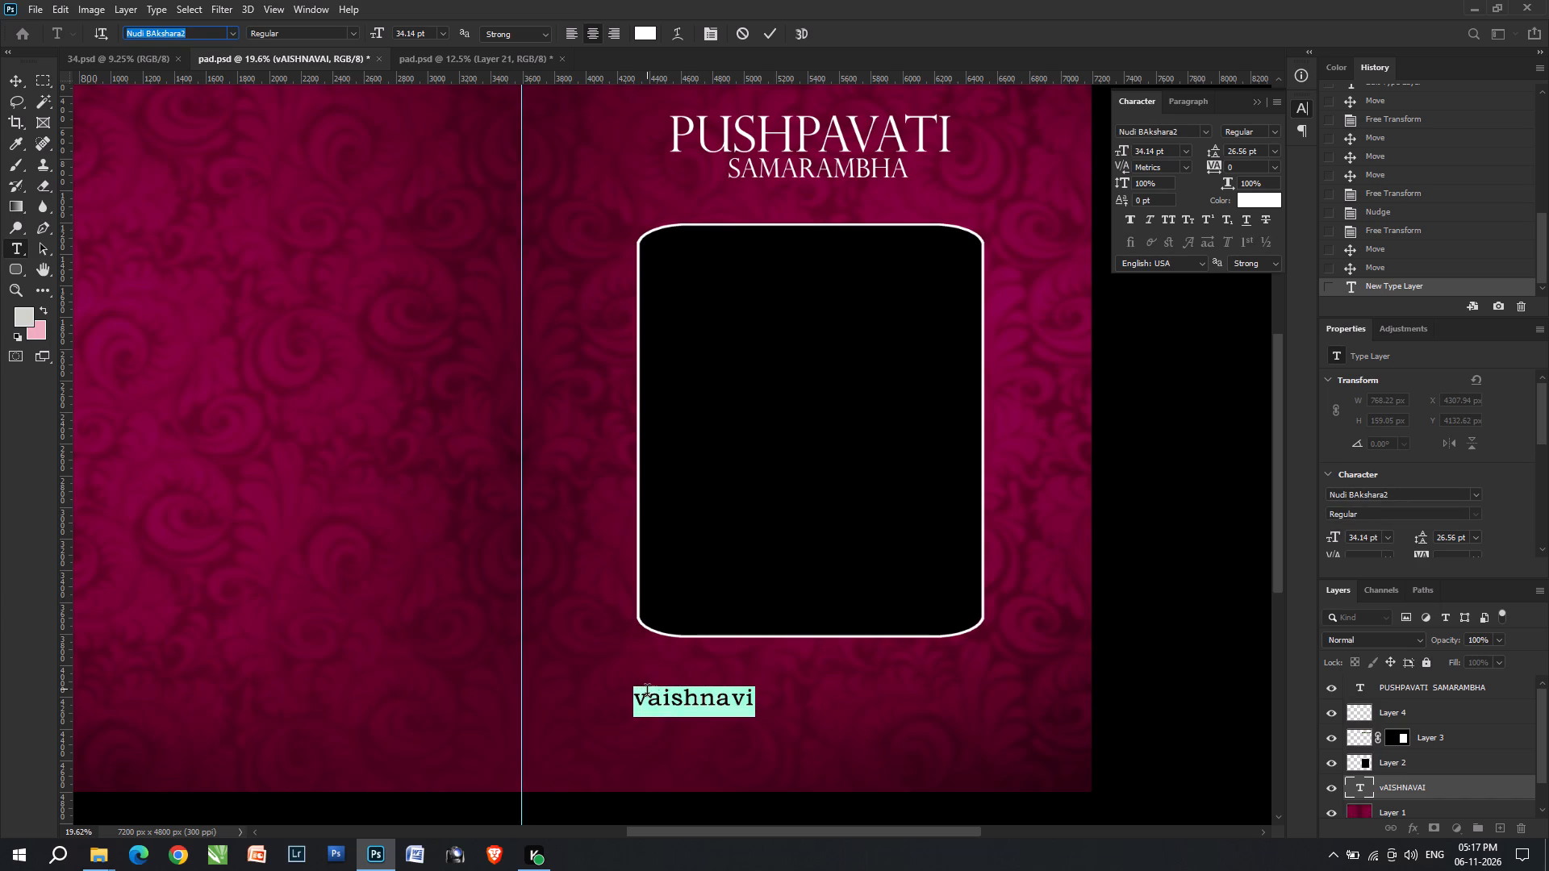
left_click(647, 693)
key("BackSpace")
key("shift+v")
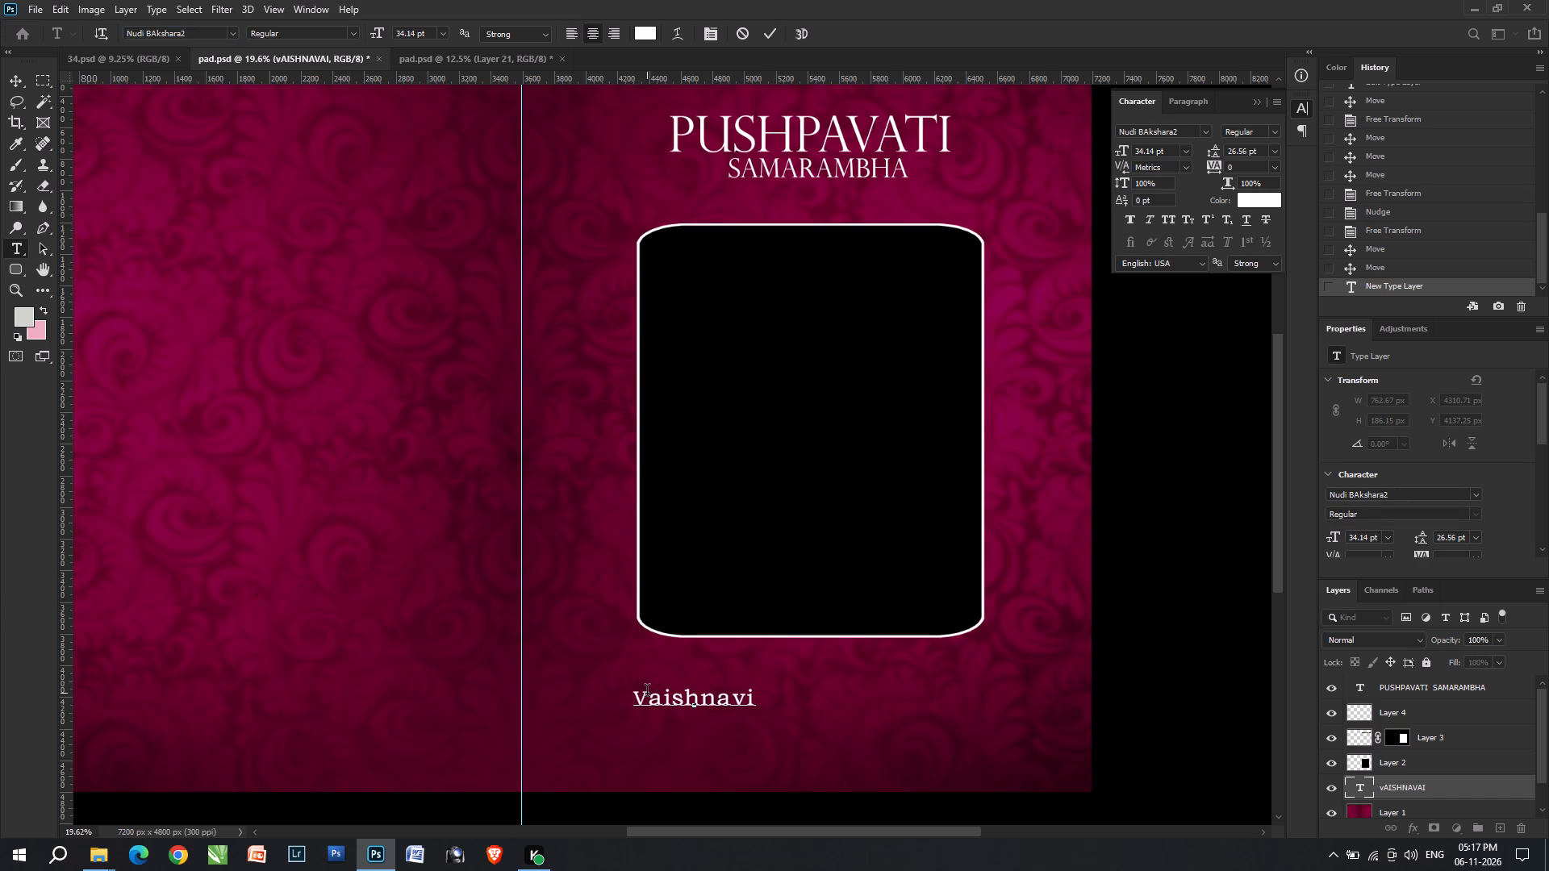
Select the whole name, browse the font list for a script face and set the text to Gaby.
left_click_drag(755, 705, 595, 698)
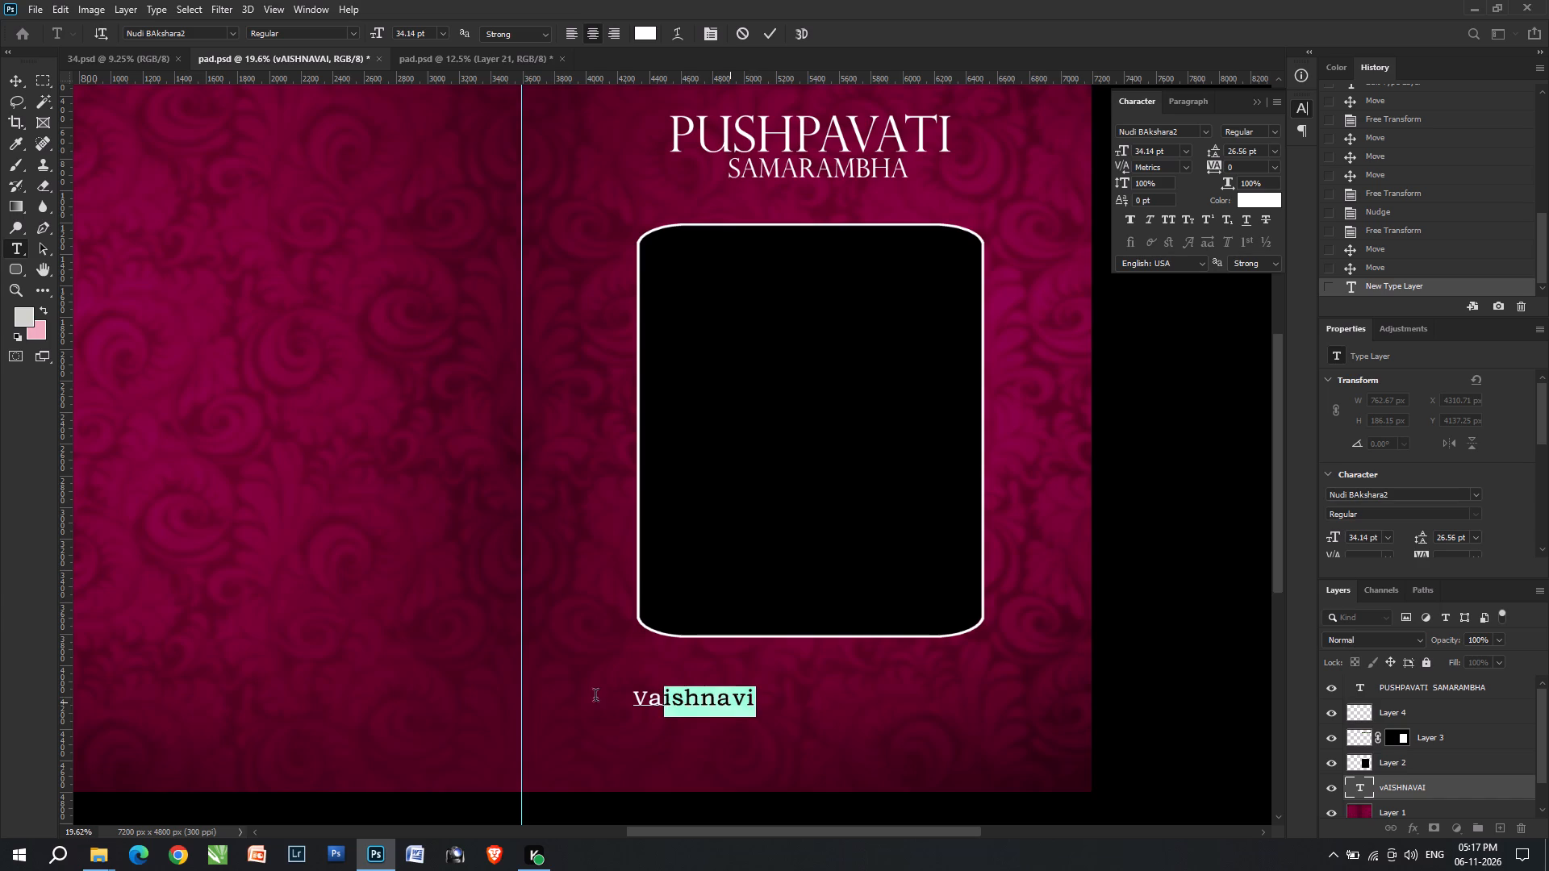
left_click_drag(595, 698, 578, 698)
left_click(236, 34)
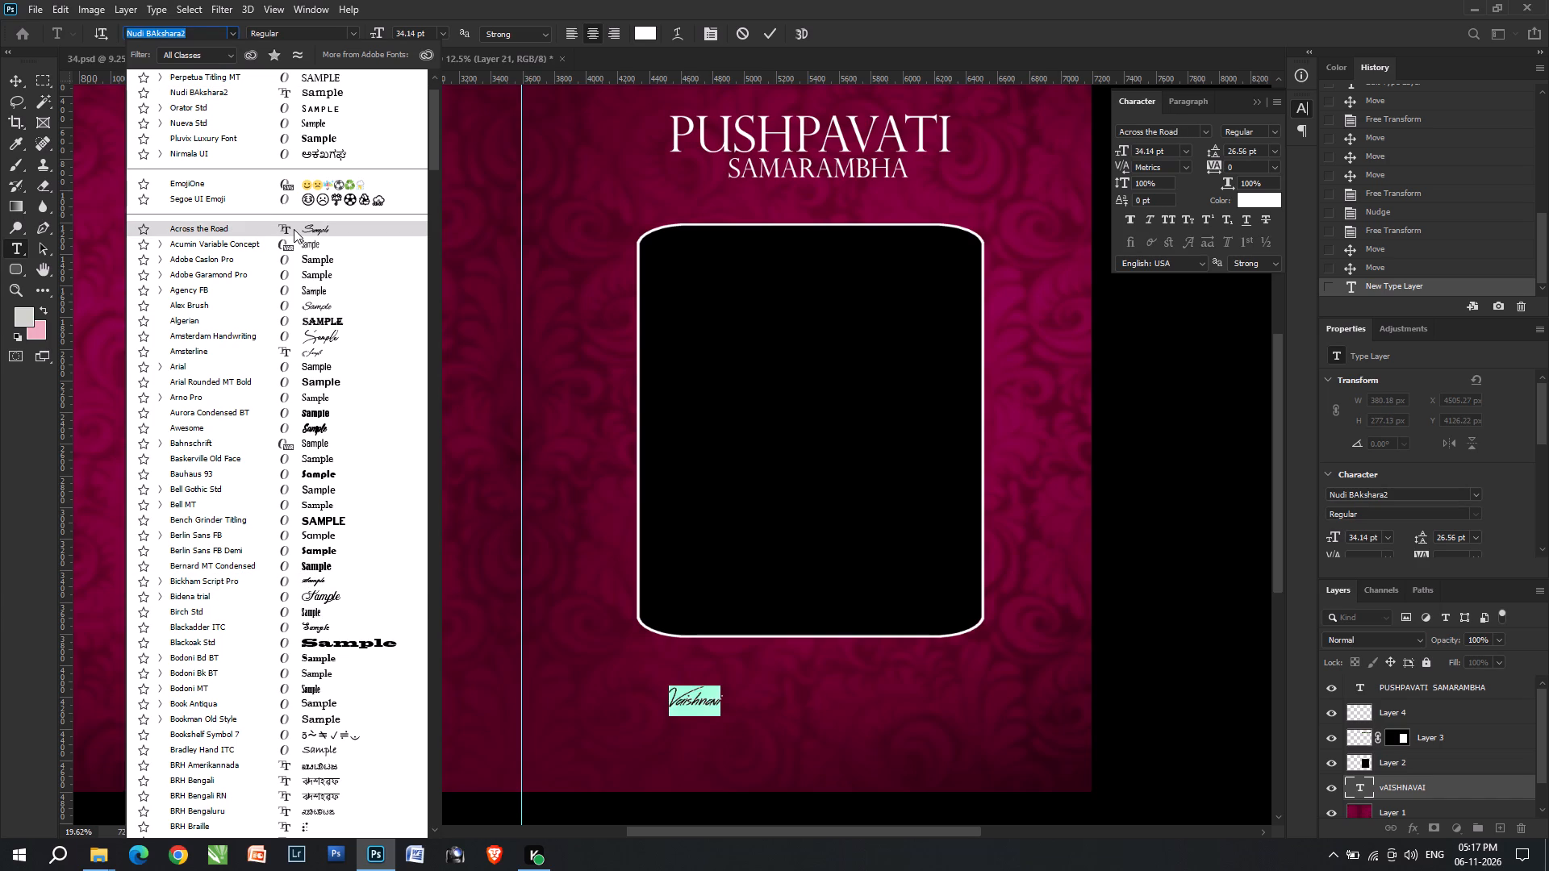
scroll(390, 602, "down", 5)
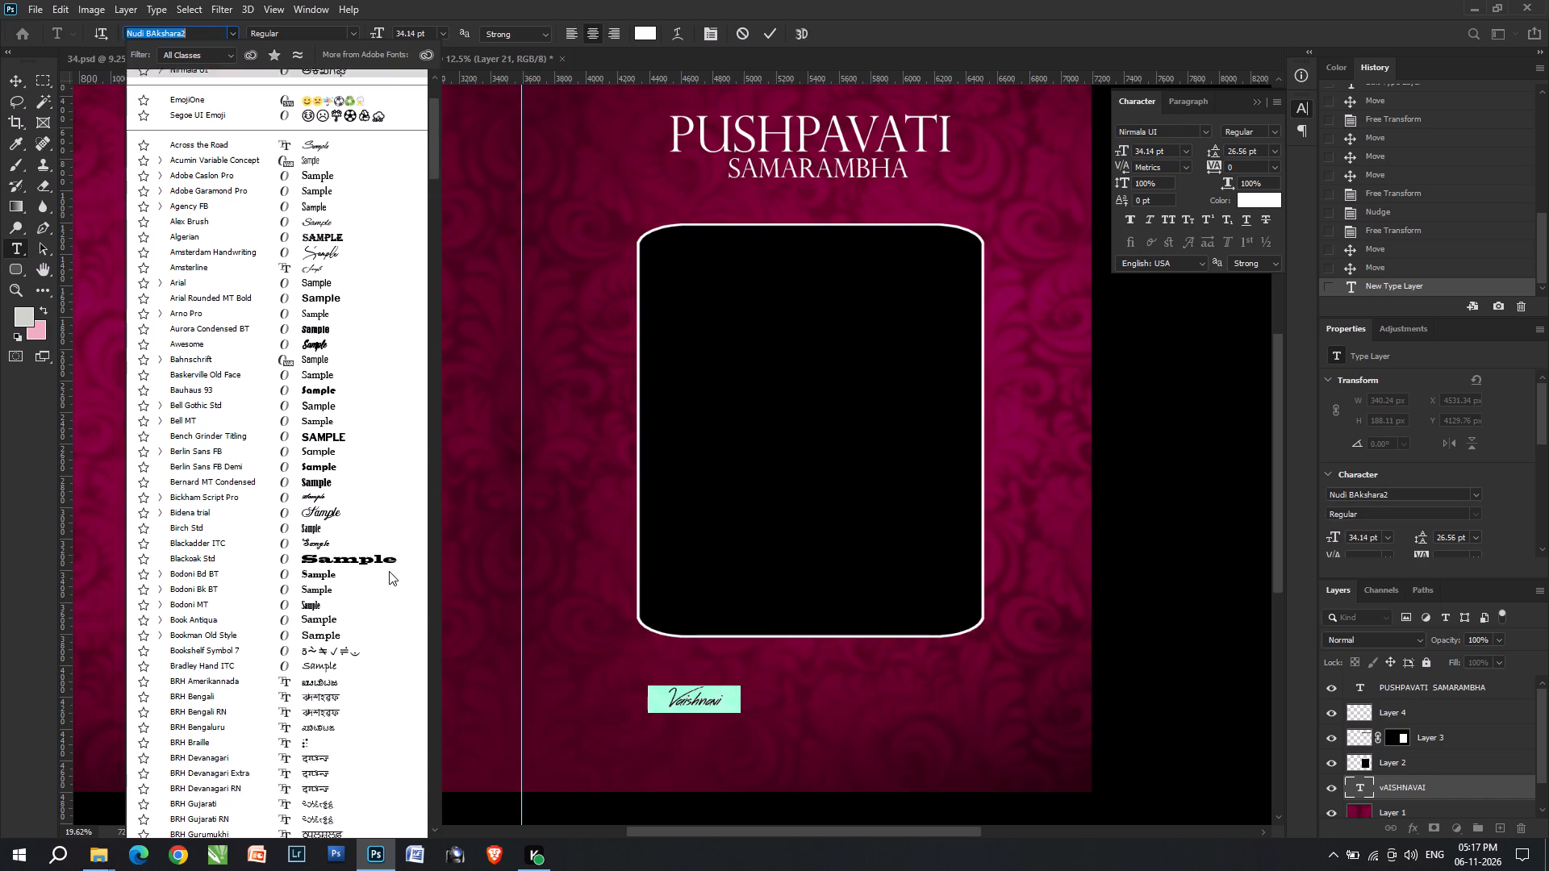
scroll(389, 571, "down", 1)
scroll(344, 443, "down", 5)
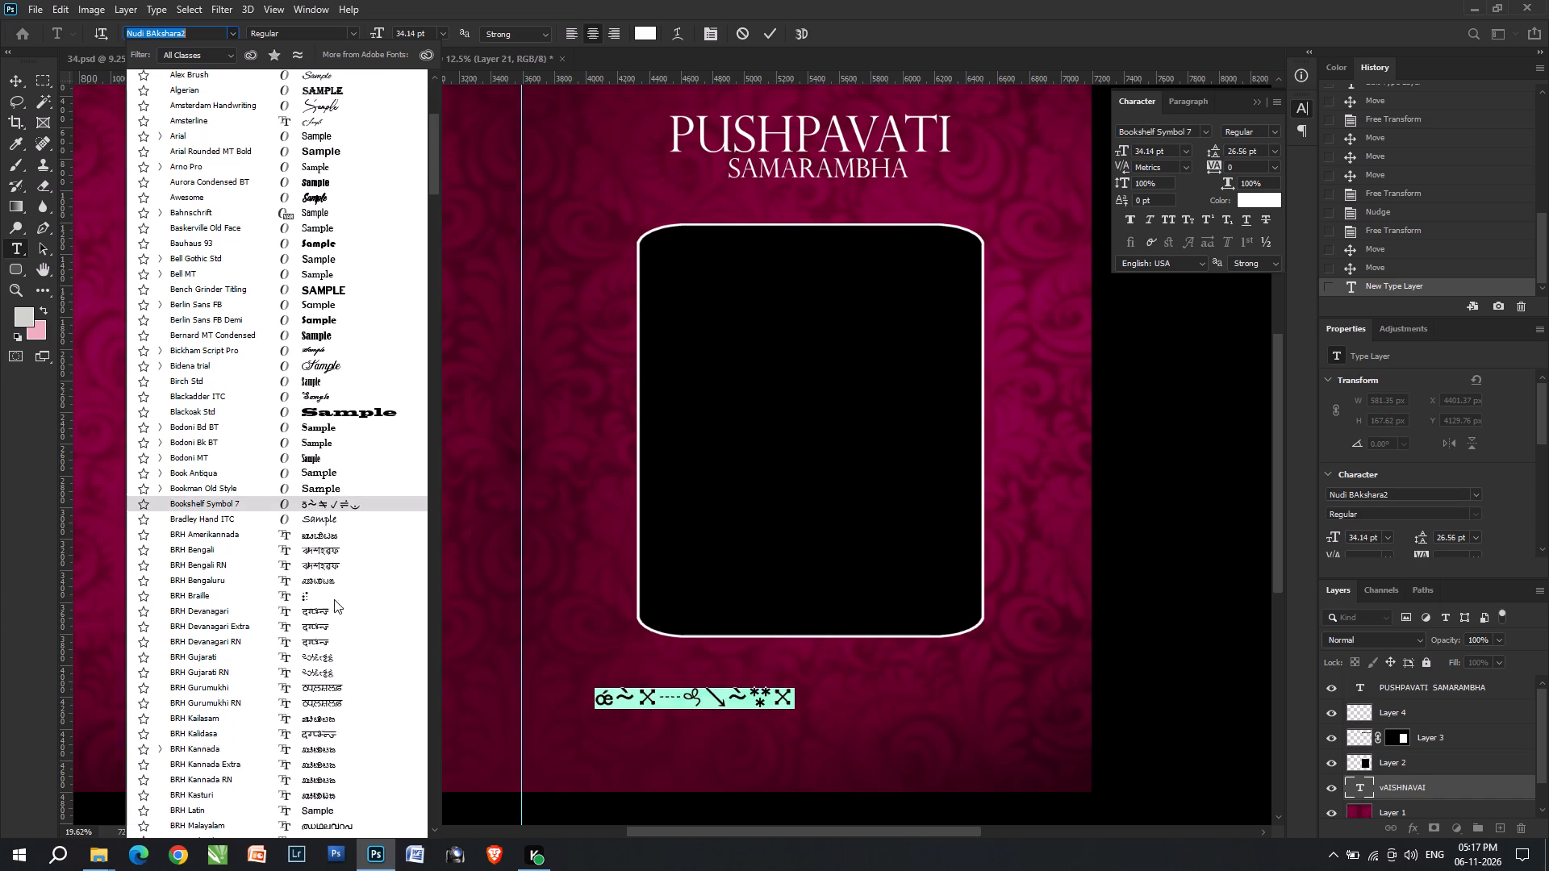
scroll(332, 650, "down", 17)
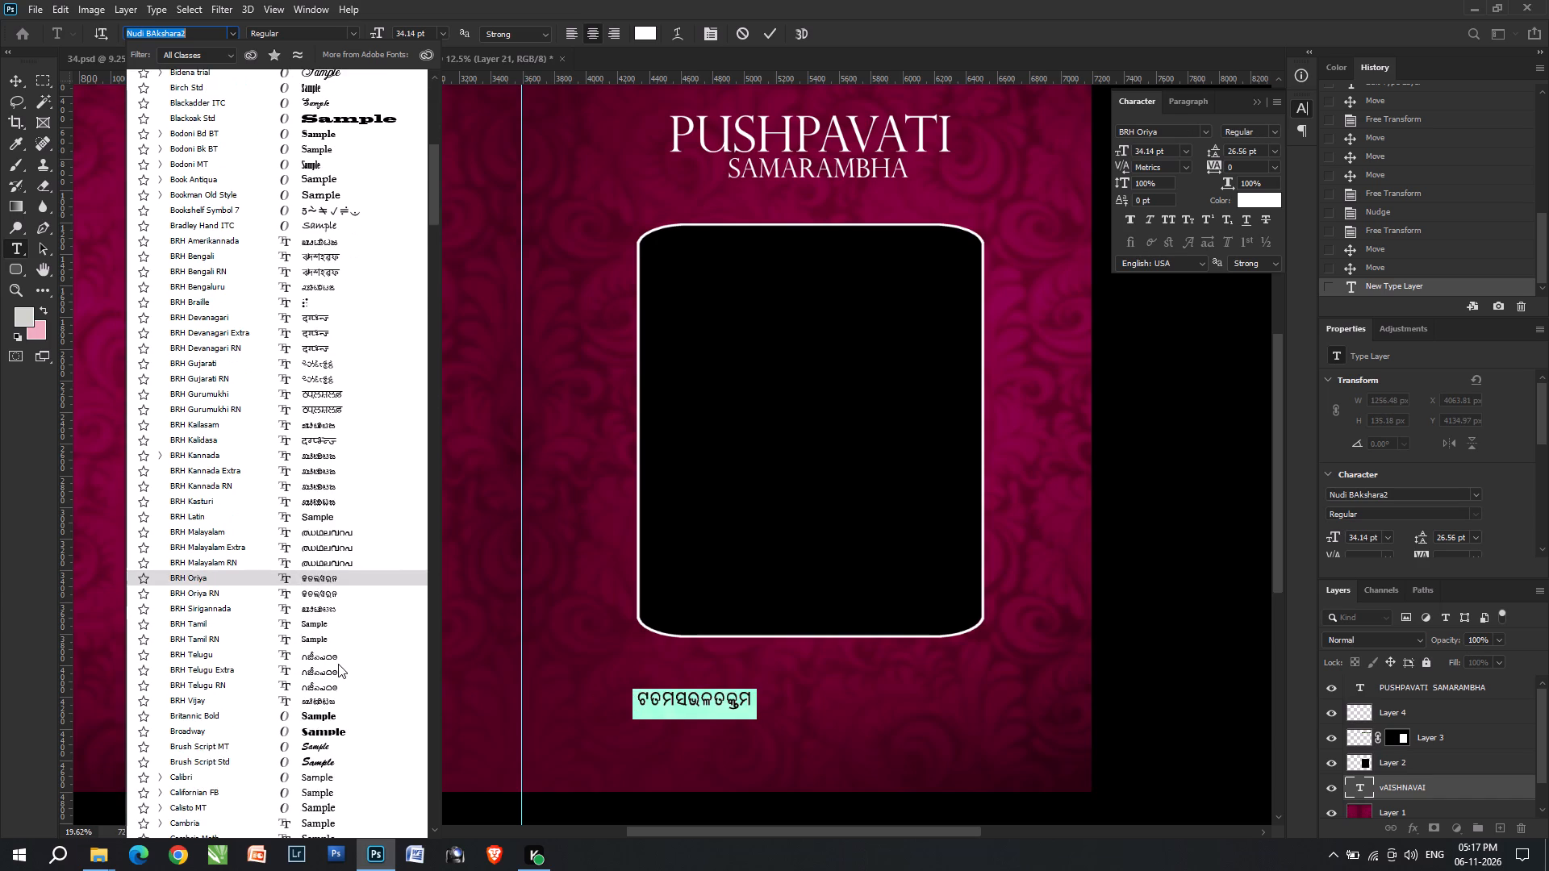
scroll(338, 664, "down", 15)
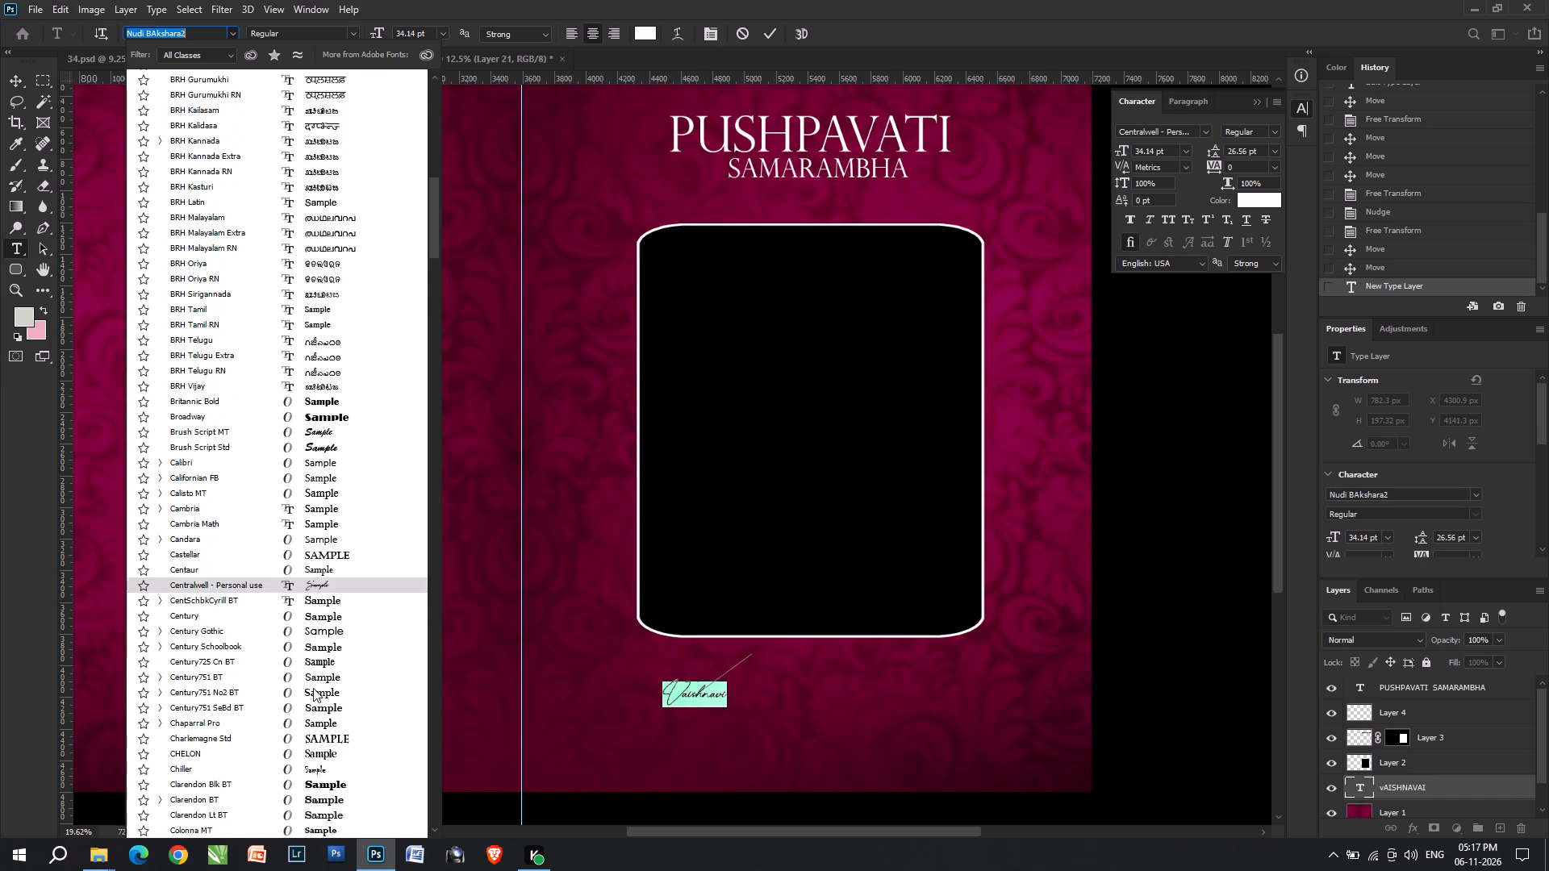
scroll(313, 688, "down", 5)
scroll(304, 765, "down", 9)
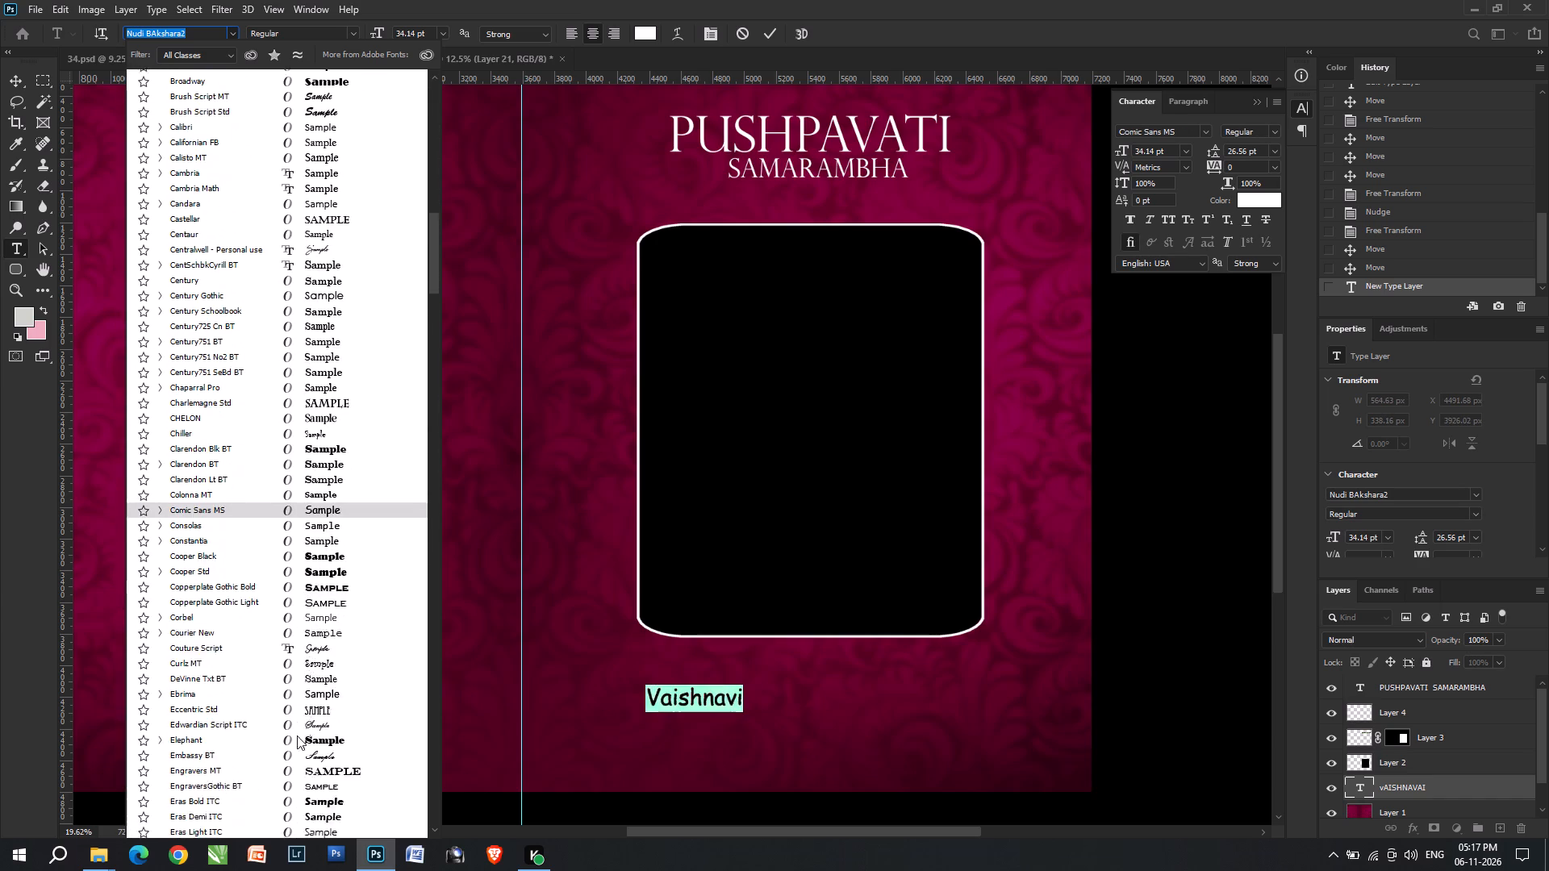
scroll(286, 706, "down", 13)
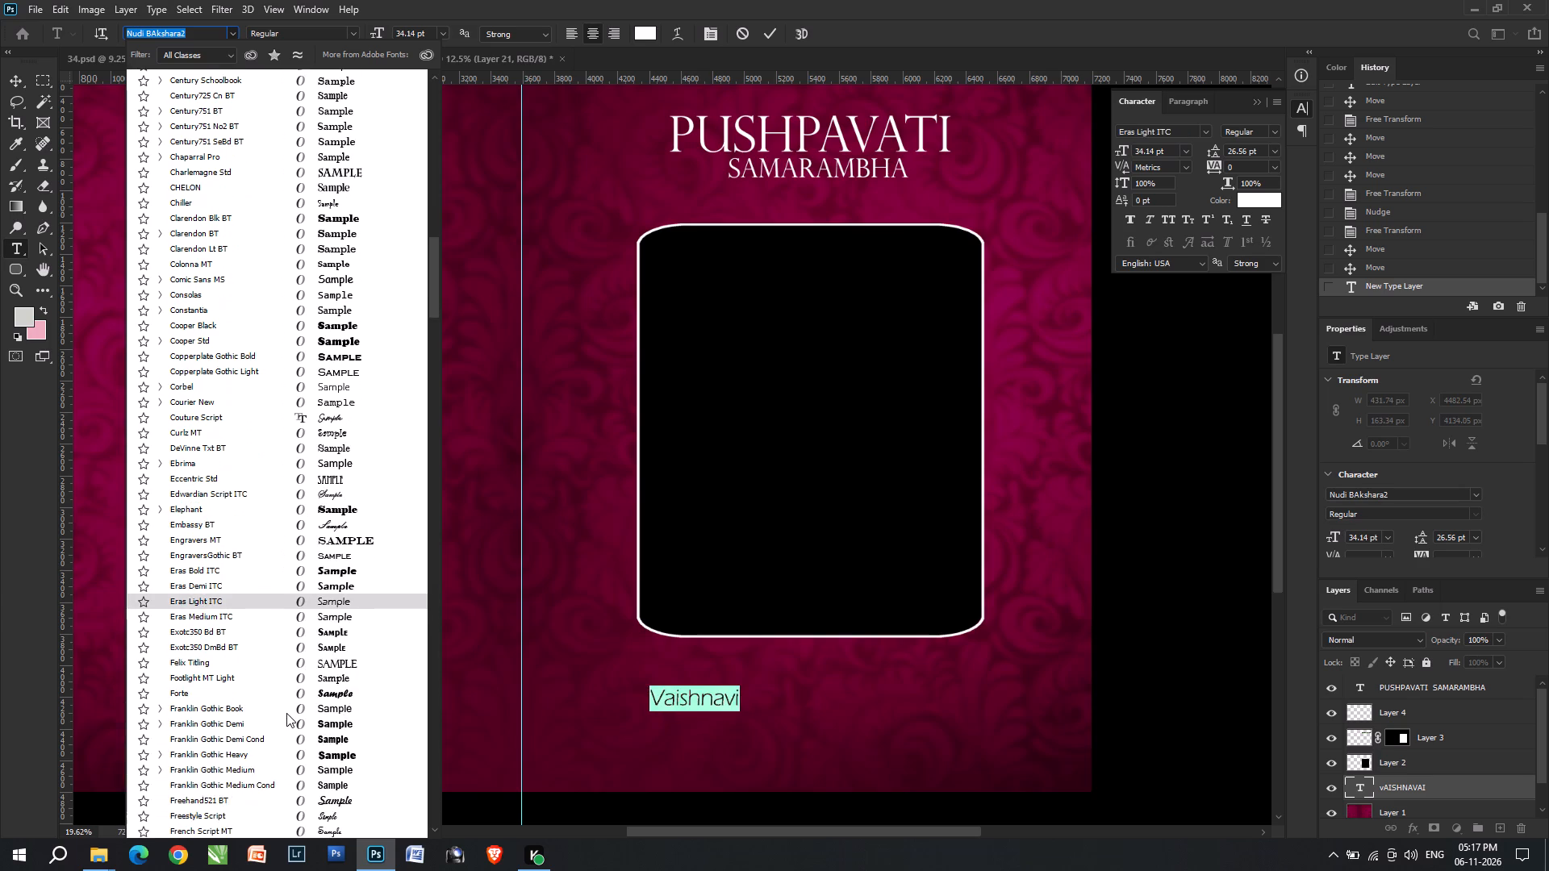
scroll(286, 713, "down", 3)
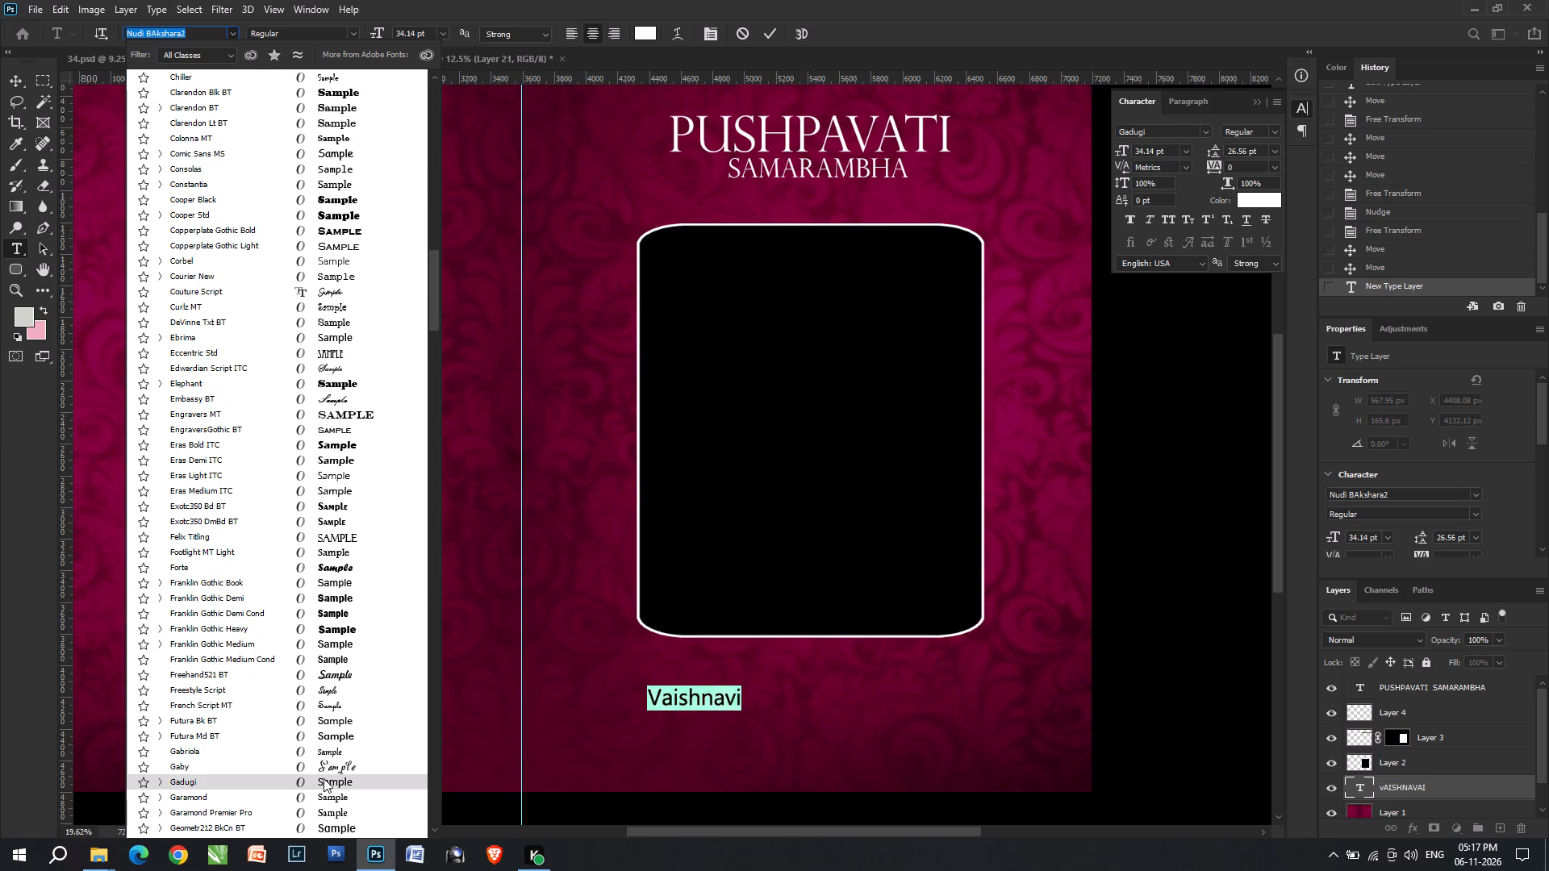
left_click(326, 769)
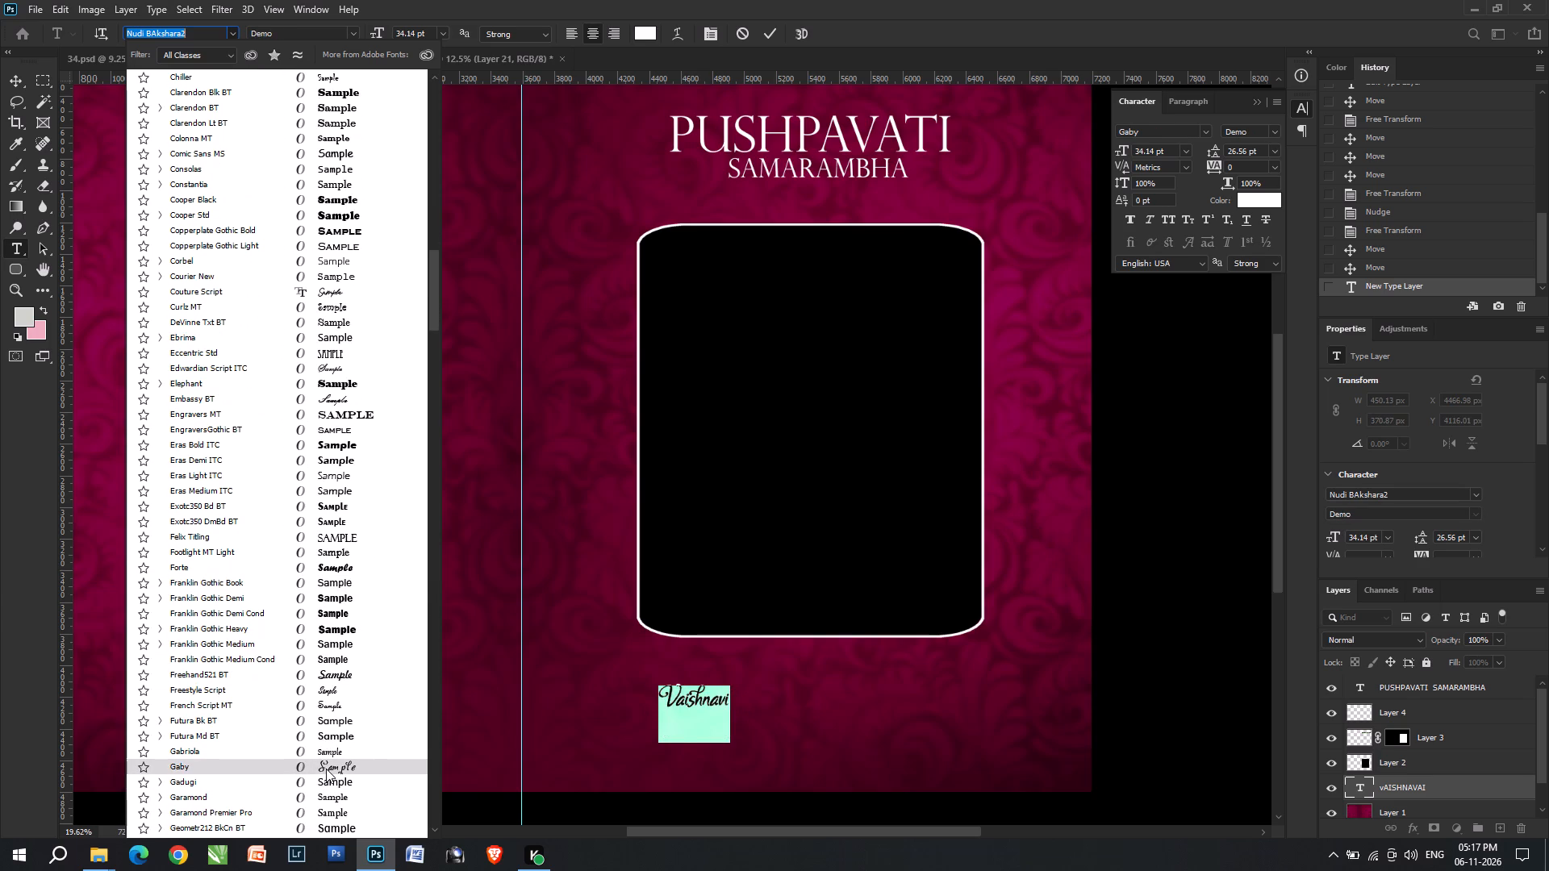
left_click(17, 81)
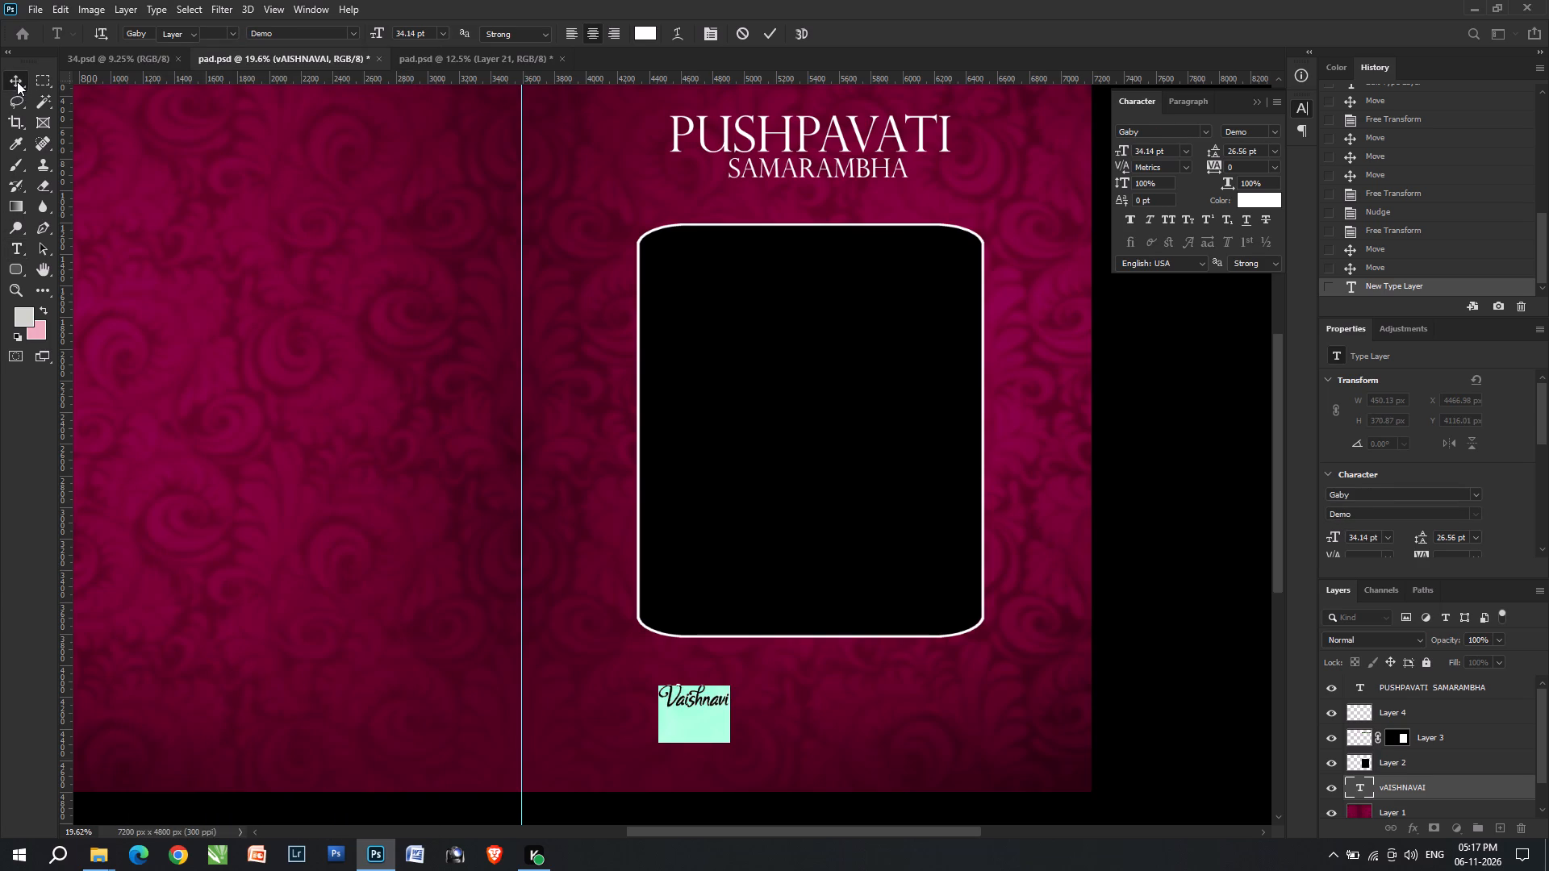
Scale the name text proportionally to about 212.83% and move it beneath the middle of the rounded frame.
key("ctrl+t")
left_click_drag(736, 699, 866, 705)
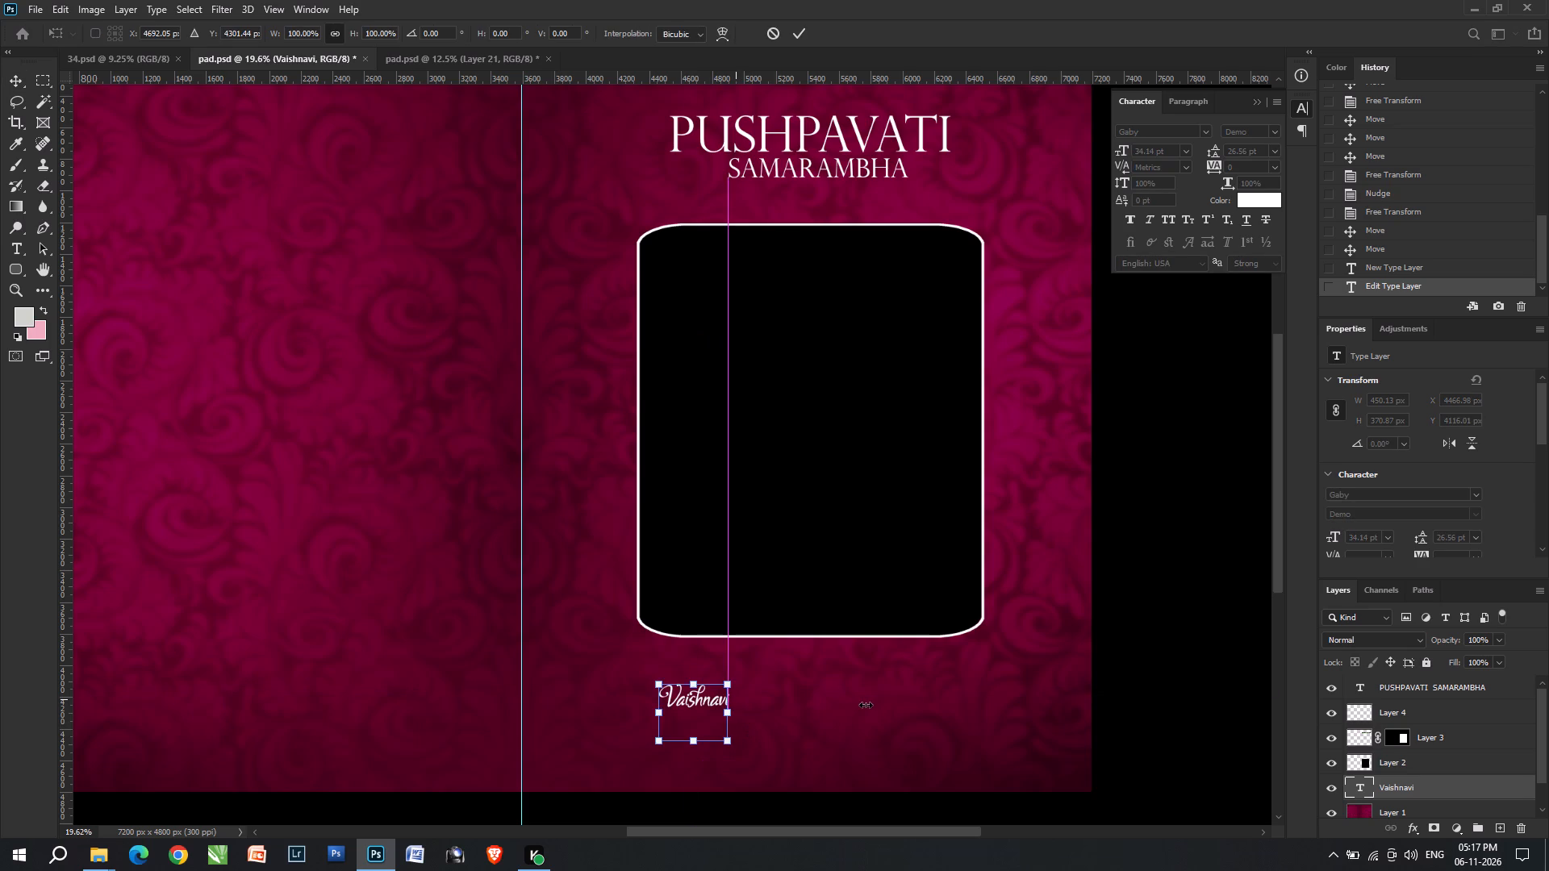
left_click_drag(866, 705, 821, 704)
left_click_drag(753, 691, 816, 706)
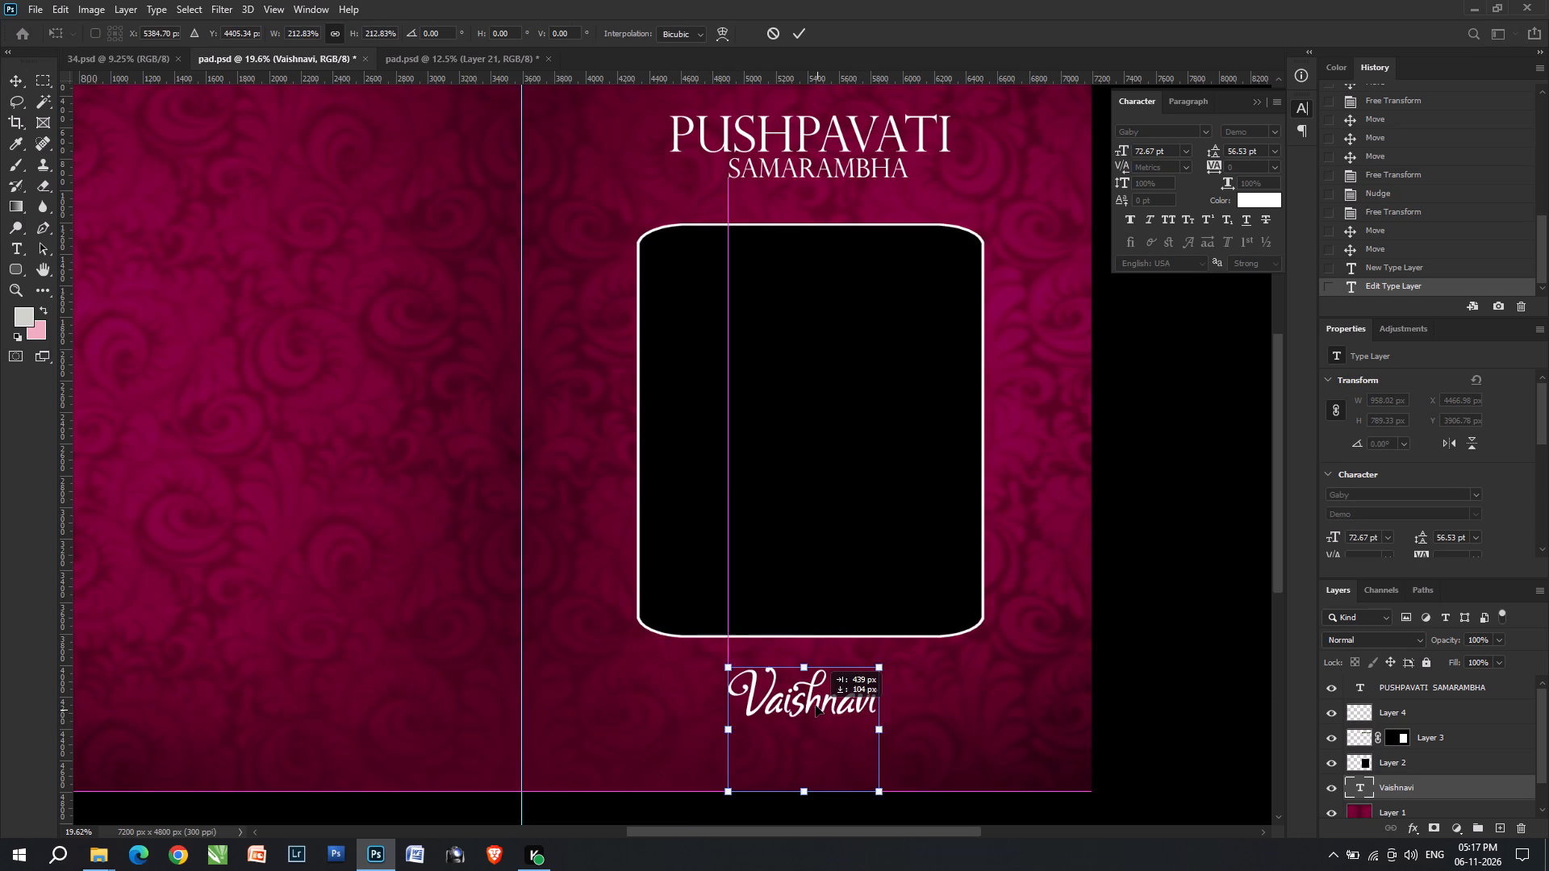
left_click_drag(816, 706, 808, 700)
key("shift+Return")
Nudge the name down and right to centre it under the frame at about X 4864 px, Y 4038 px.
key("Down")
key("Down")
key("Down")
key("Down")
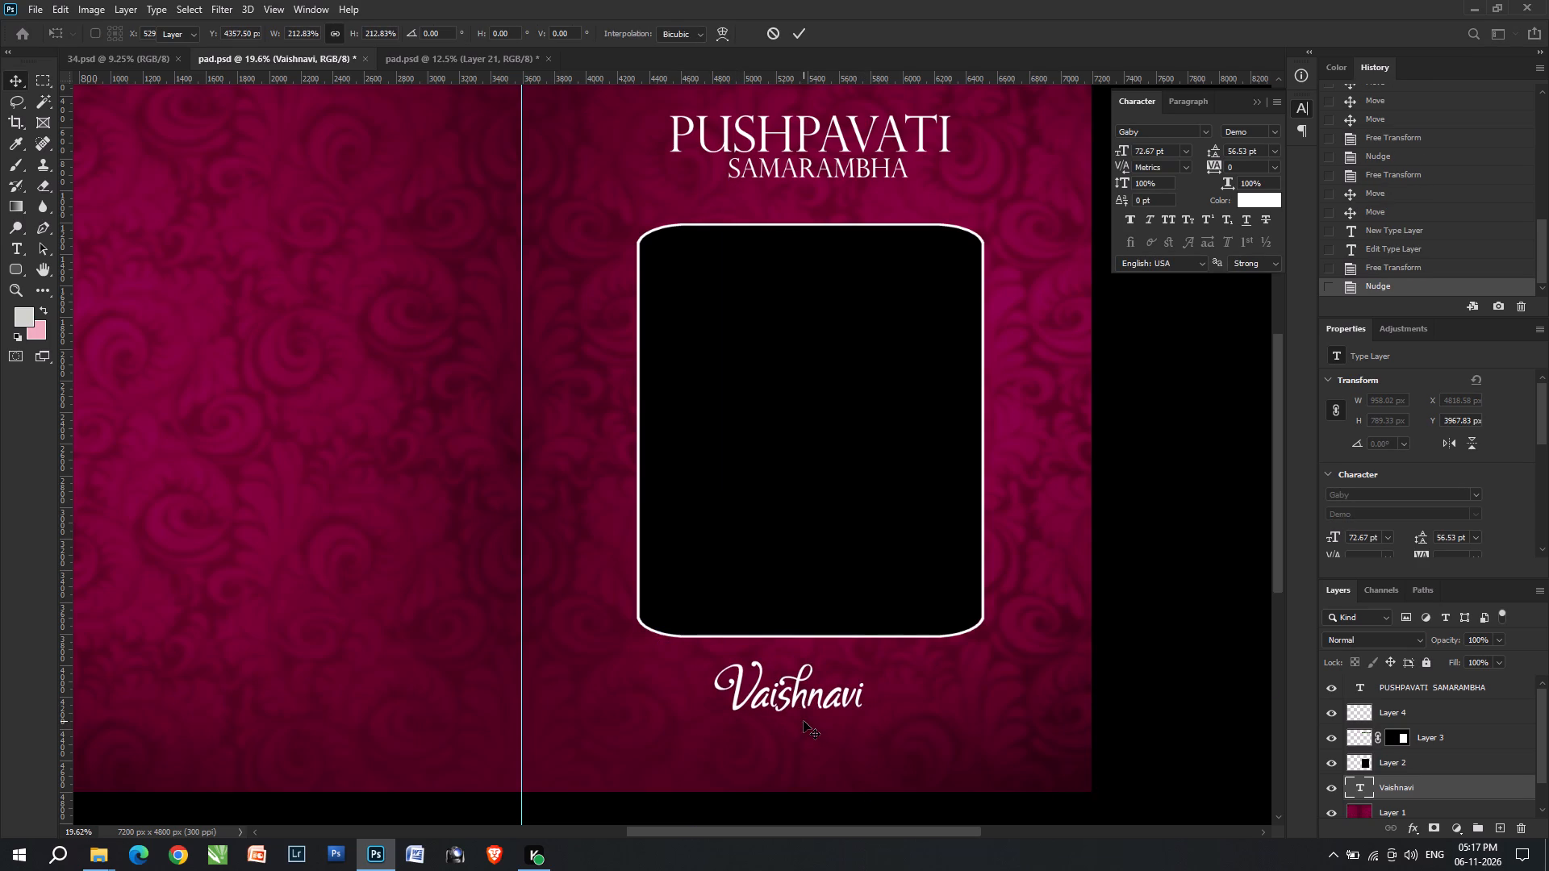
key("Down")
key("Down")
key("Down")
key("Down")
key("Down")
key("Right")
key("Down")
key("Right")
key("Down")
key("Right")
key("Down")
key("Right")
key("Down")
key("Right")
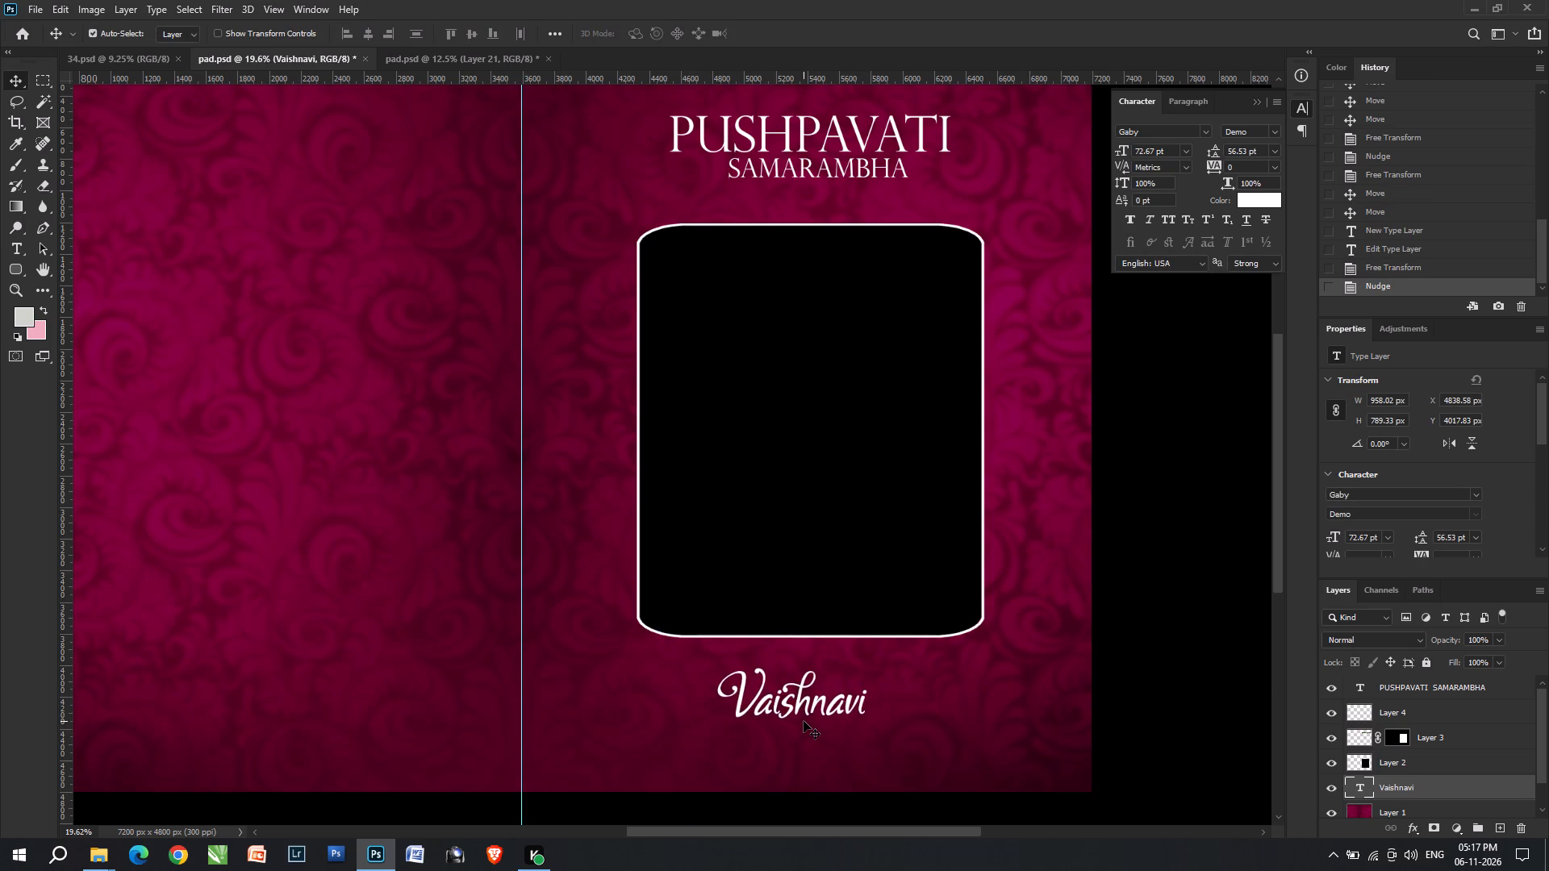
key("Down")
key("Down")
key("Down")
key("Down")
key("Right")
key("Right")
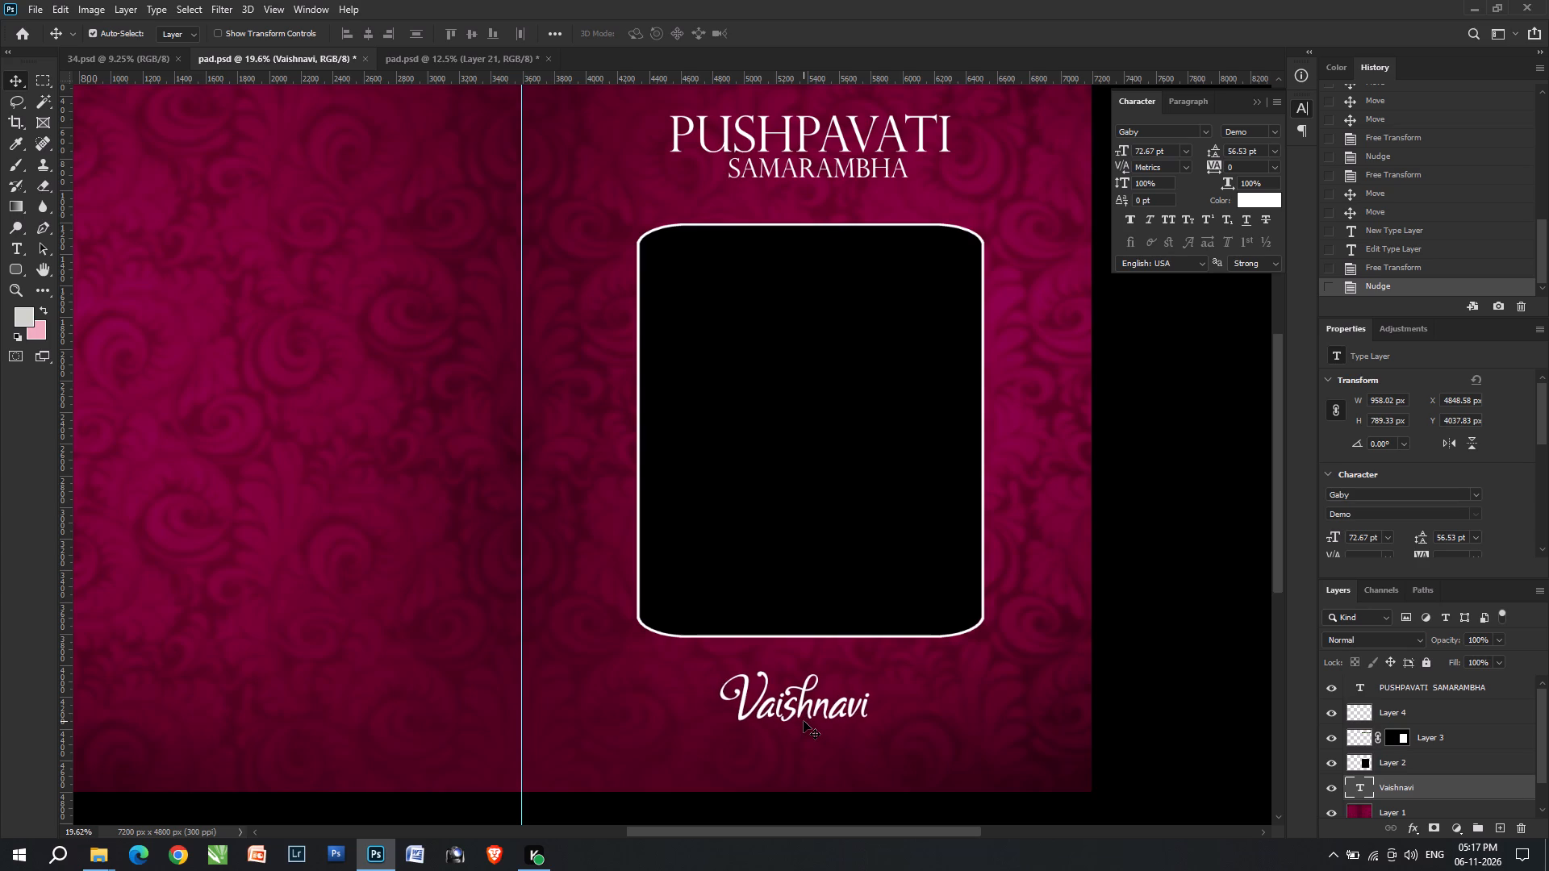
key("Right")
key("Right")
key("space")
left_click_drag(808, 521, 741, 571)
scroll(747, 584, "down", 3, "alt")
key("Right")
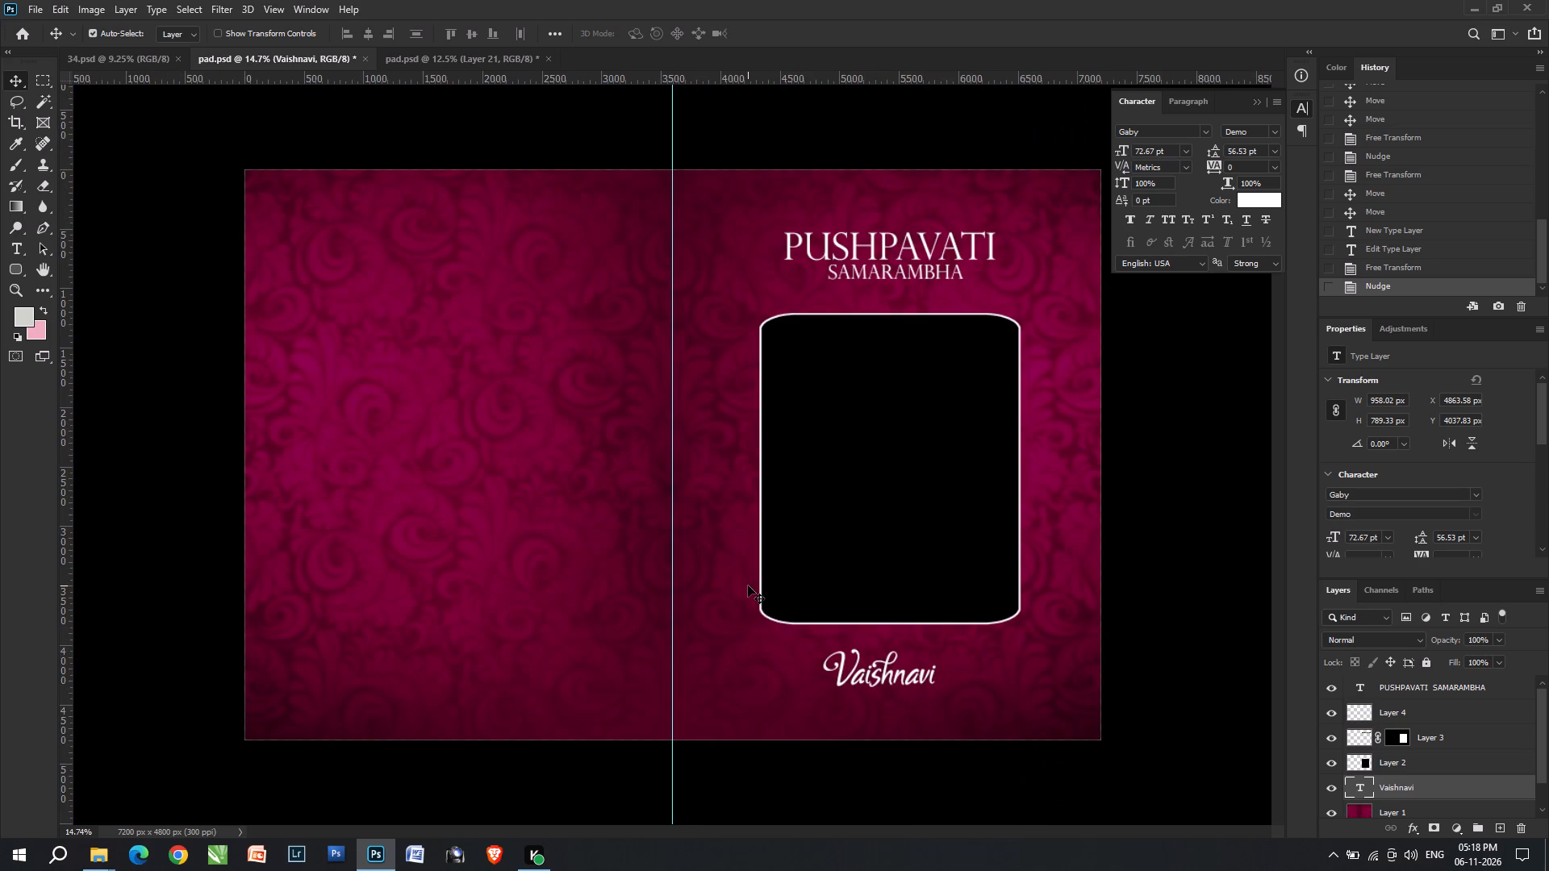
Nudge the Vaishnavi name further right and down to about X 4912 px, Y 4074 px.
key("Right")
key("Right")
key("Right")
key("Down")
key("Down")
key("Down")
key("Right")
key("Down")
key("Right")
key("Down")
key("Right")
key("Down")
key("Right")
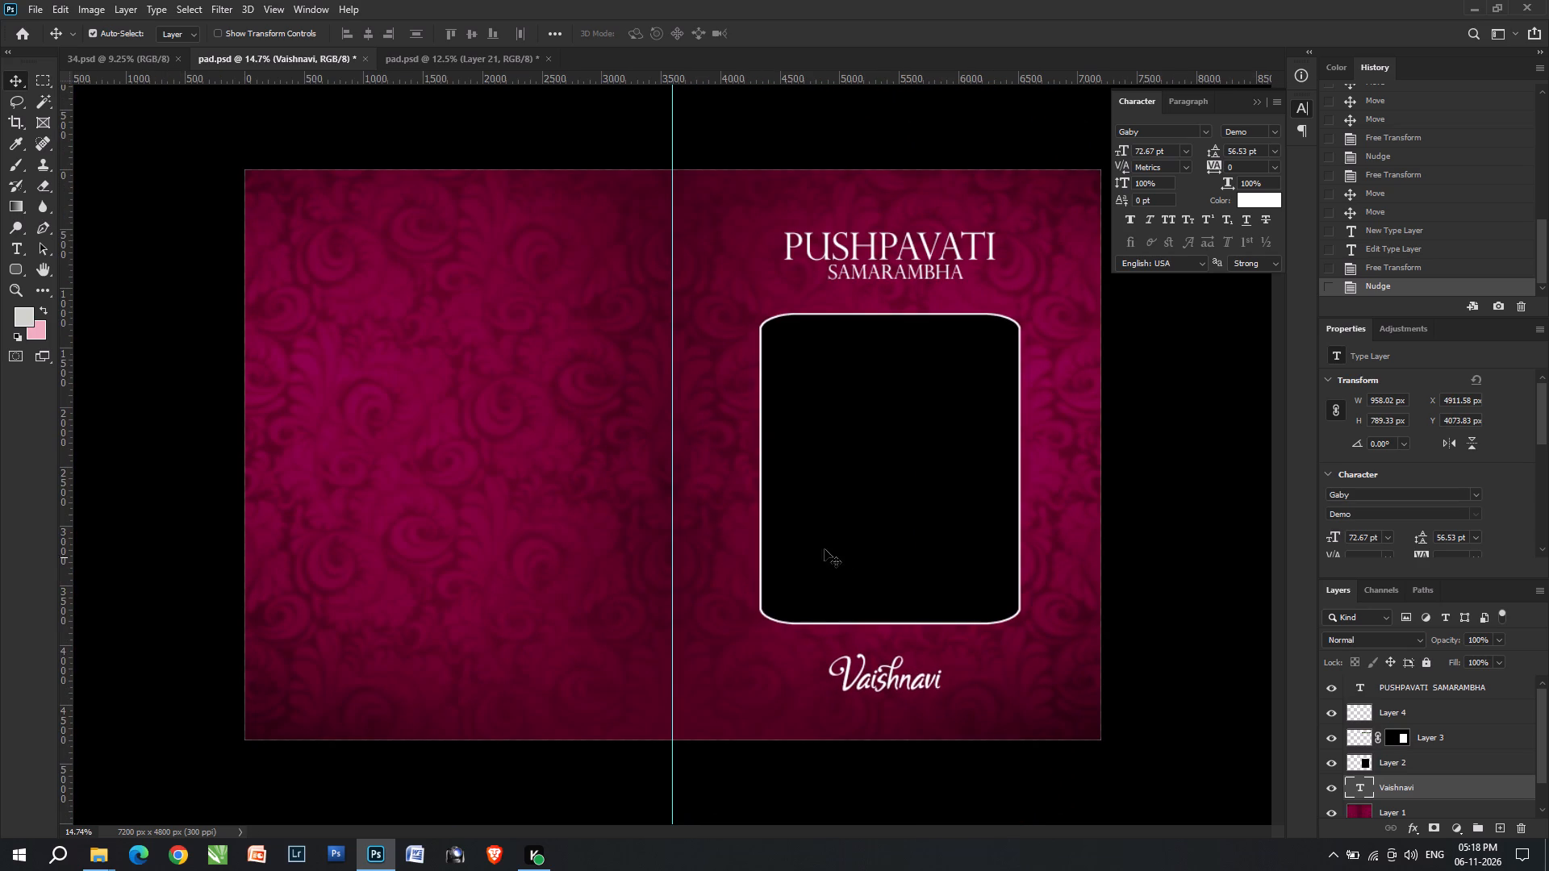
Scale the rounded frame, title and name together to about 95.22%, shifting them slightly right and up.
left_click(871, 442, "shift")
left_click(908, 247, "shift")
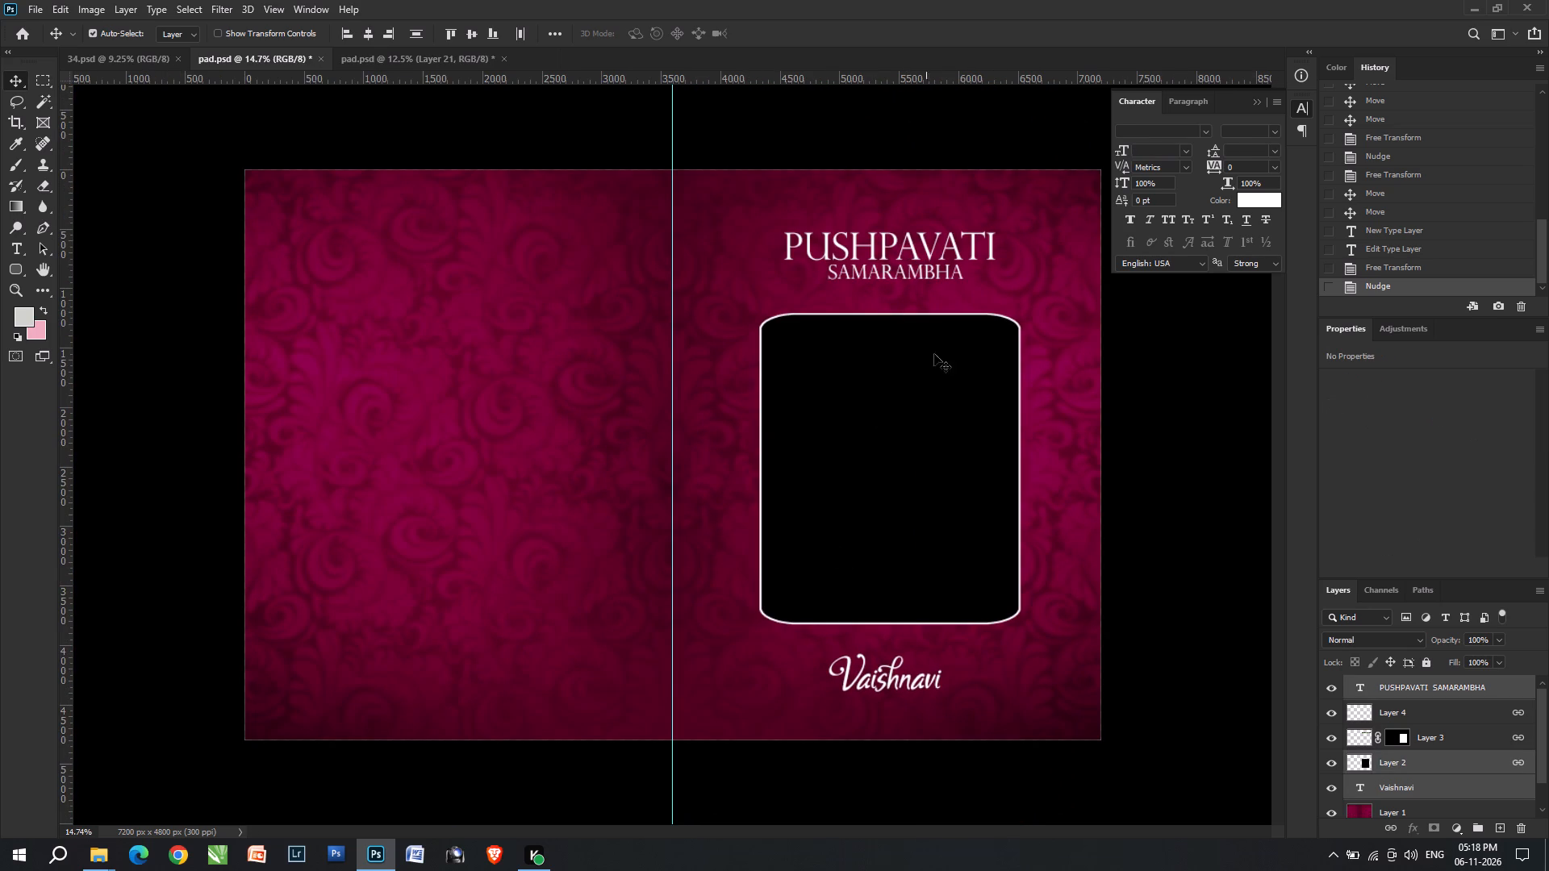
key("ctrl+t")
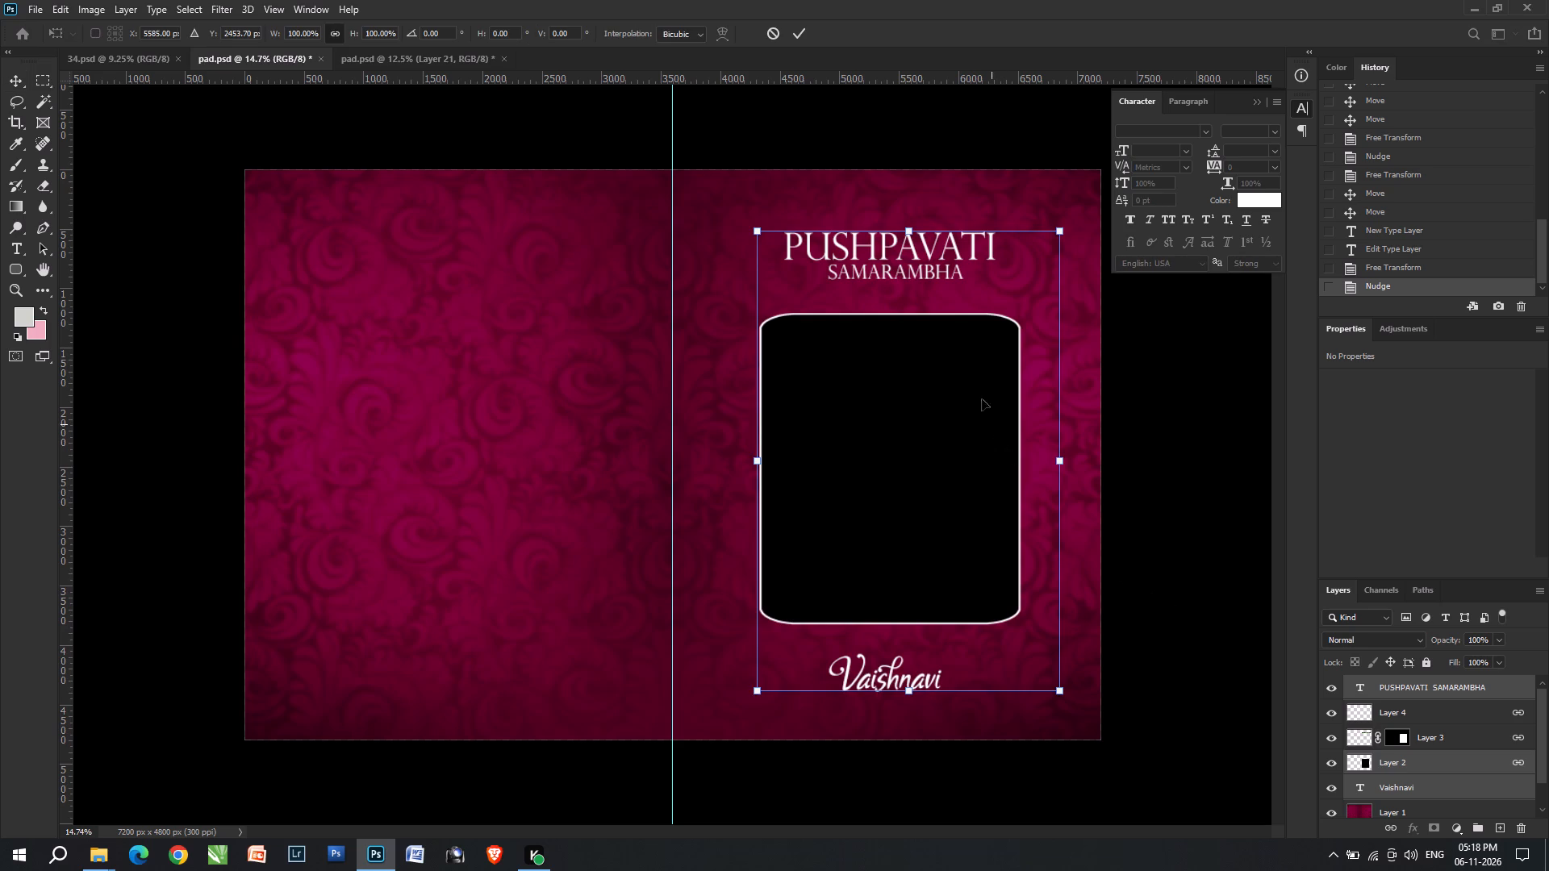
left_click_drag(1063, 470, 1048, 465)
key("Right")
key("Up")
key("Right")
key("Up")
key("Right")
key("Up")
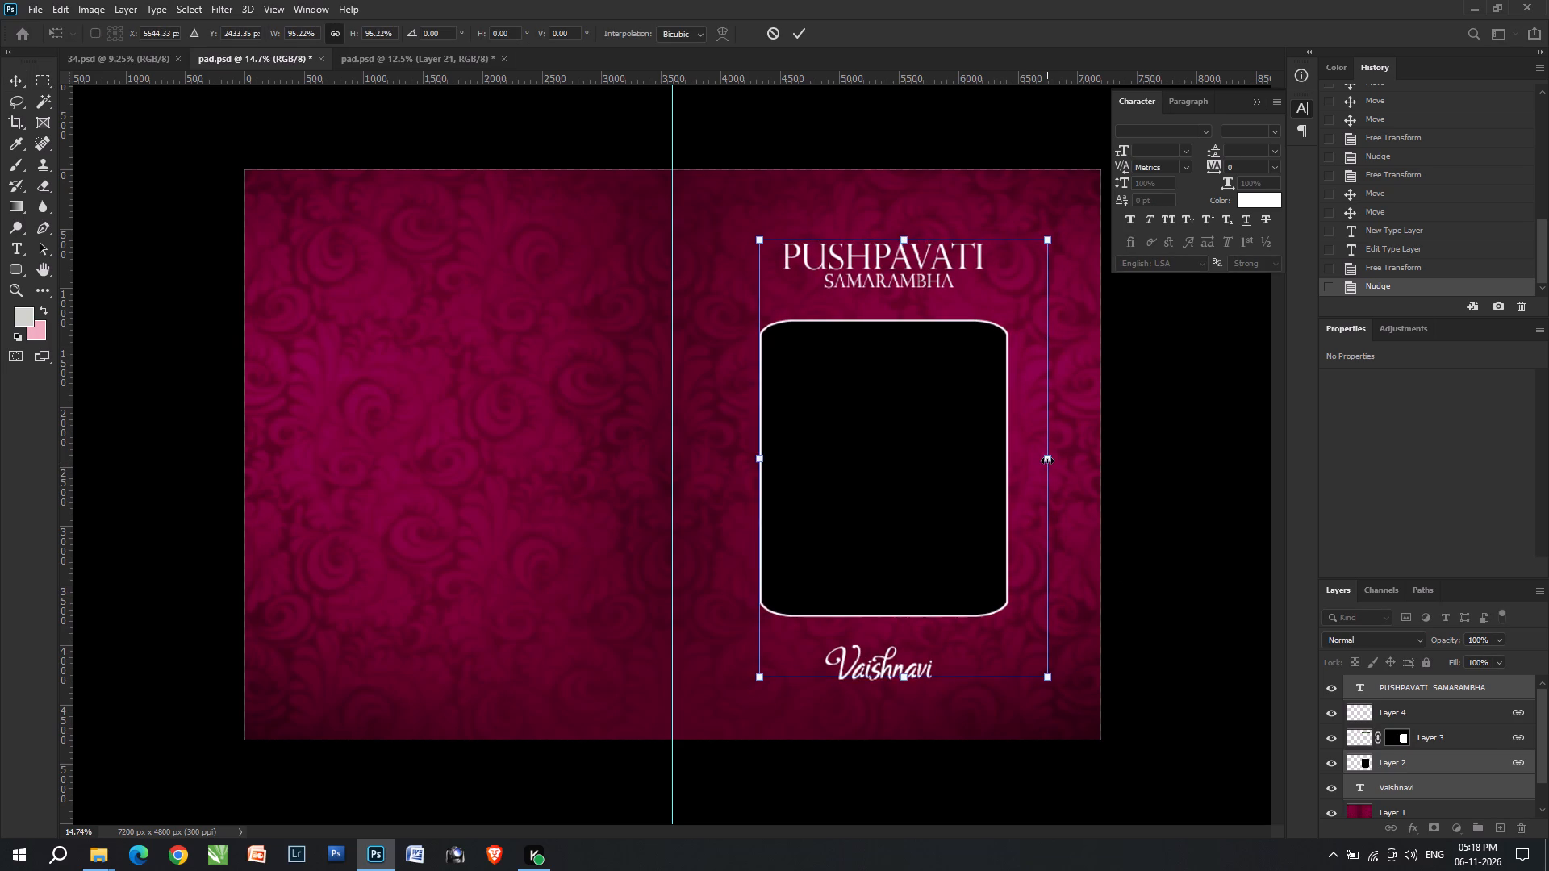
key("Return")
Nudge the frame, title and name together to balance their placement on the front cover, and deselect them.
key("Up")
key("Up")
key("Up")
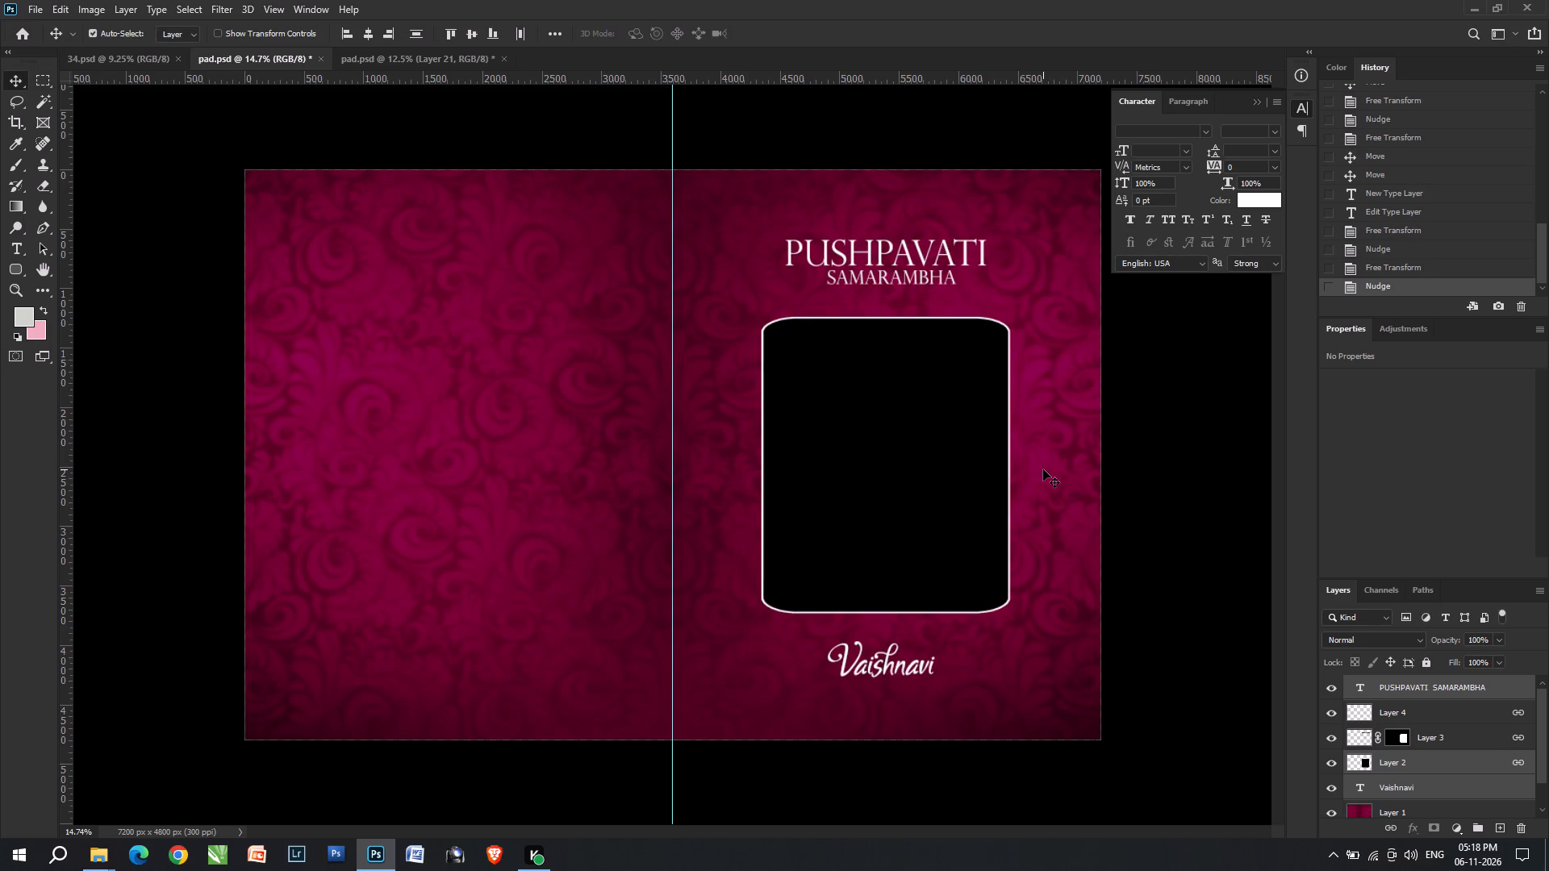
key("Left")
key("Down")
key("Down")
key("Left")
key("Down")
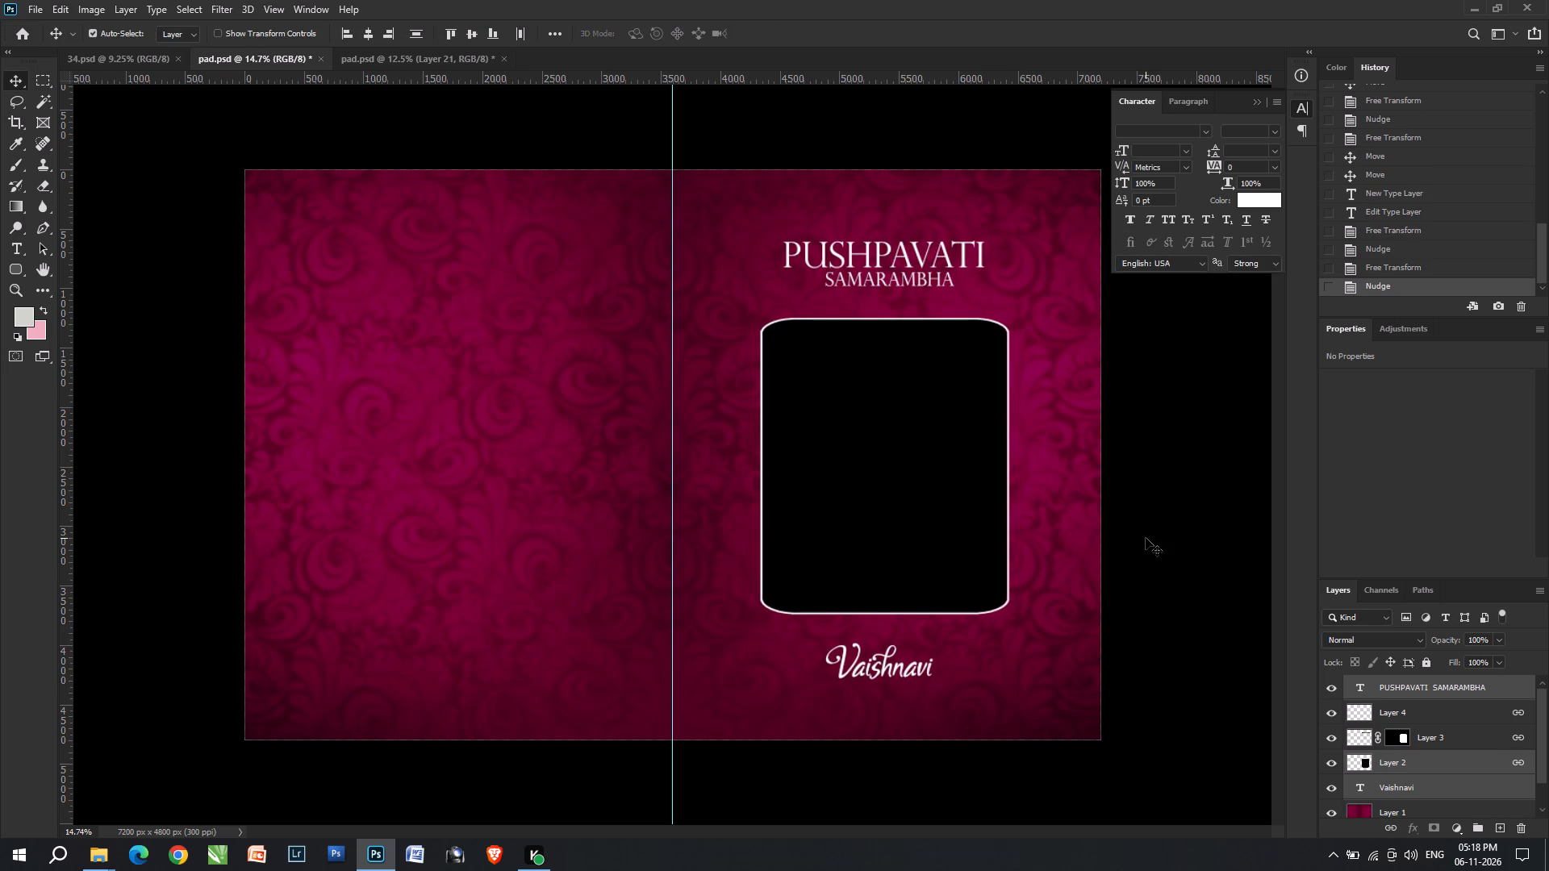
left_click(1155, 547)
scroll(862, 743, "up", 11, "alt")
Copy a Layer 1 area about 1308 x 493 px around the name to a new layer and fill it with the pink background colour.
right_click(890, 670)
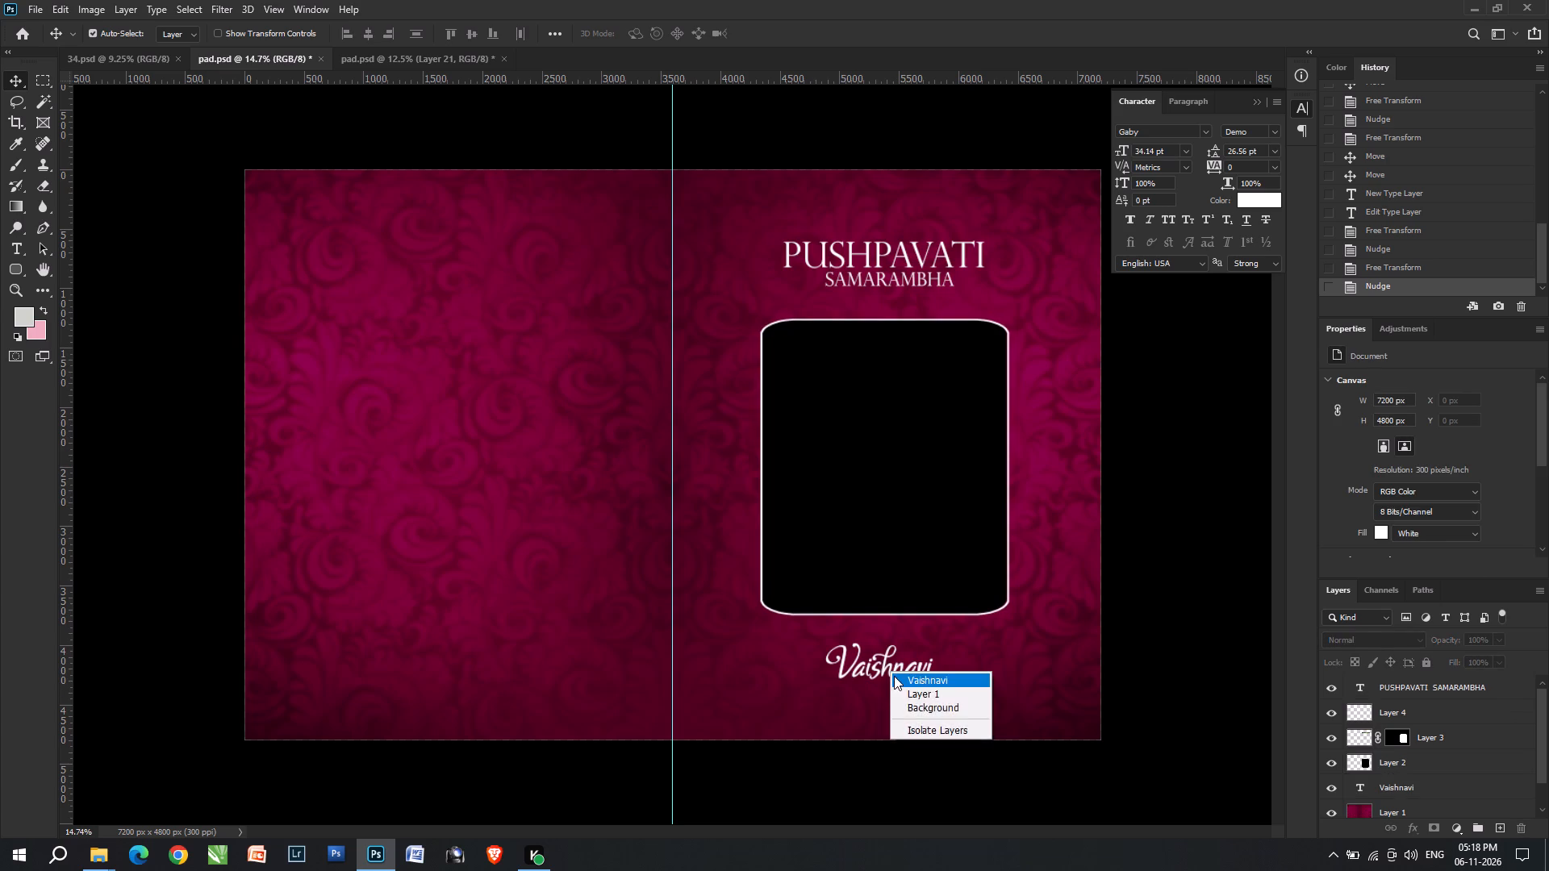
left_click(897, 677)
scroll(901, 677, "up", 11, "alt")
key("space")
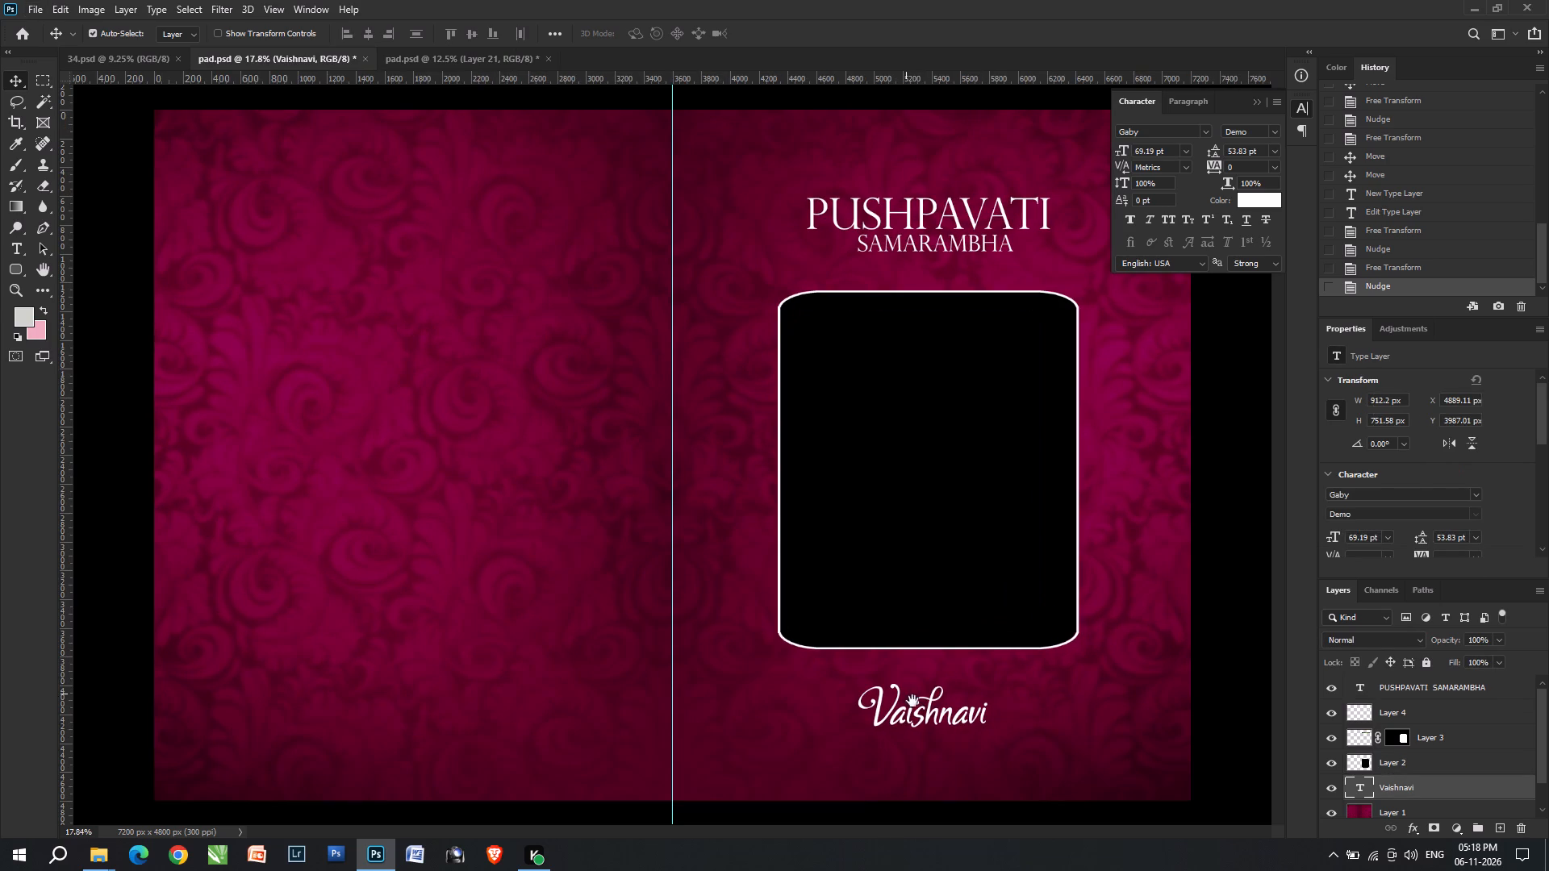
left_click_drag(913, 701, 773, 622)
scroll(1083, 820, "up", 7, "alt")
key("space")
key("space")
left_click_drag(904, 677, 829, 665)
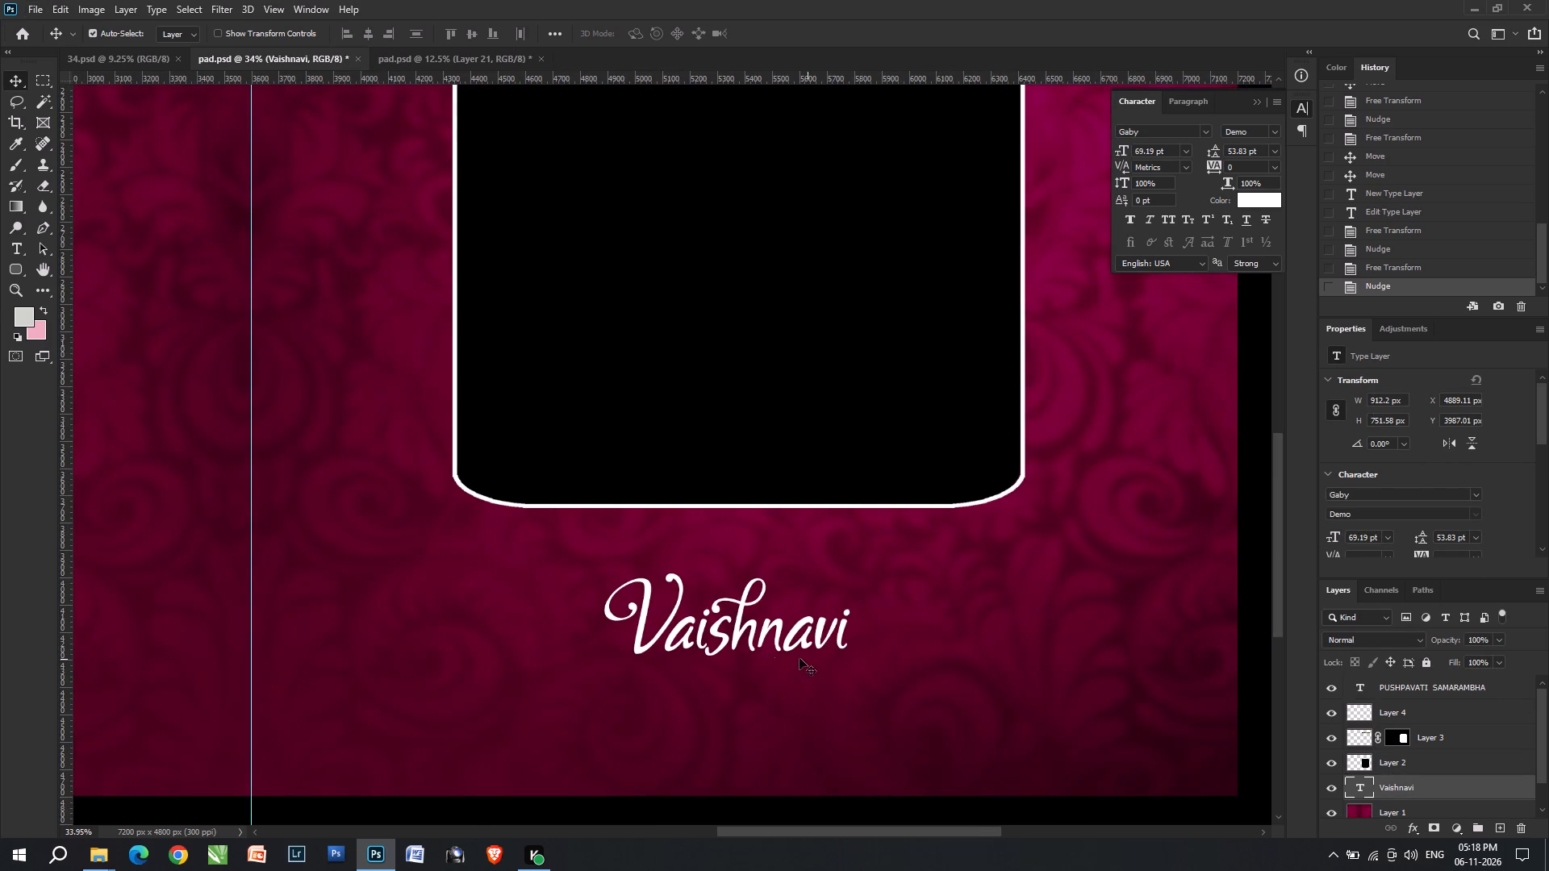
key("m")
left_click_drag(563, 552, 931, 689)
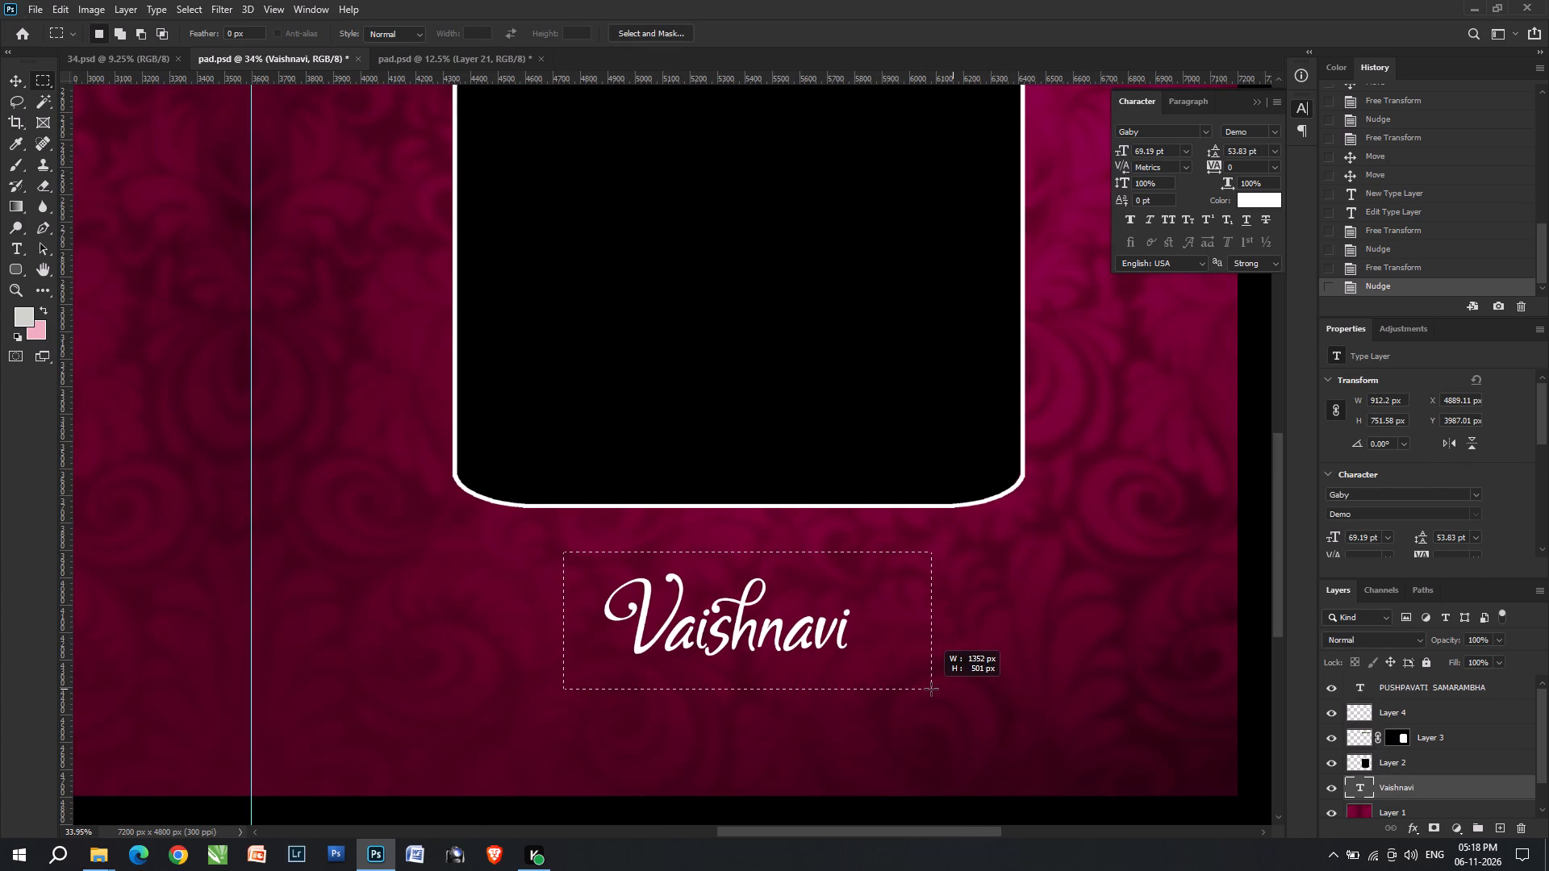
left_click_drag(931, 689, 921, 686)
key("v")
key("v")
left_click(1021, 698)
key("ctrl+j")
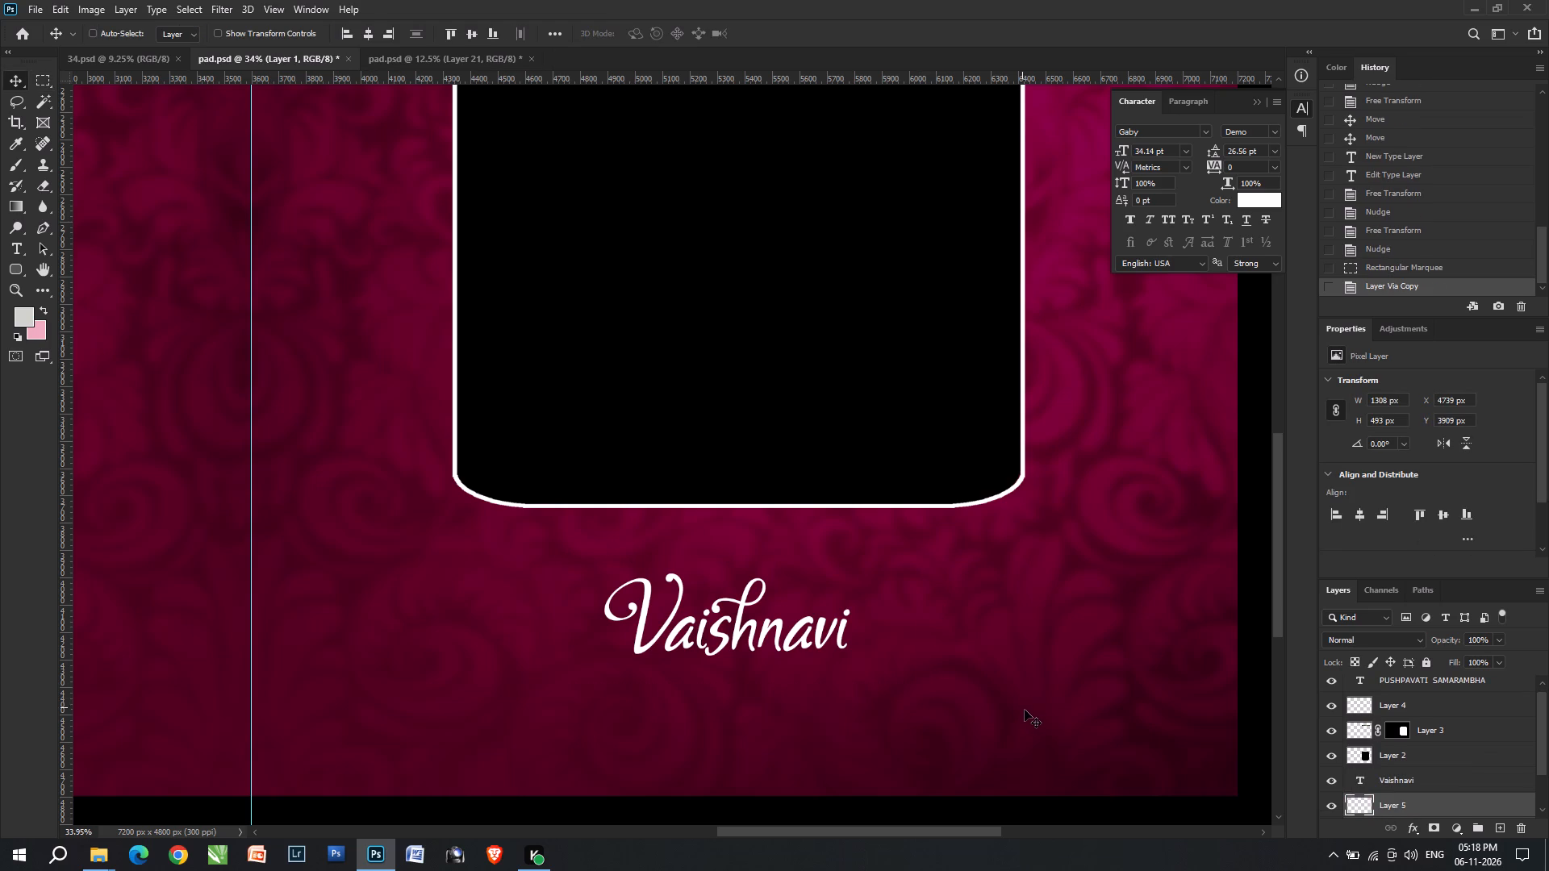
key("ctrl+shift+BackSpace")
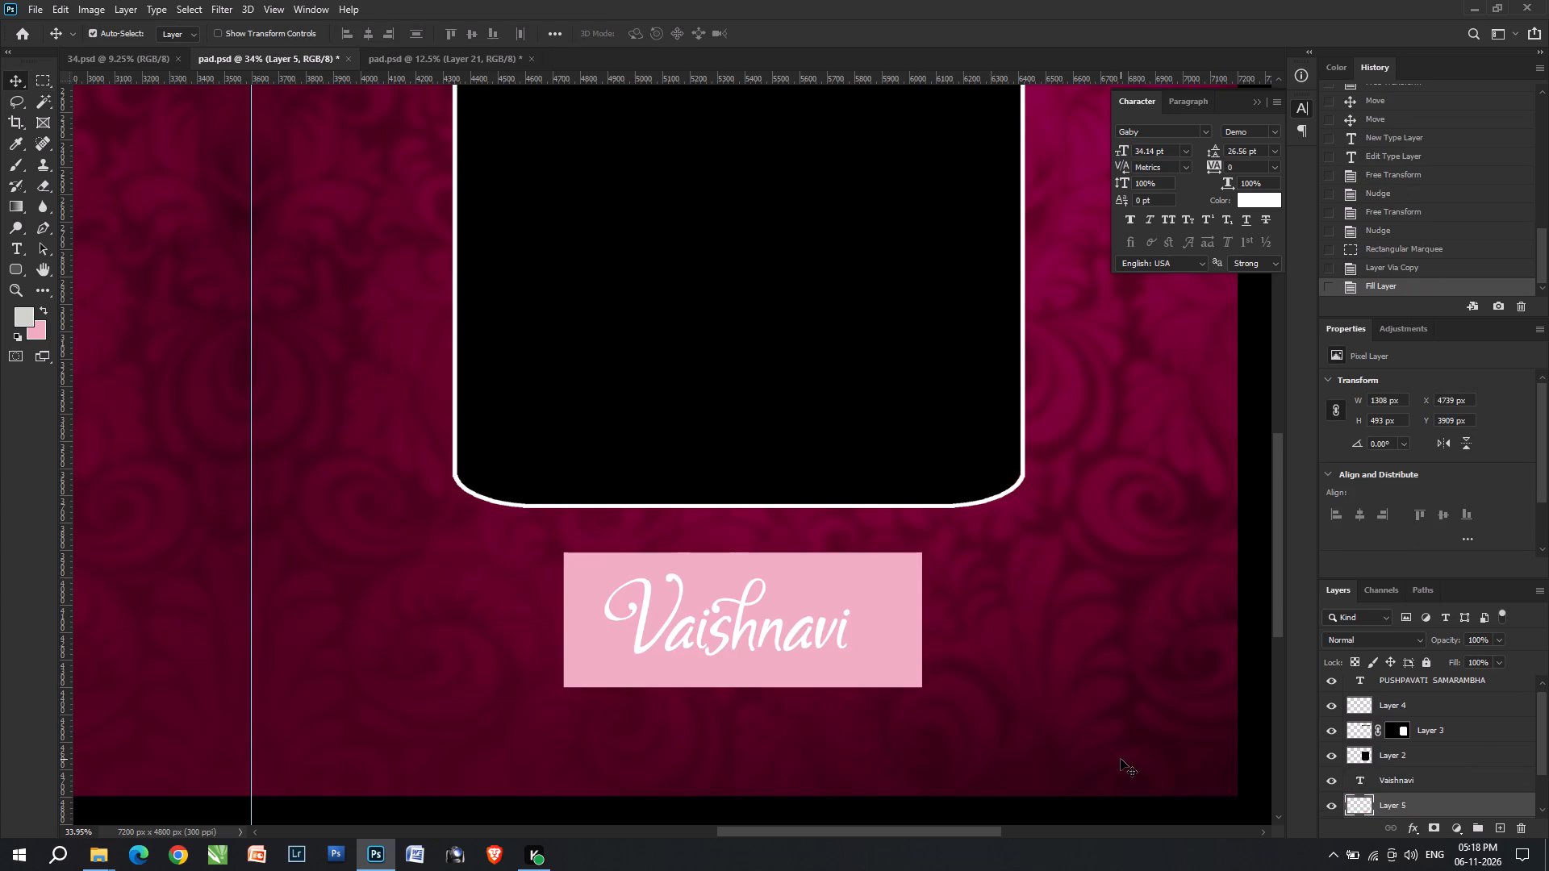
Reduce the pink rectangle layer's opacity to 20%.
key("4")
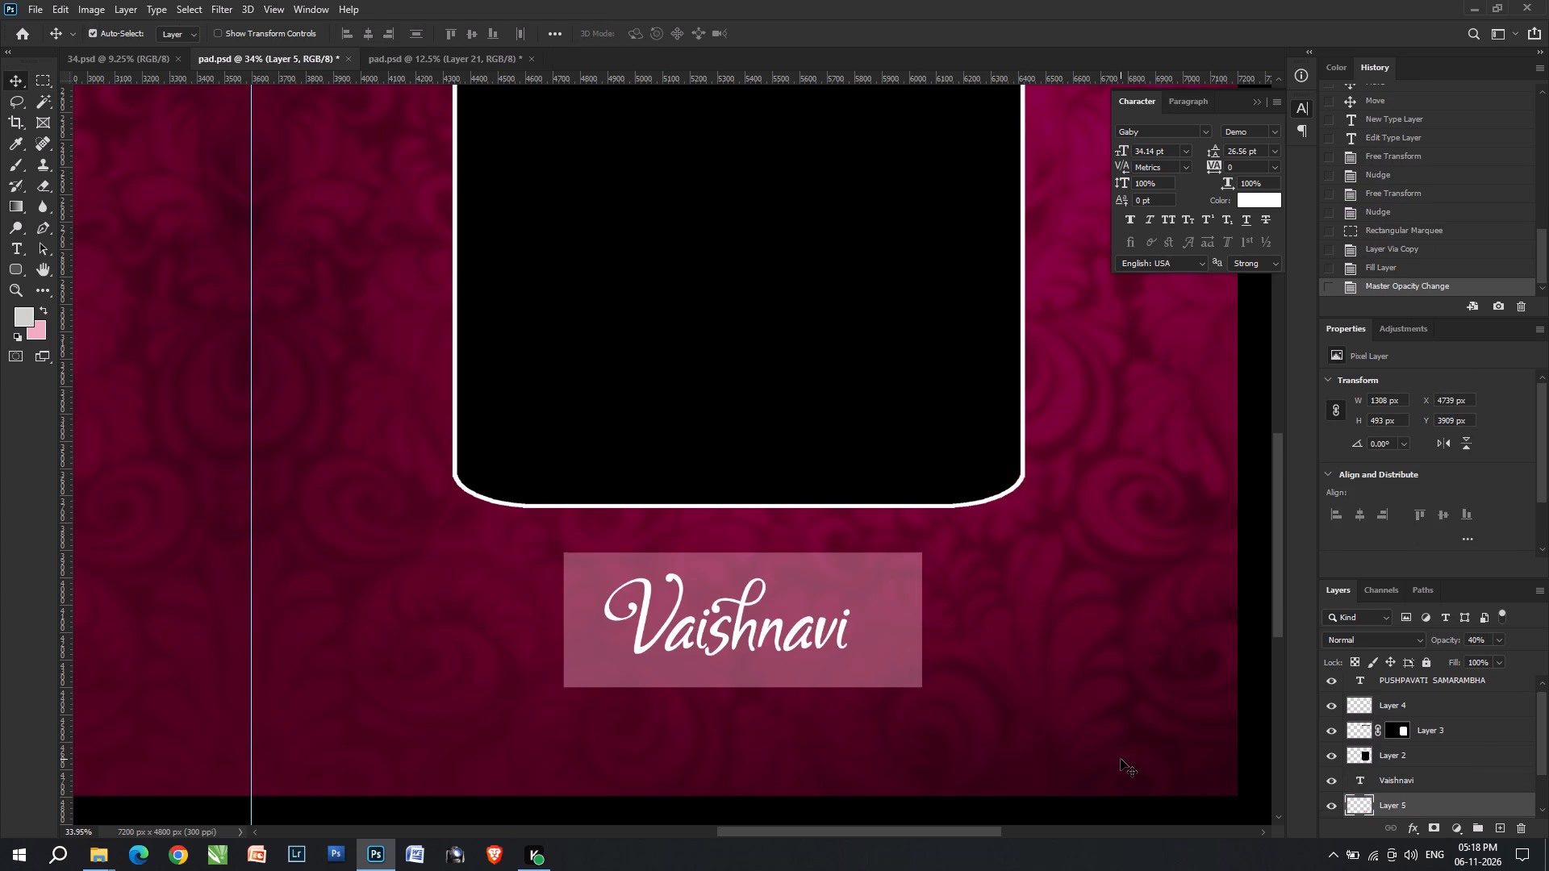
type("2vv")
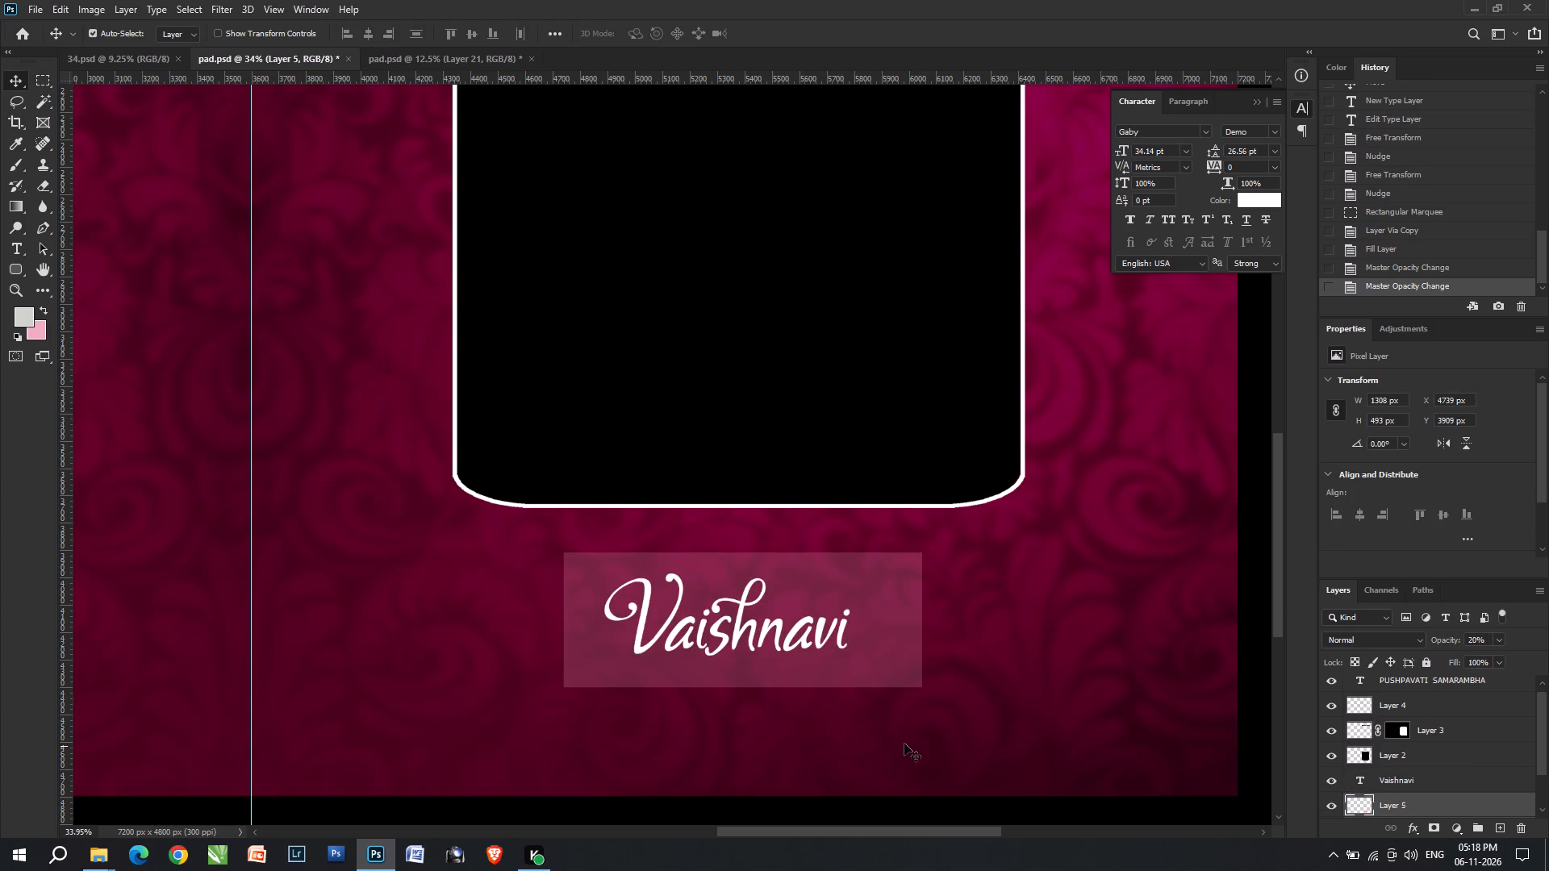
Widen the translucent rectangle to about 122.74% and shift it to about X 4522 px so it sits centred behind the name.
left_click(900, 661)
key("ctrl+t")
left_click_drag(557, 615, 483, 599, "shift")
left_click_drag(685, 616, 704, 617, "shift")
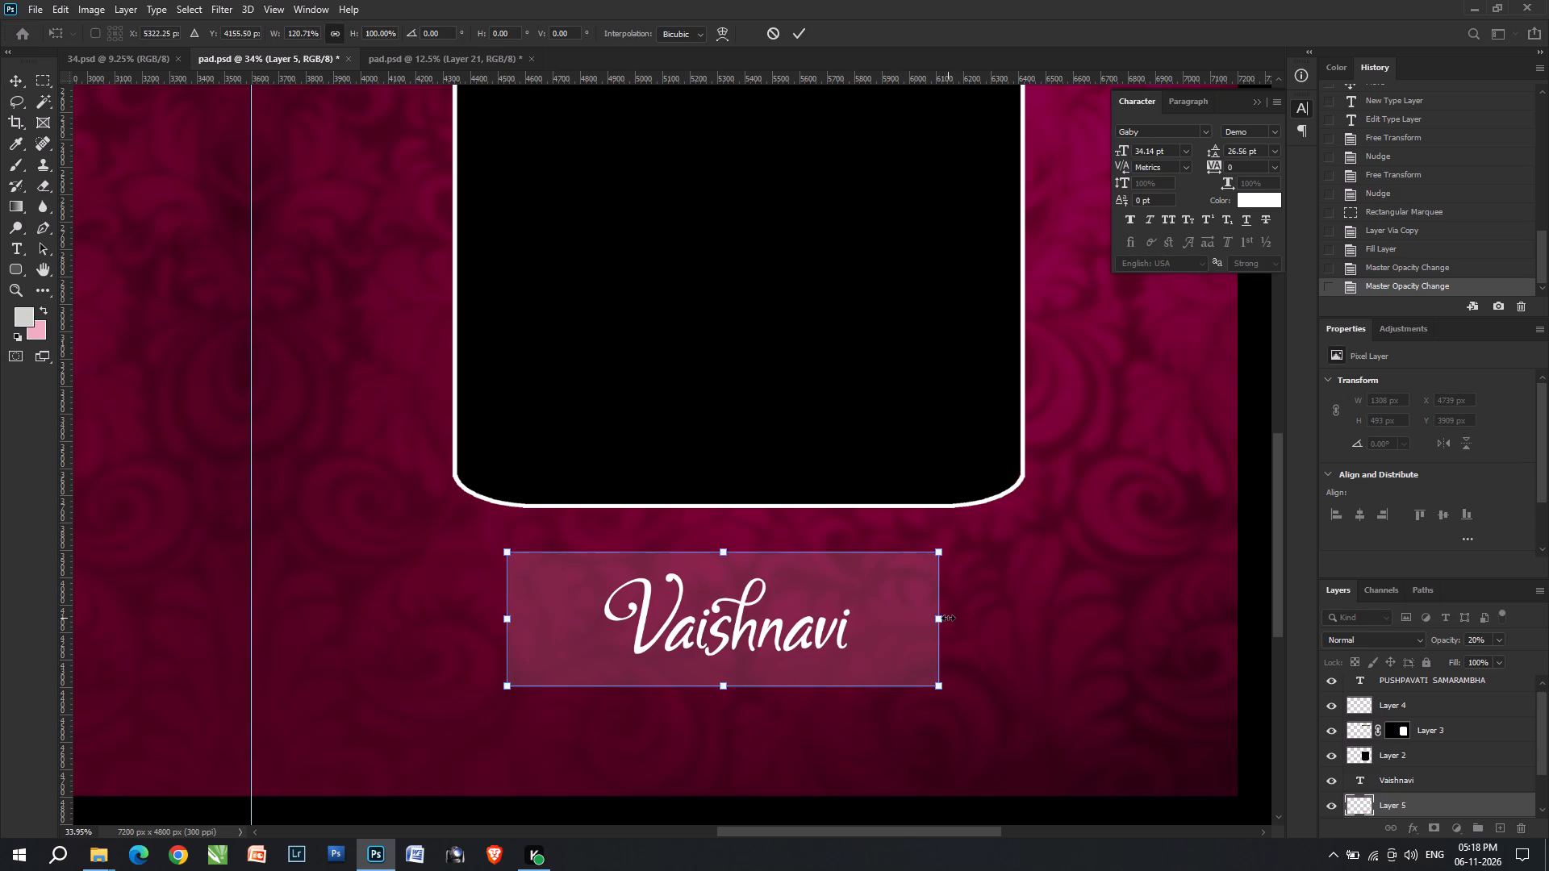
left_click_drag(948, 618, 955, 619, "shift")
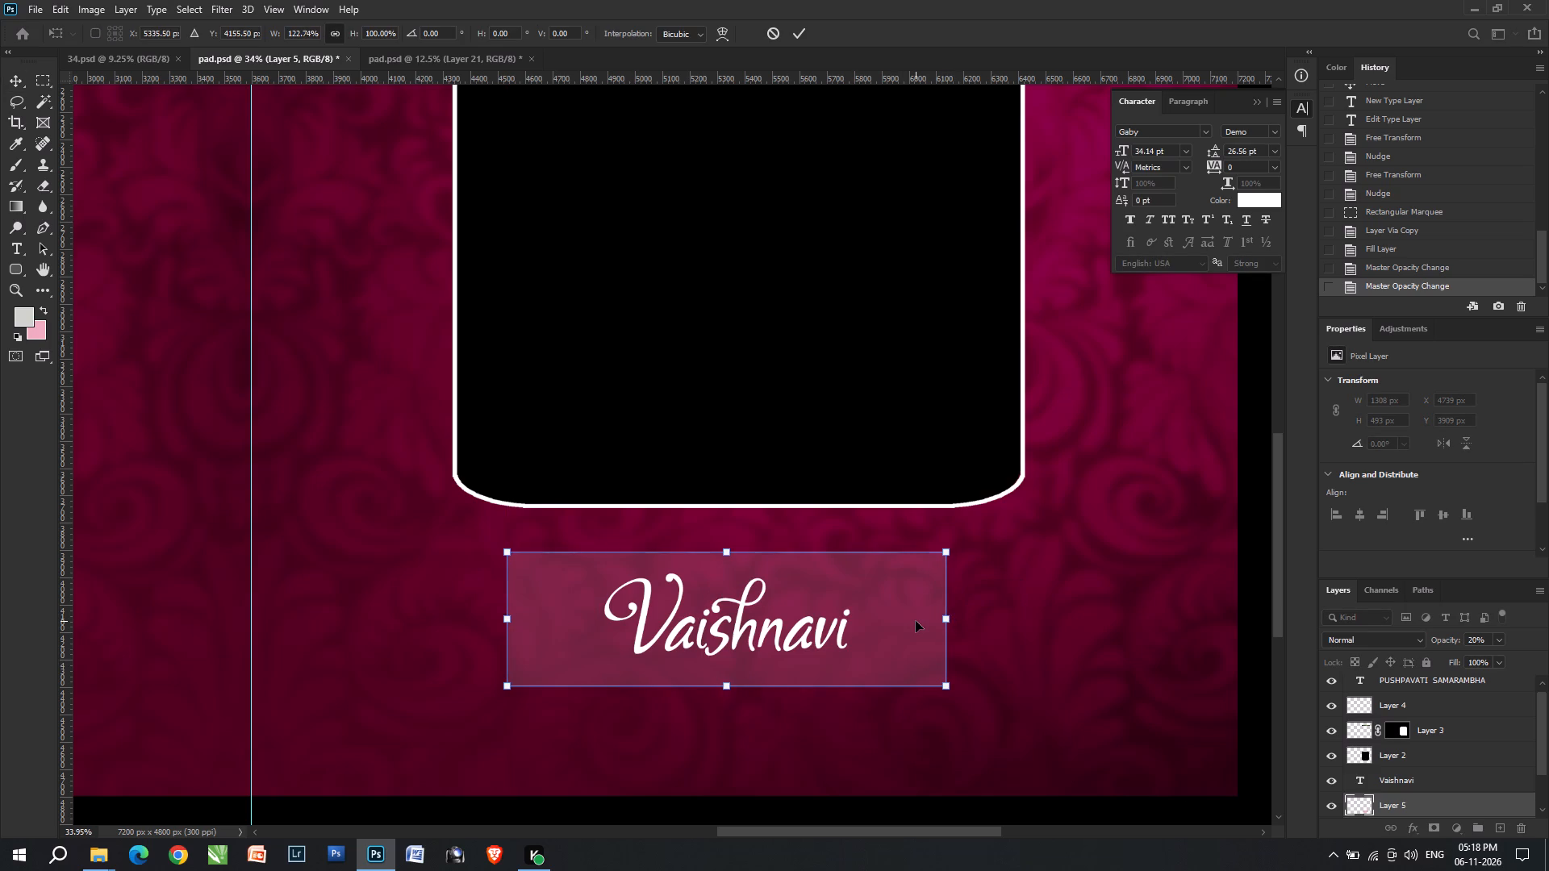
double_click(916, 621)
key("r")
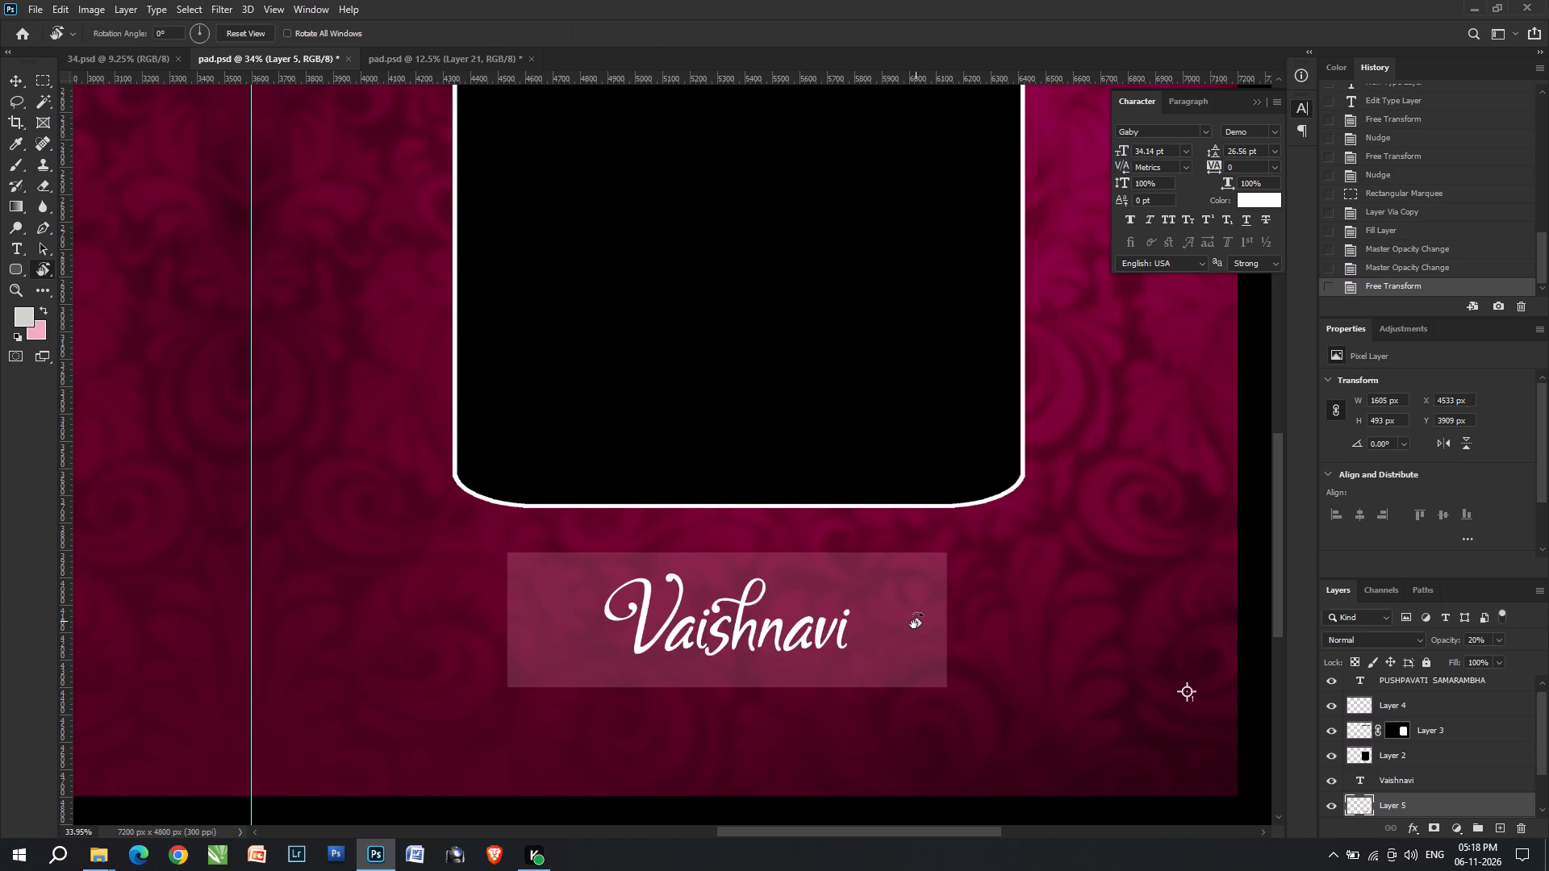
key("v")
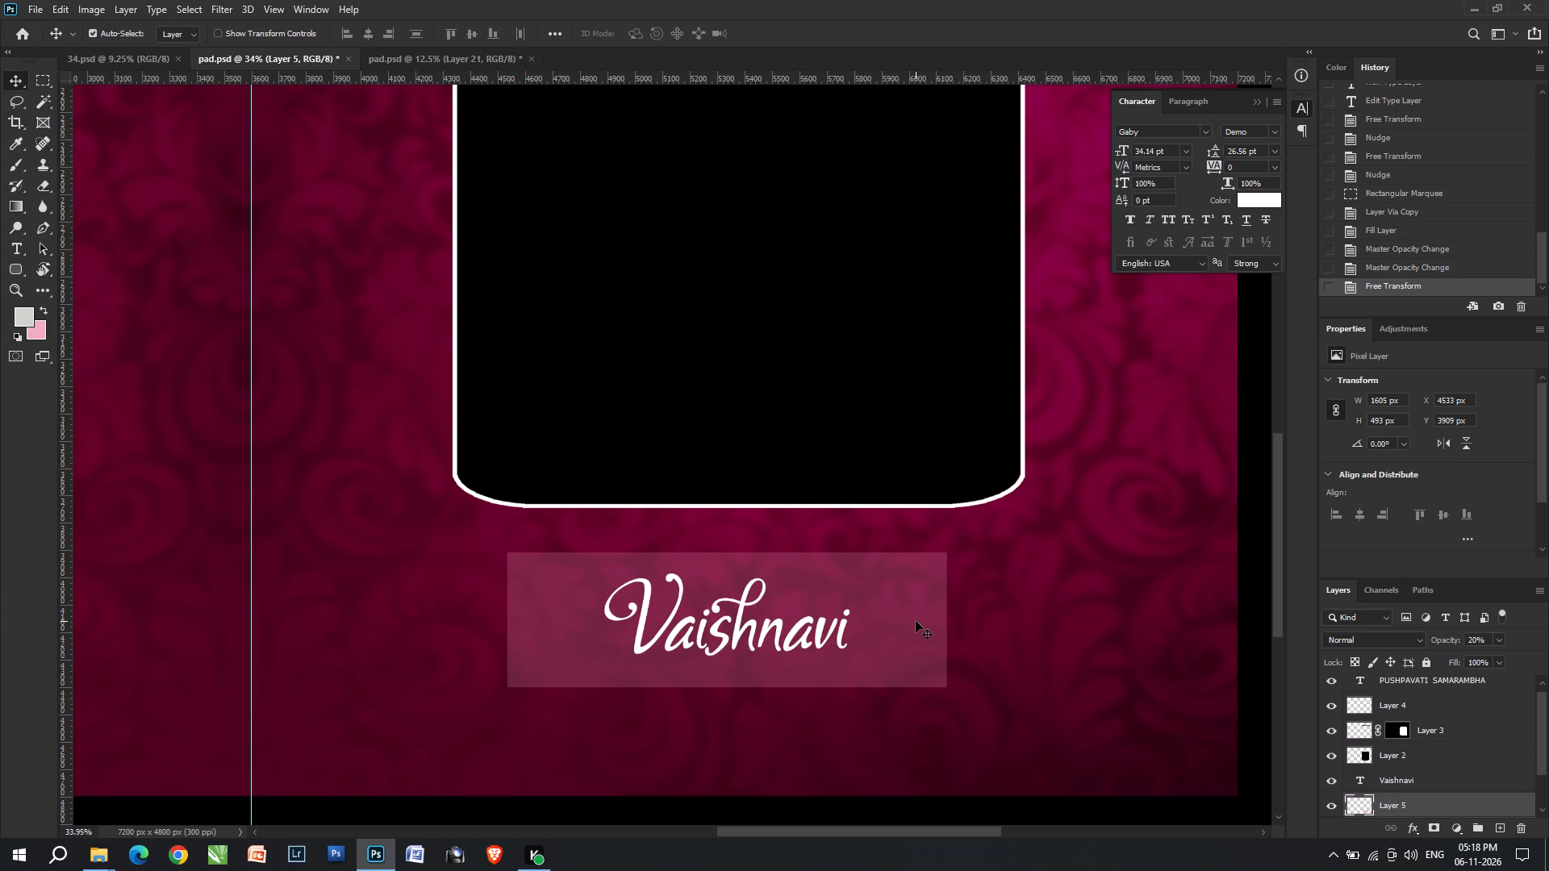
left_click(916, 621)
Fade the rectangle's right edge using the soft Eraser at 500 px.
key("e")
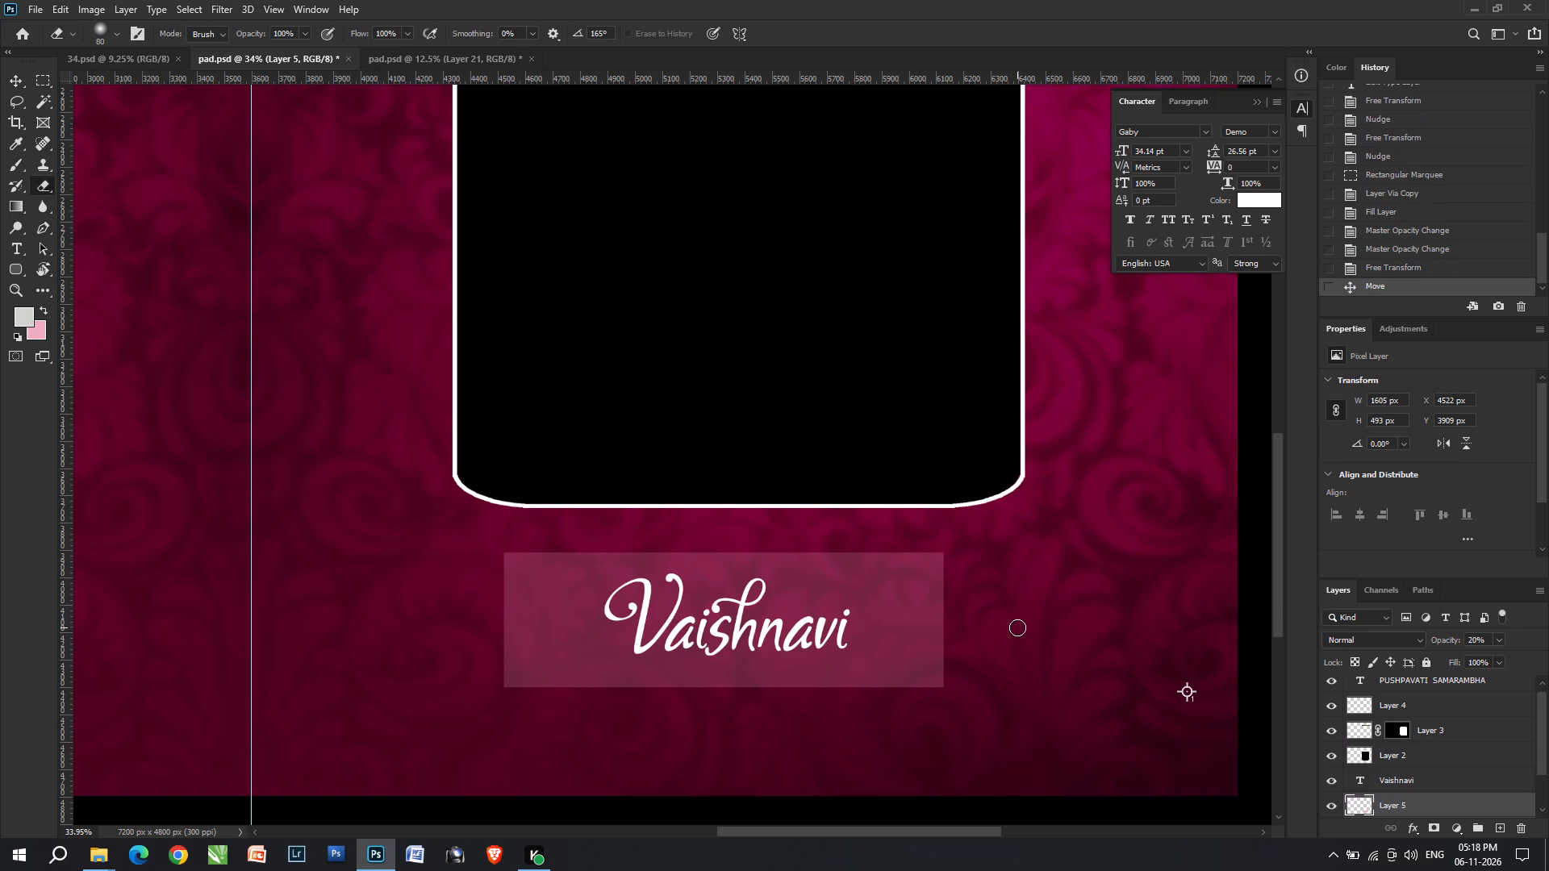
key("bracketright")
key("bracketright")
key("bracketright")
key("bracketright")
key("bracketright")
key("bracketright")
key("bracketright")
key("bracketright")
key("bracketright")
key("bracketright")
key("bracketright")
key("bracketright")
key("bracketright")
key("bracketright")
key("bracketright")
key("bracketleft")
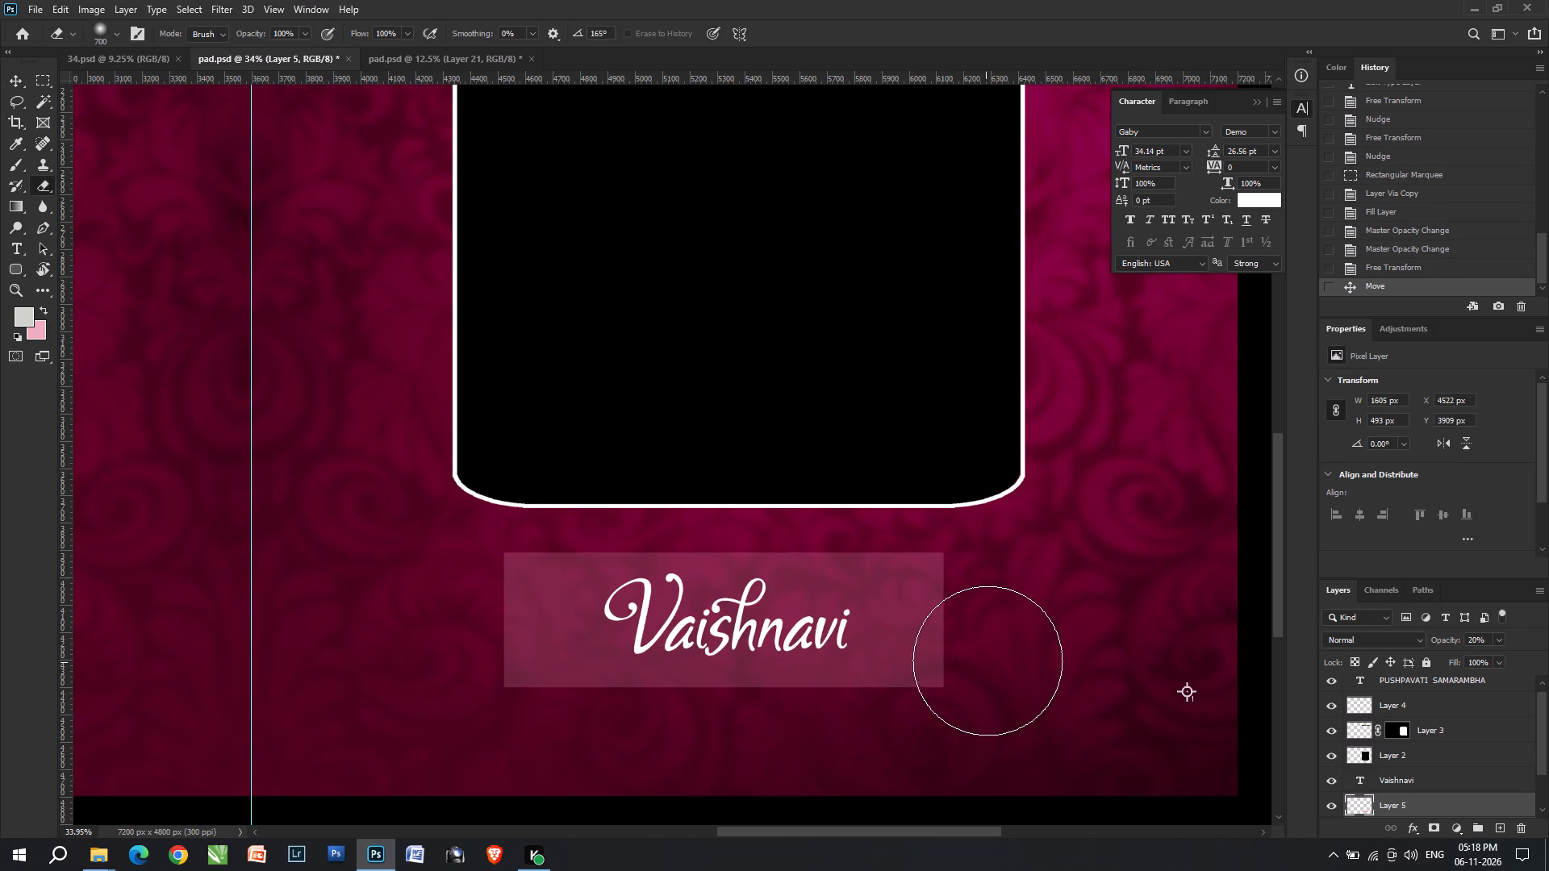
type("[[")
left_click_drag(989, 665, 983, 577)
left_click_drag(982, 571, 980, 543)
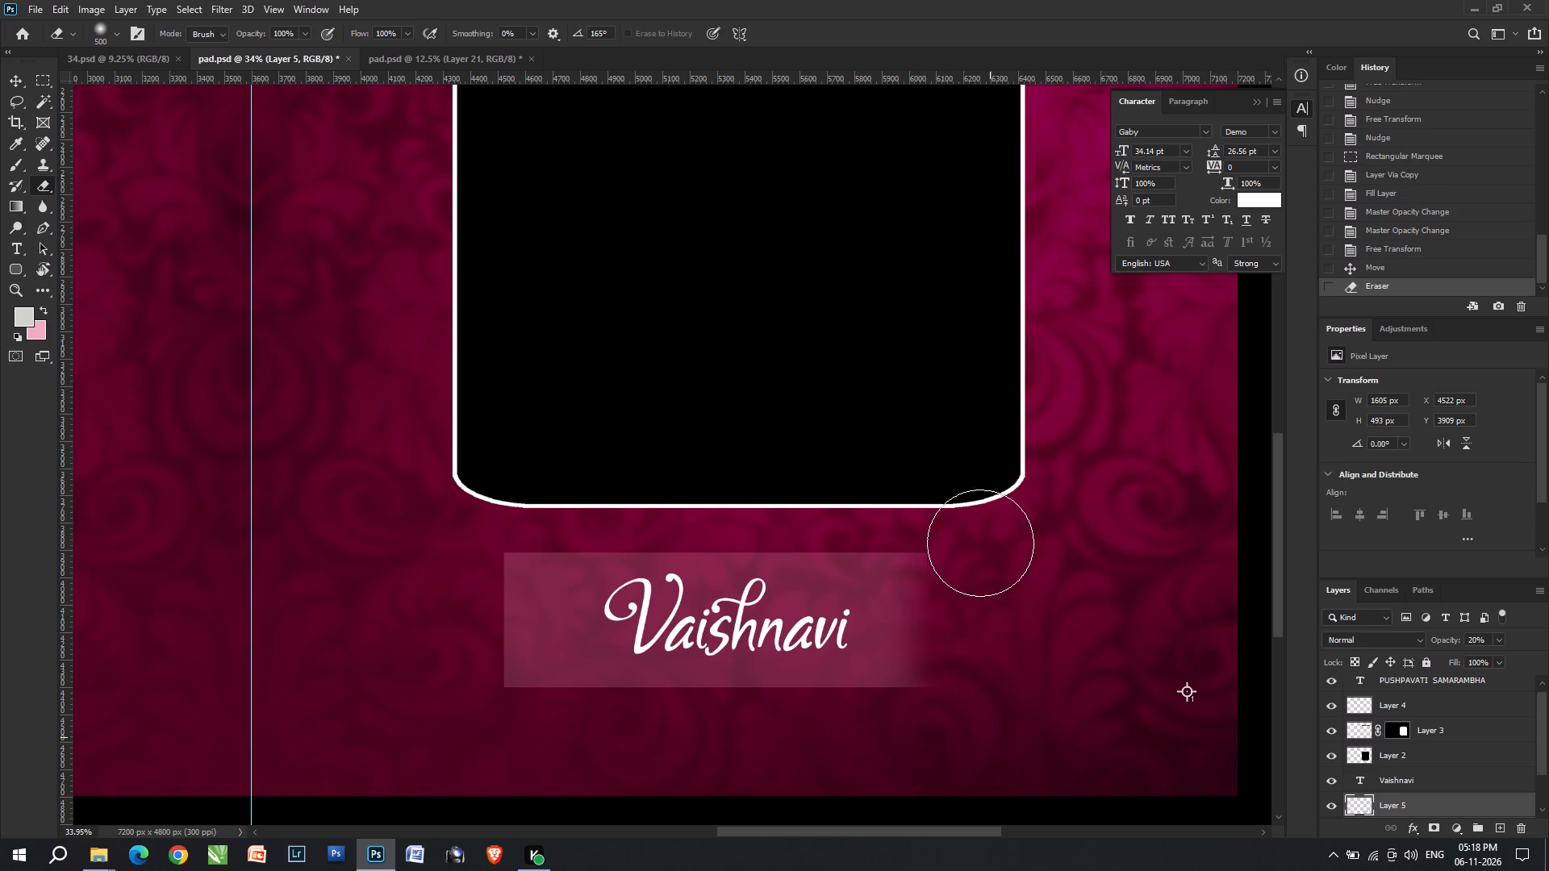
left_click_drag(980, 543, 997, 745)
Enlarge the Eraser to 800 px and fade both the left and right ends of the rectangle behind the name.
type("]]")
key("bracketright")
left_click_drag(1003, 624, 1019, 670)
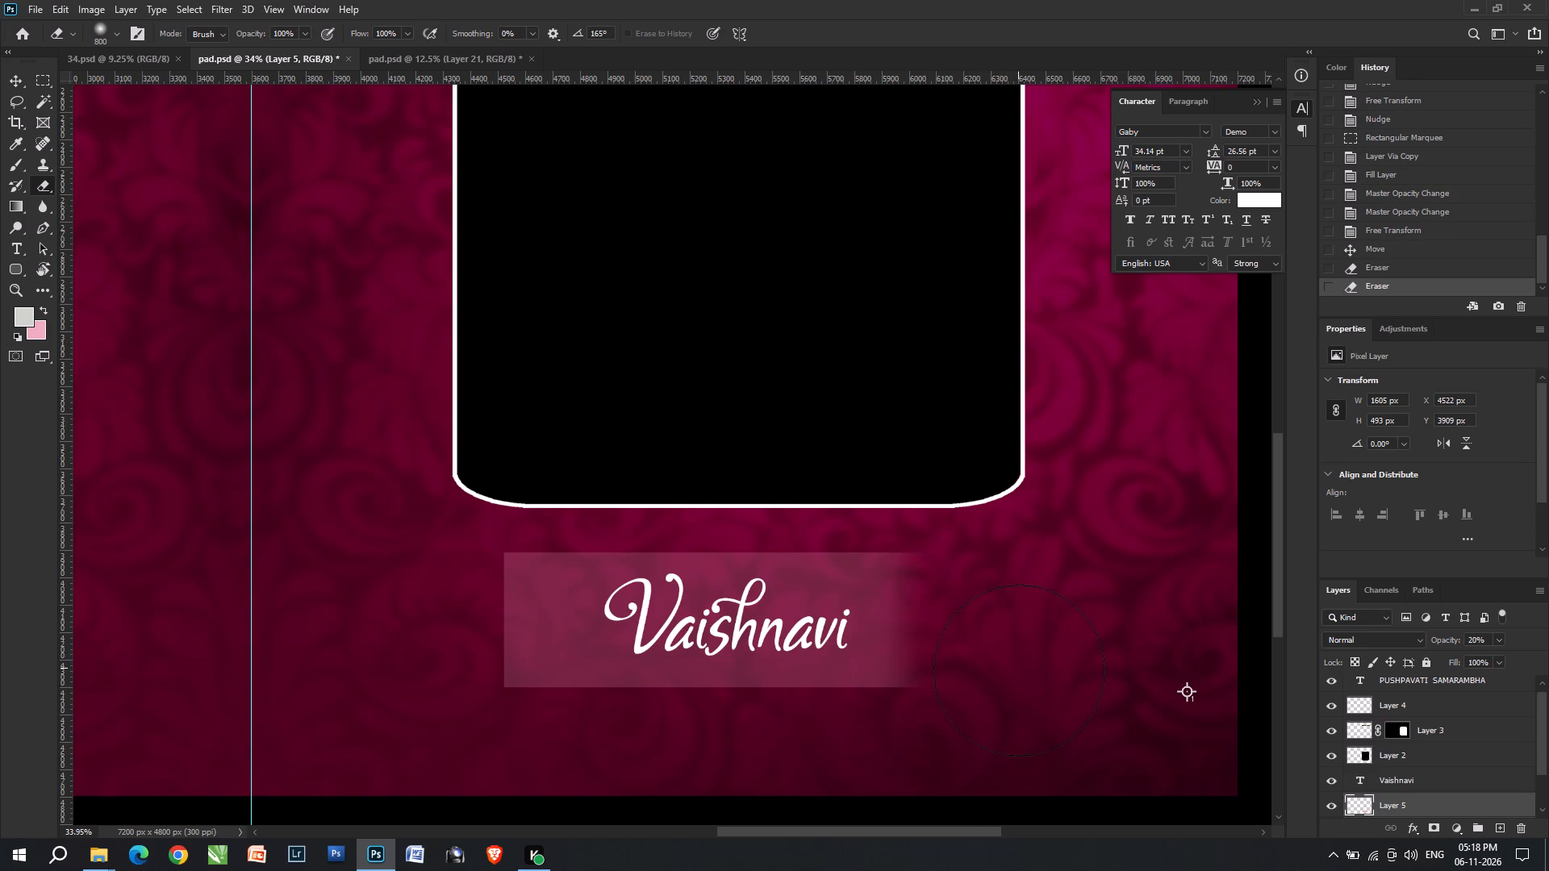
left_click_drag(1019, 670, 979, 648)
left_click_drag(492, 586, 453, 666)
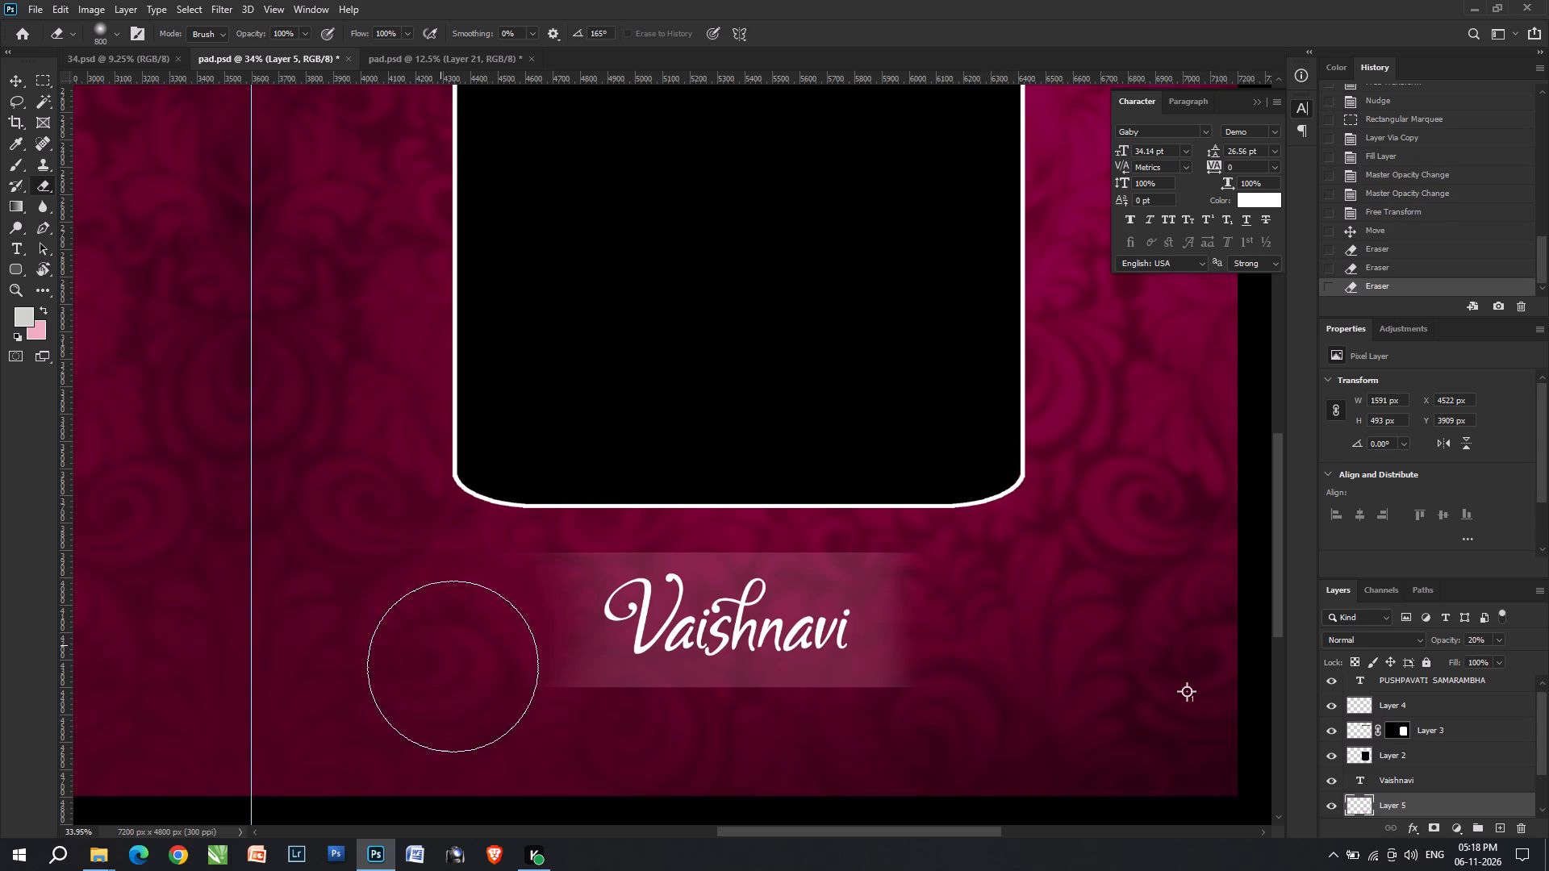
left_click_drag(453, 666, 461, 671)
left_click_drag(1012, 599, 1017, 637)
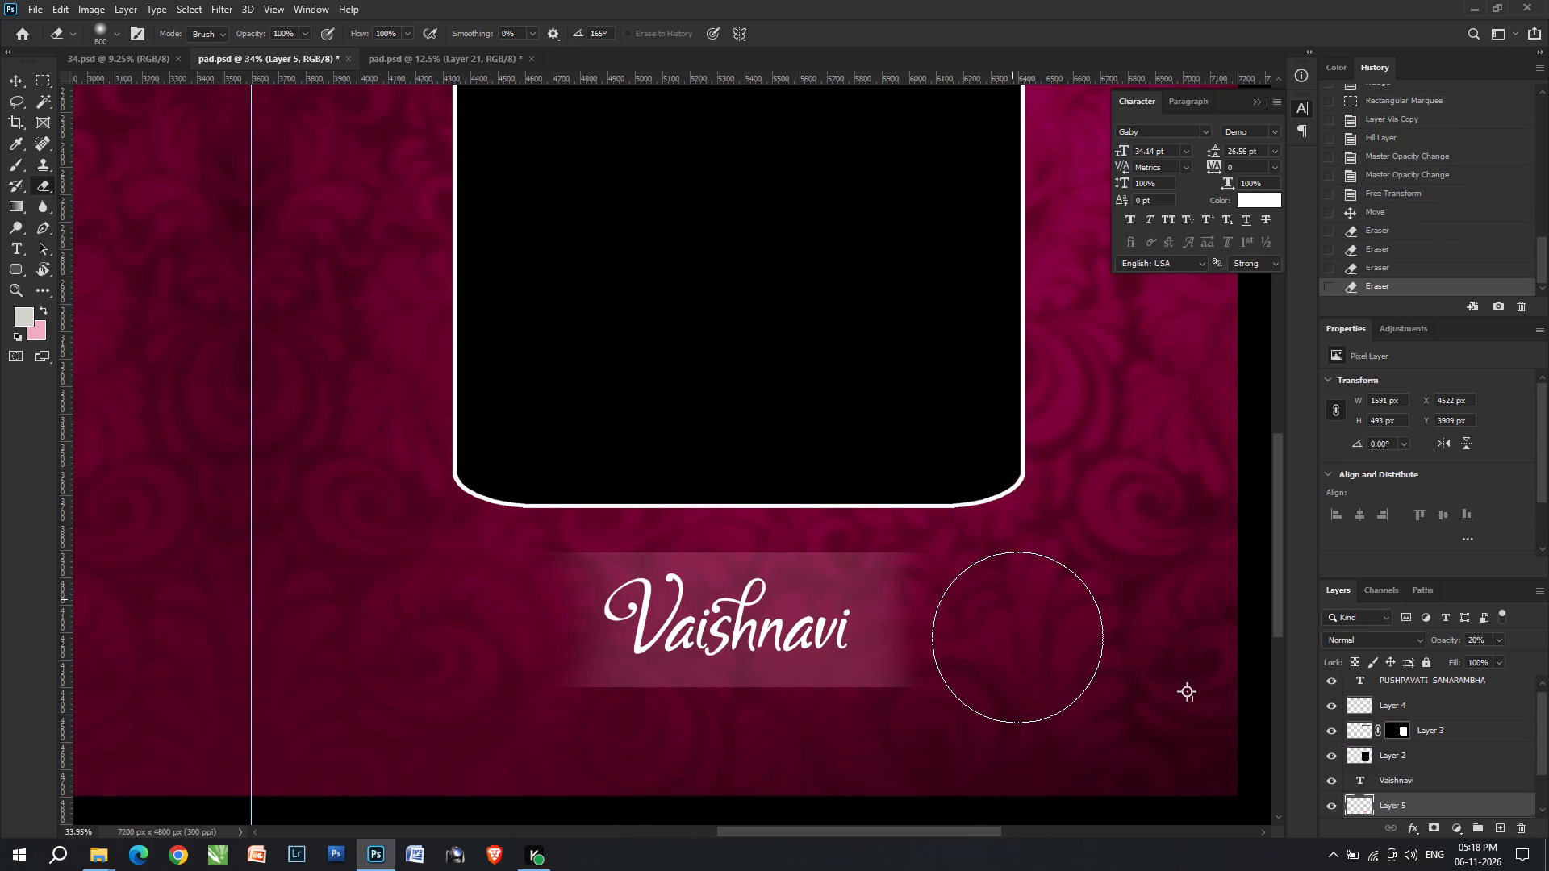
left_click_drag(1017, 637, 1021, 638)
key("v")
key("f")
scroll(1023, 618, "down", 7, "alt")
left_click(933, 480)
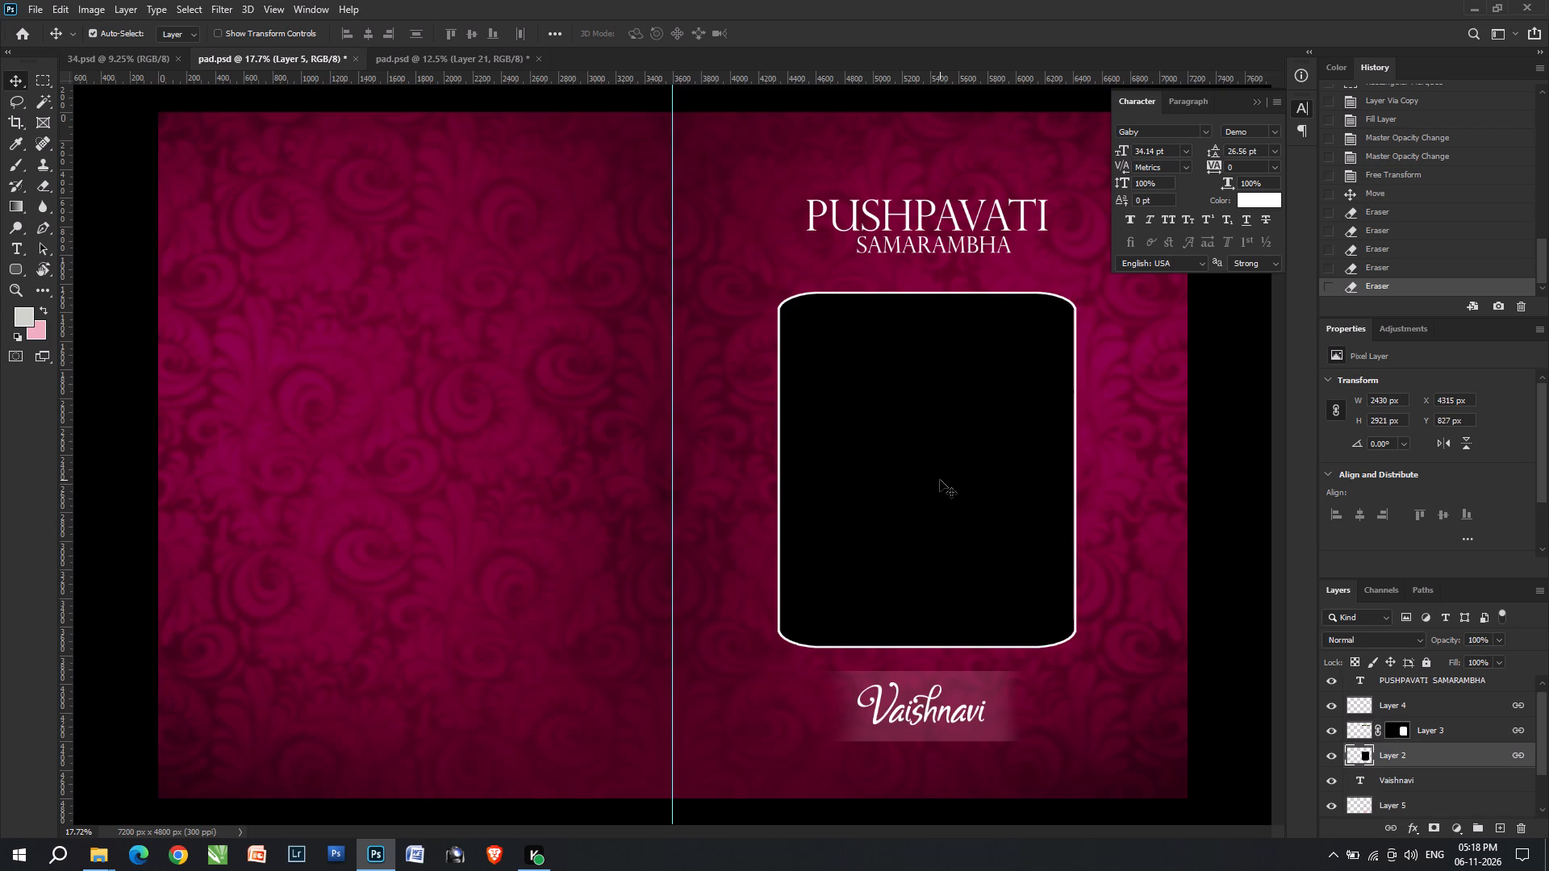
Close the other pad.psd, the WEDDING CEREMONY design, without saving its changes.
key("ctrl+Tab")
key("ctrl+w")
key("Tab")
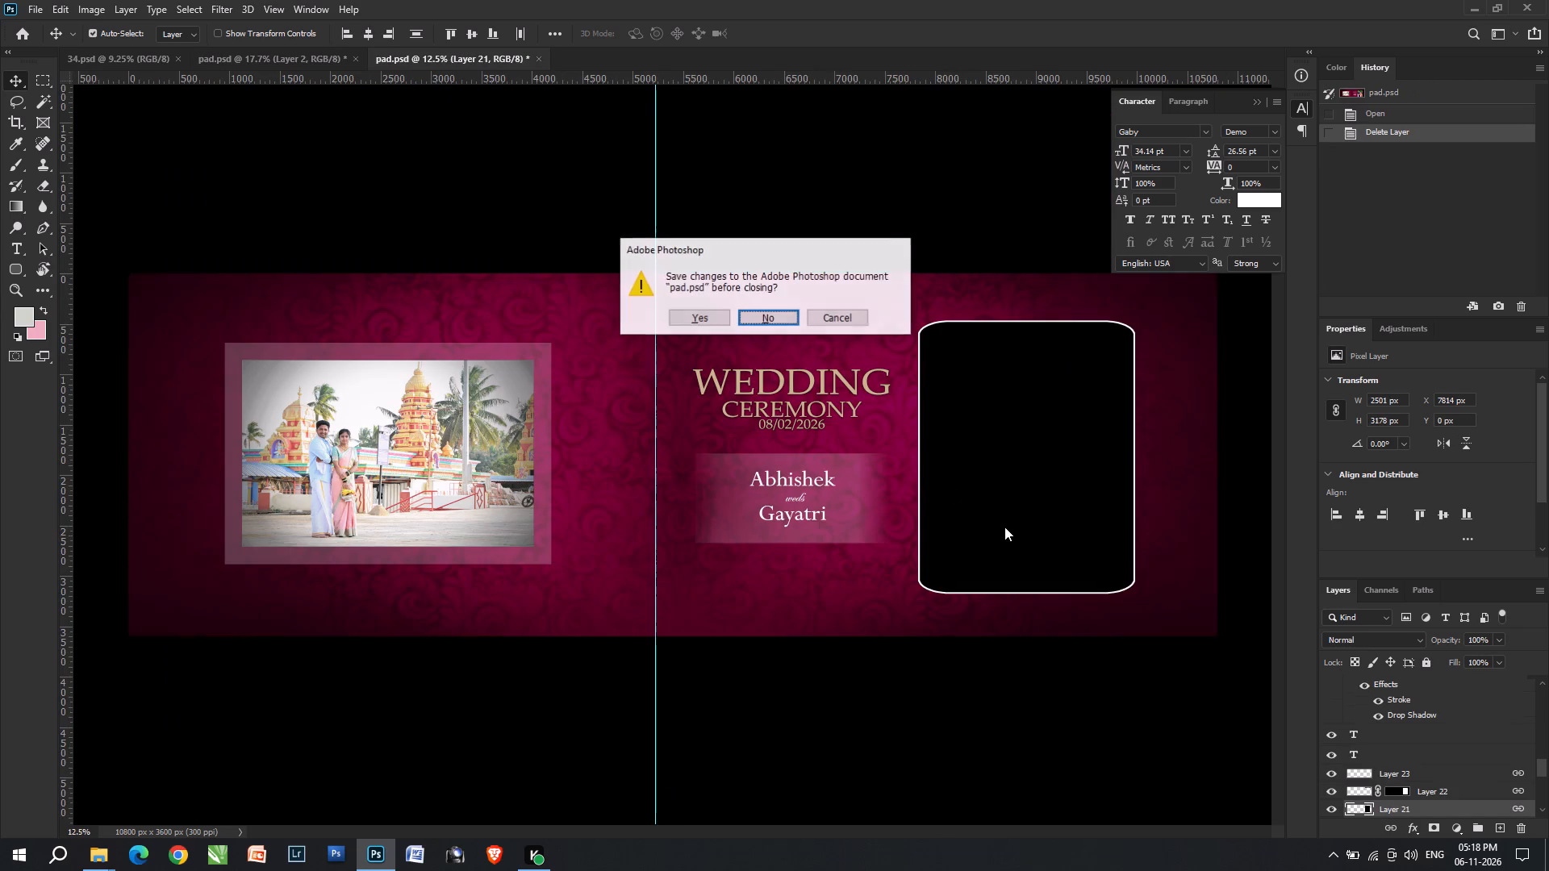
key("Return")
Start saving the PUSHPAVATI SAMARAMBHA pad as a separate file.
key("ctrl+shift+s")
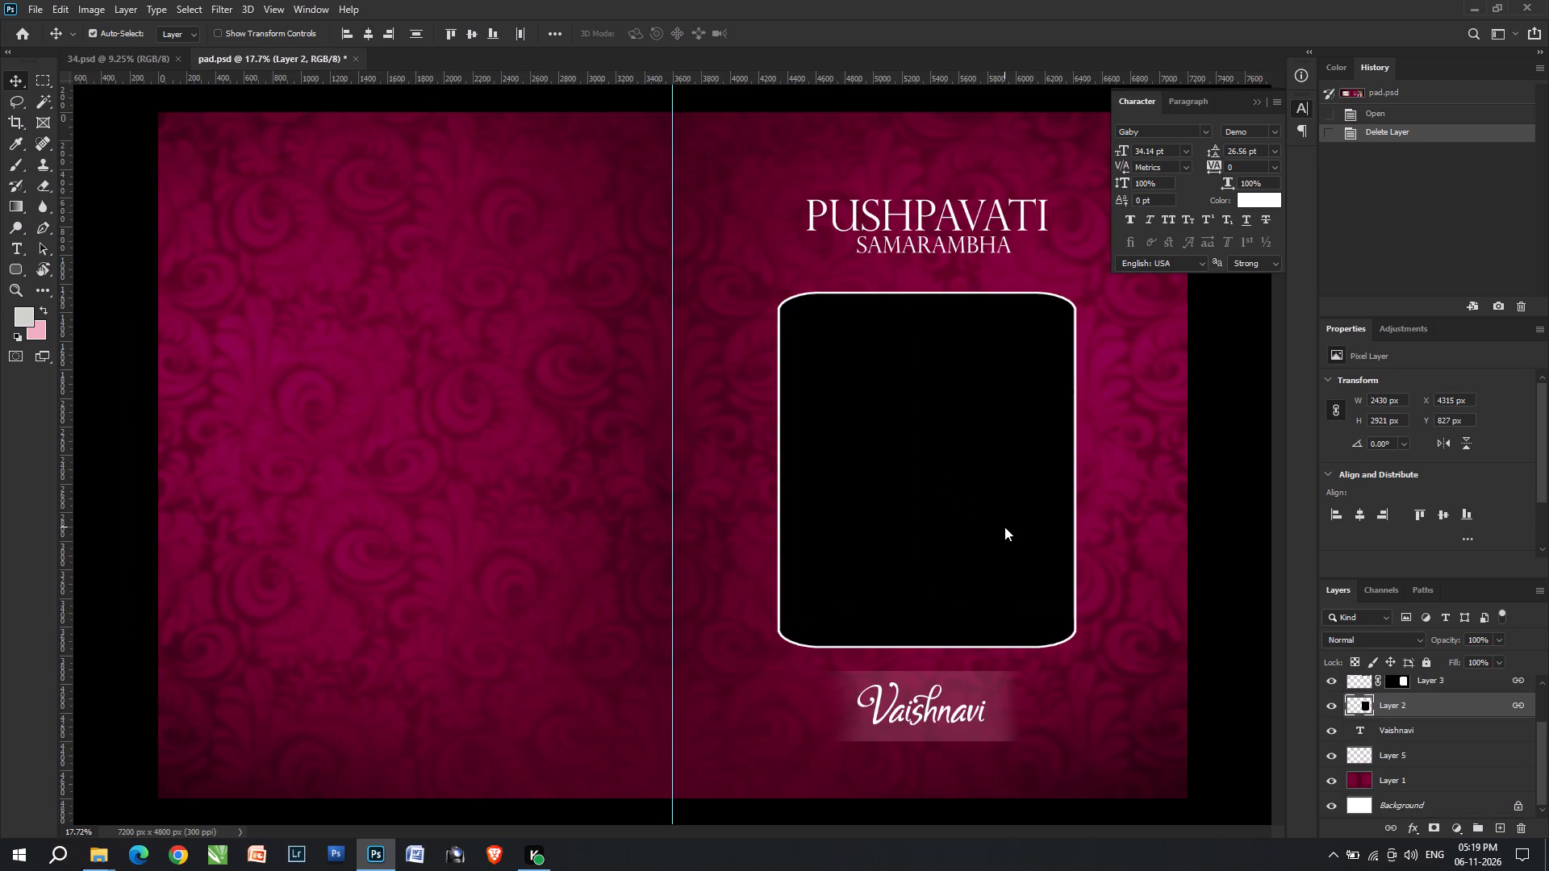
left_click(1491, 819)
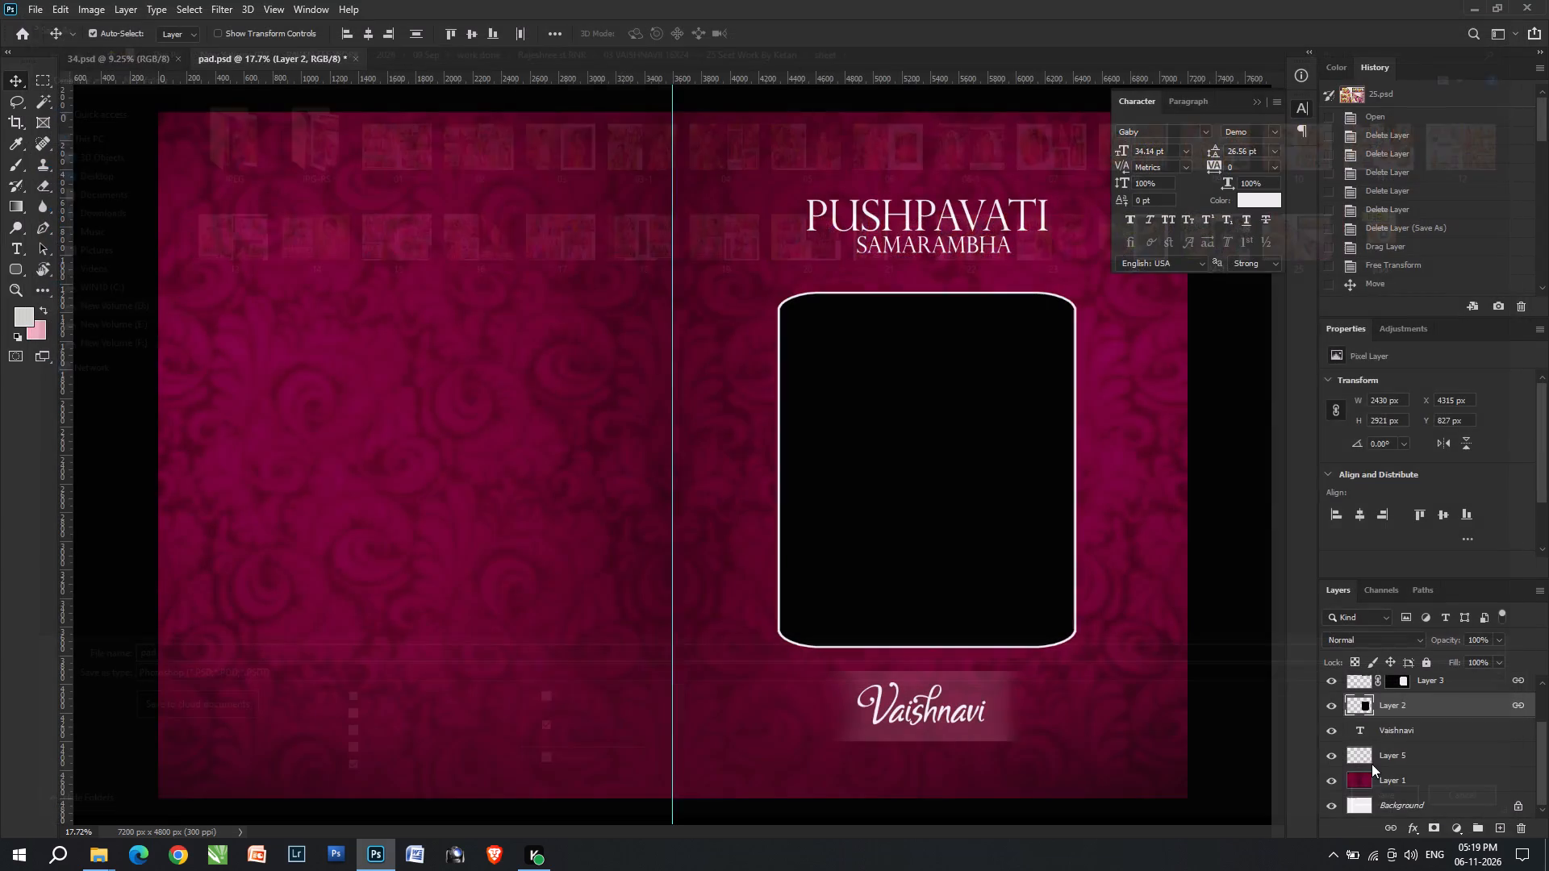
Switch to File Explorer and view the album's sheet folder.
key("alt+Tab")
key("alt+Tab")
key("alt+Tab")
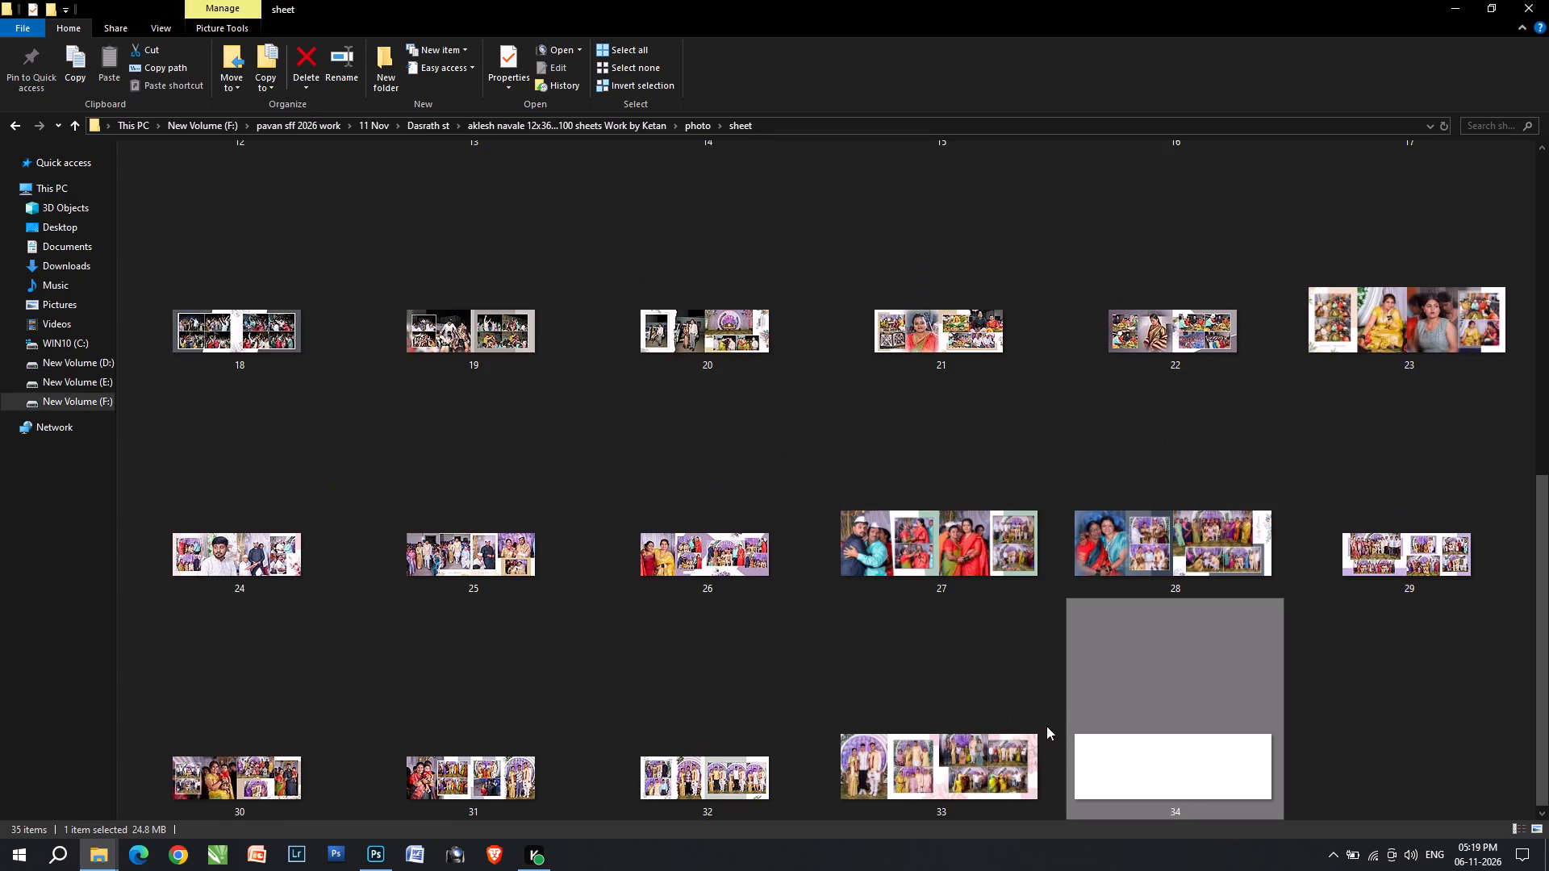
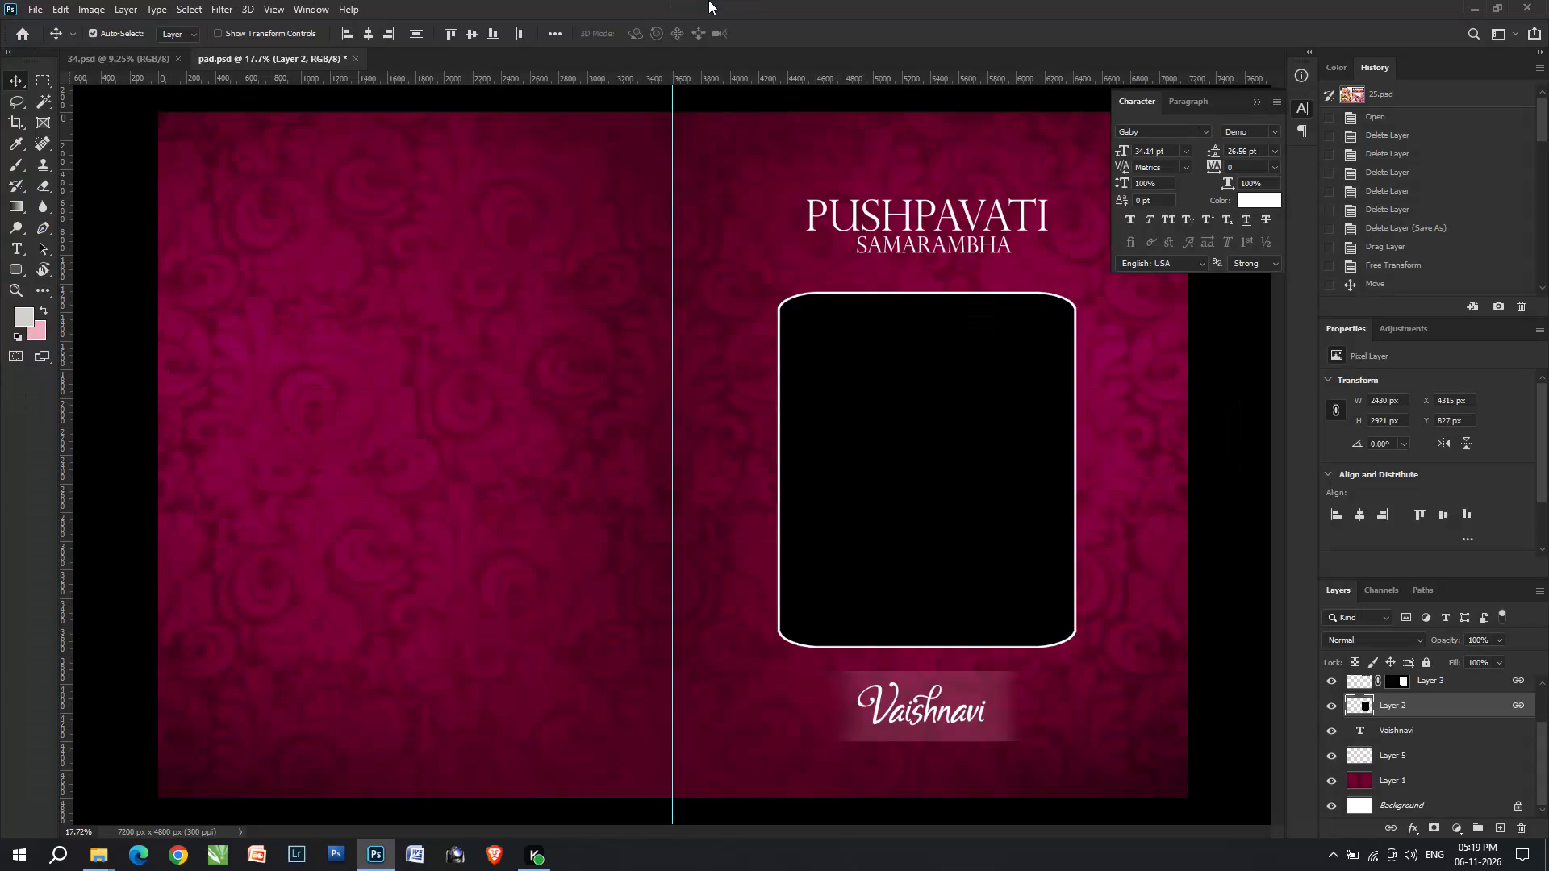
Sample the gold colour of the WEDDING title in the other pad.psd as the foreground colour.
type("vf")
key("v")
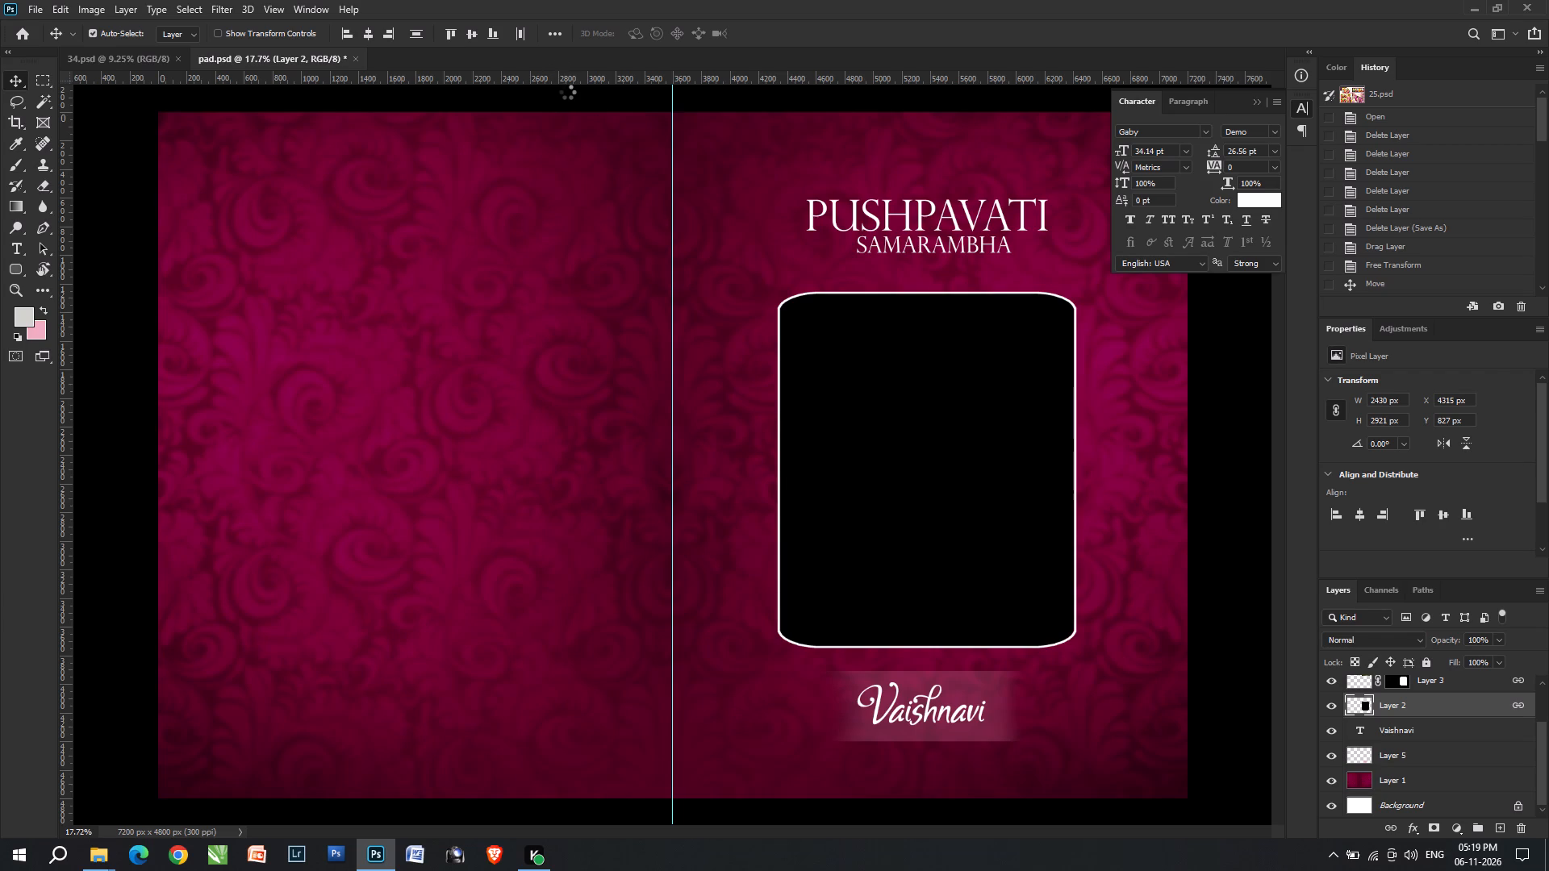
key("v")
scroll(819, 383, "up", 10, "alt")
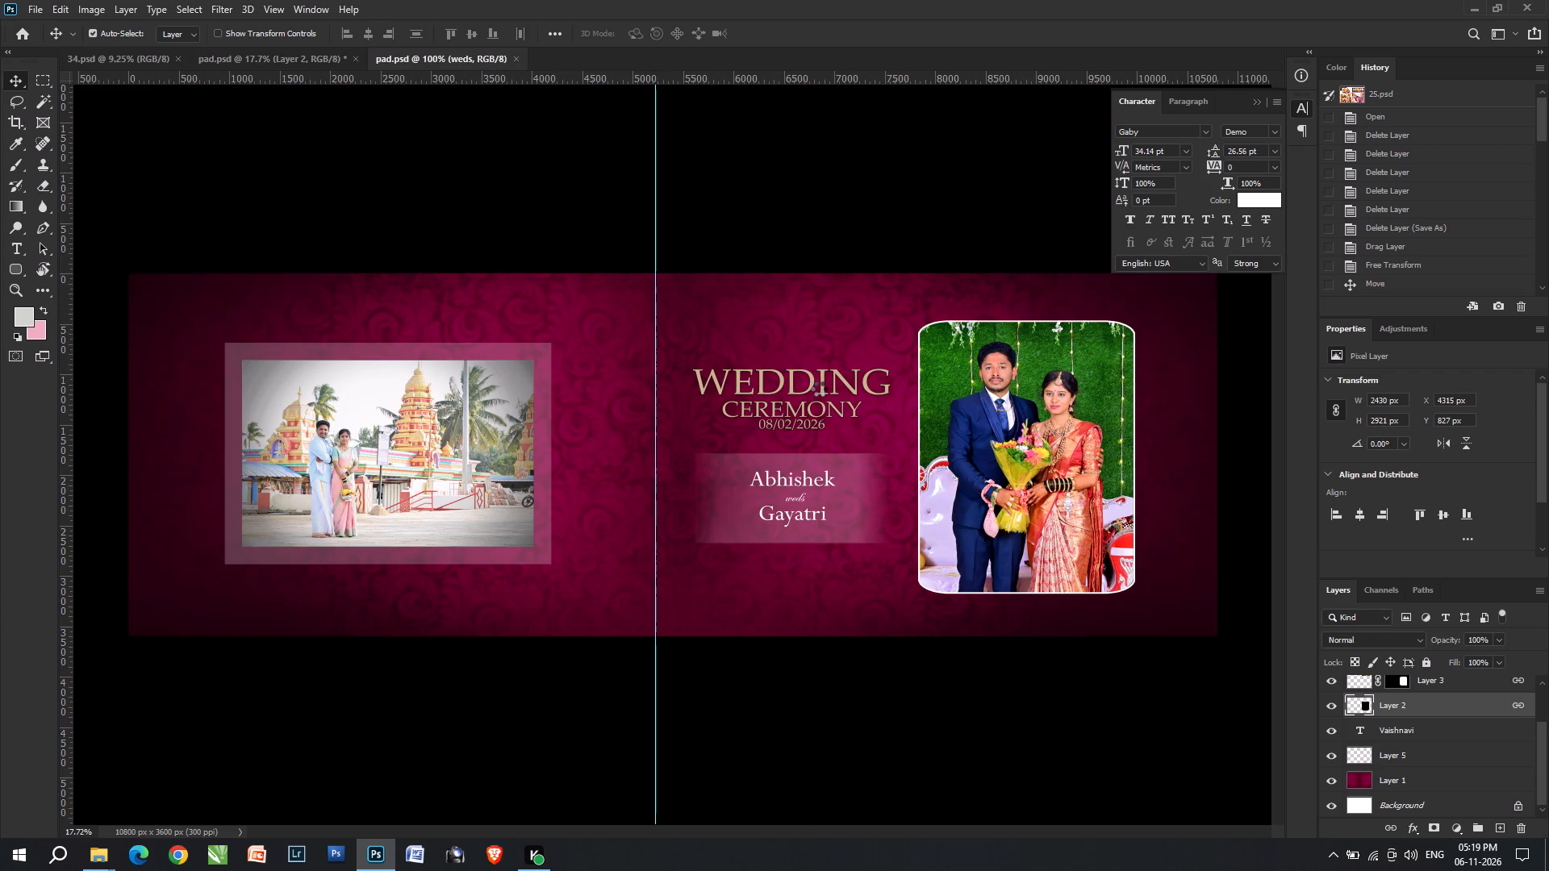
key("i")
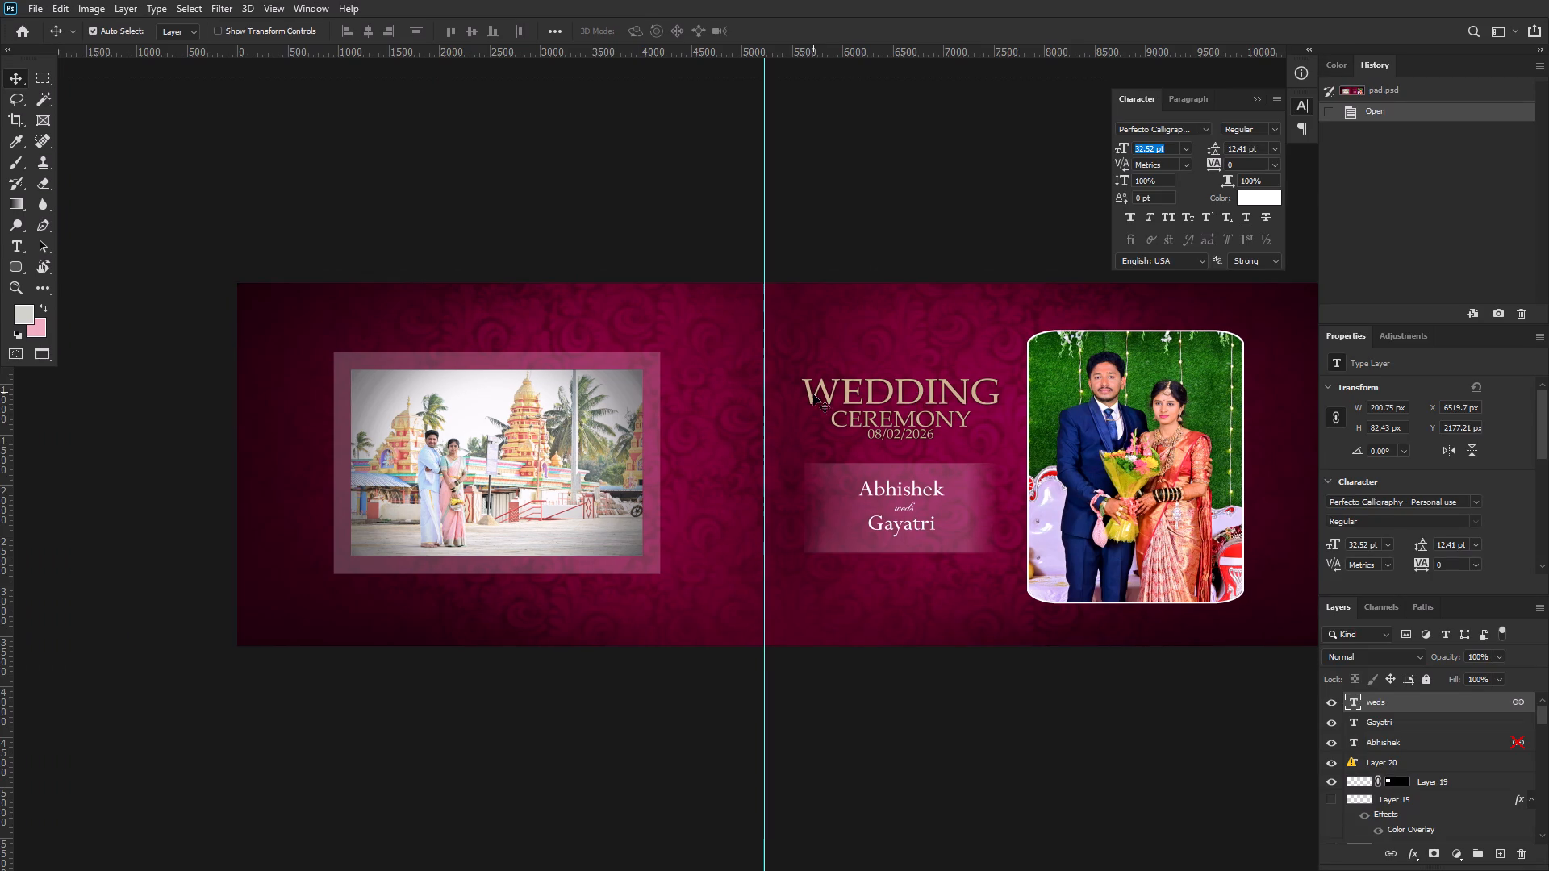
key("f")
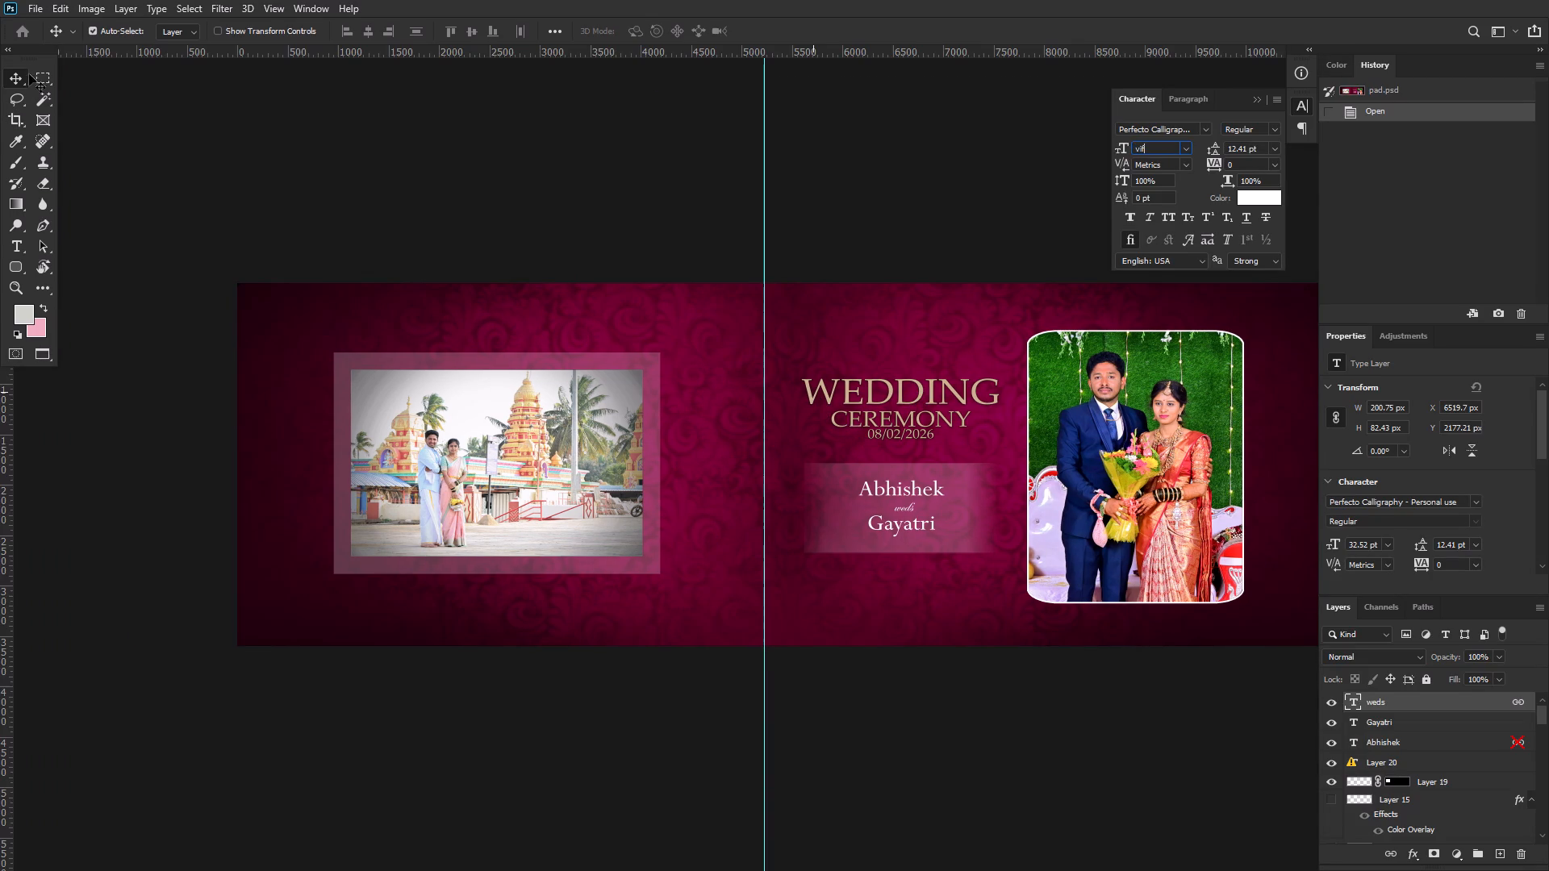
left_click(27, 66)
key("Return")
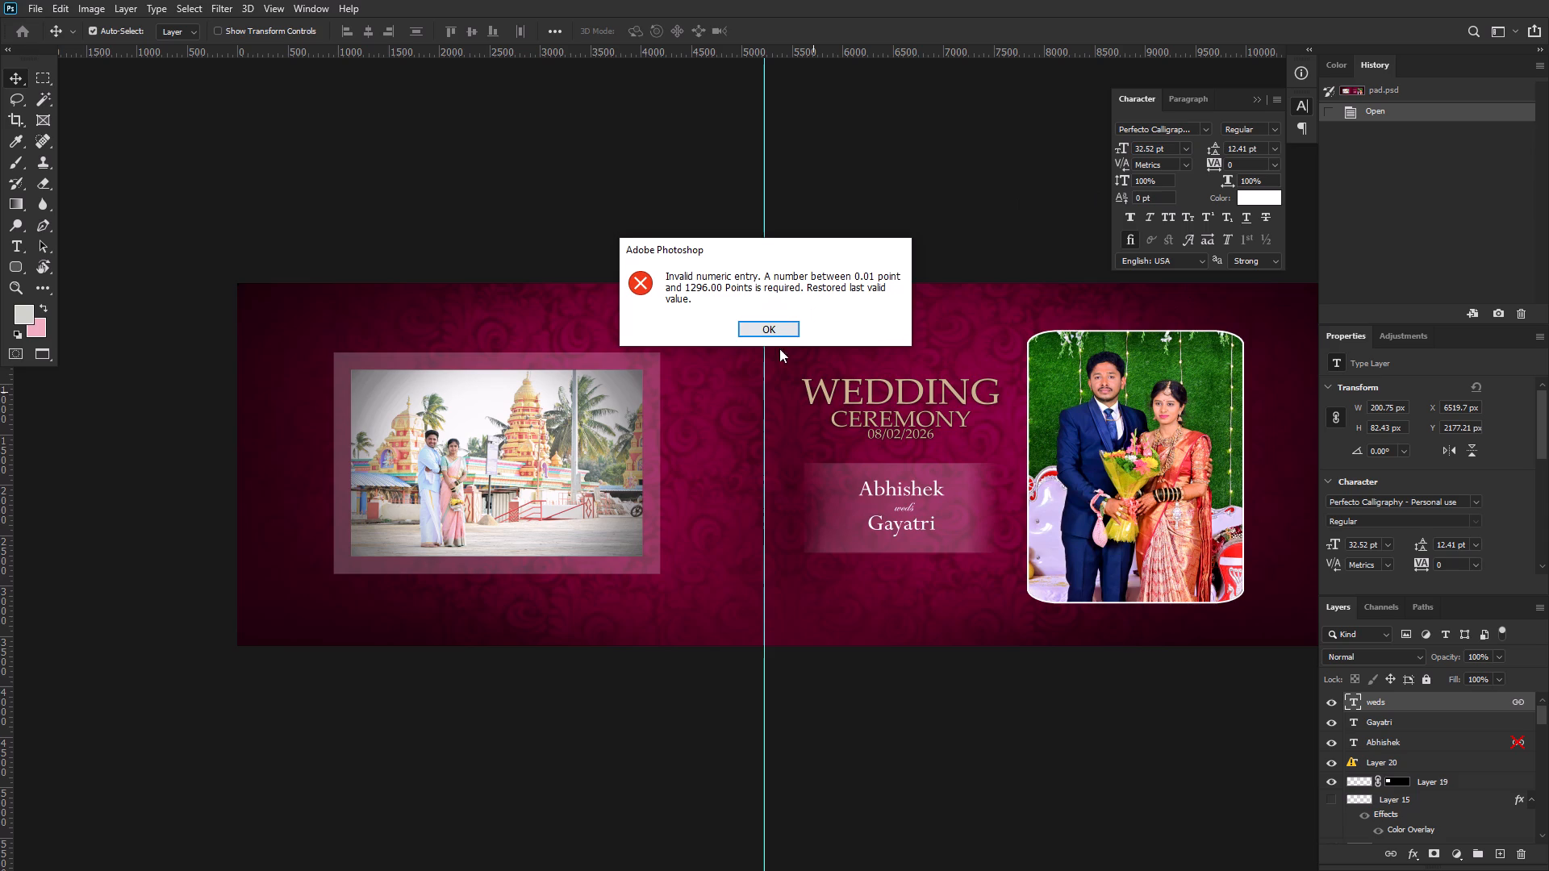
key("shift+Return")
scroll(887, 395, "up", 8)
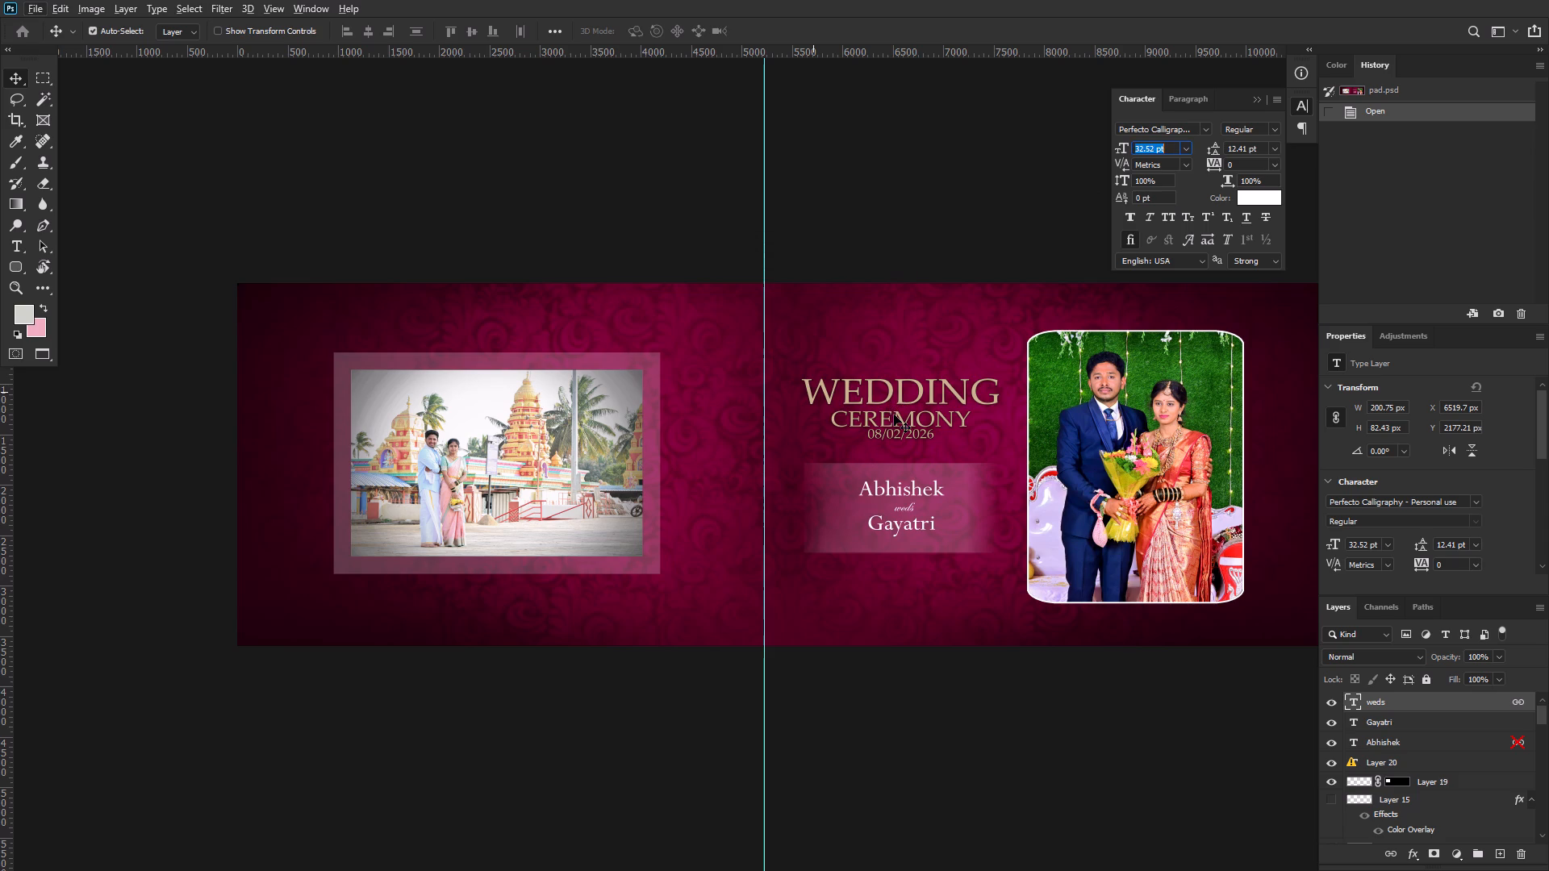
key("i")
left_click(893, 392)
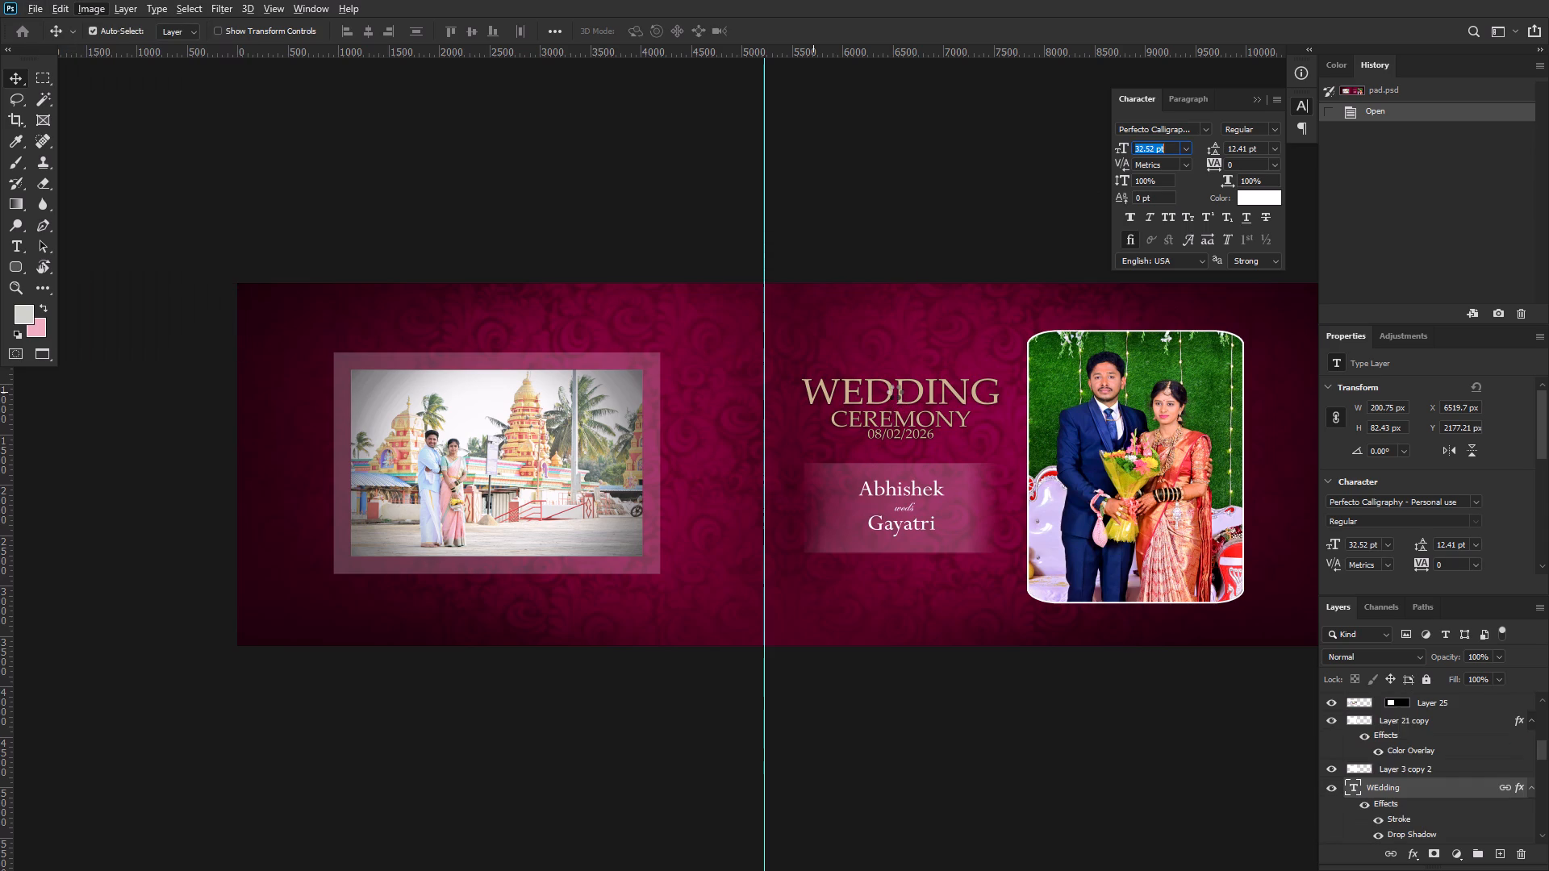
key("i")
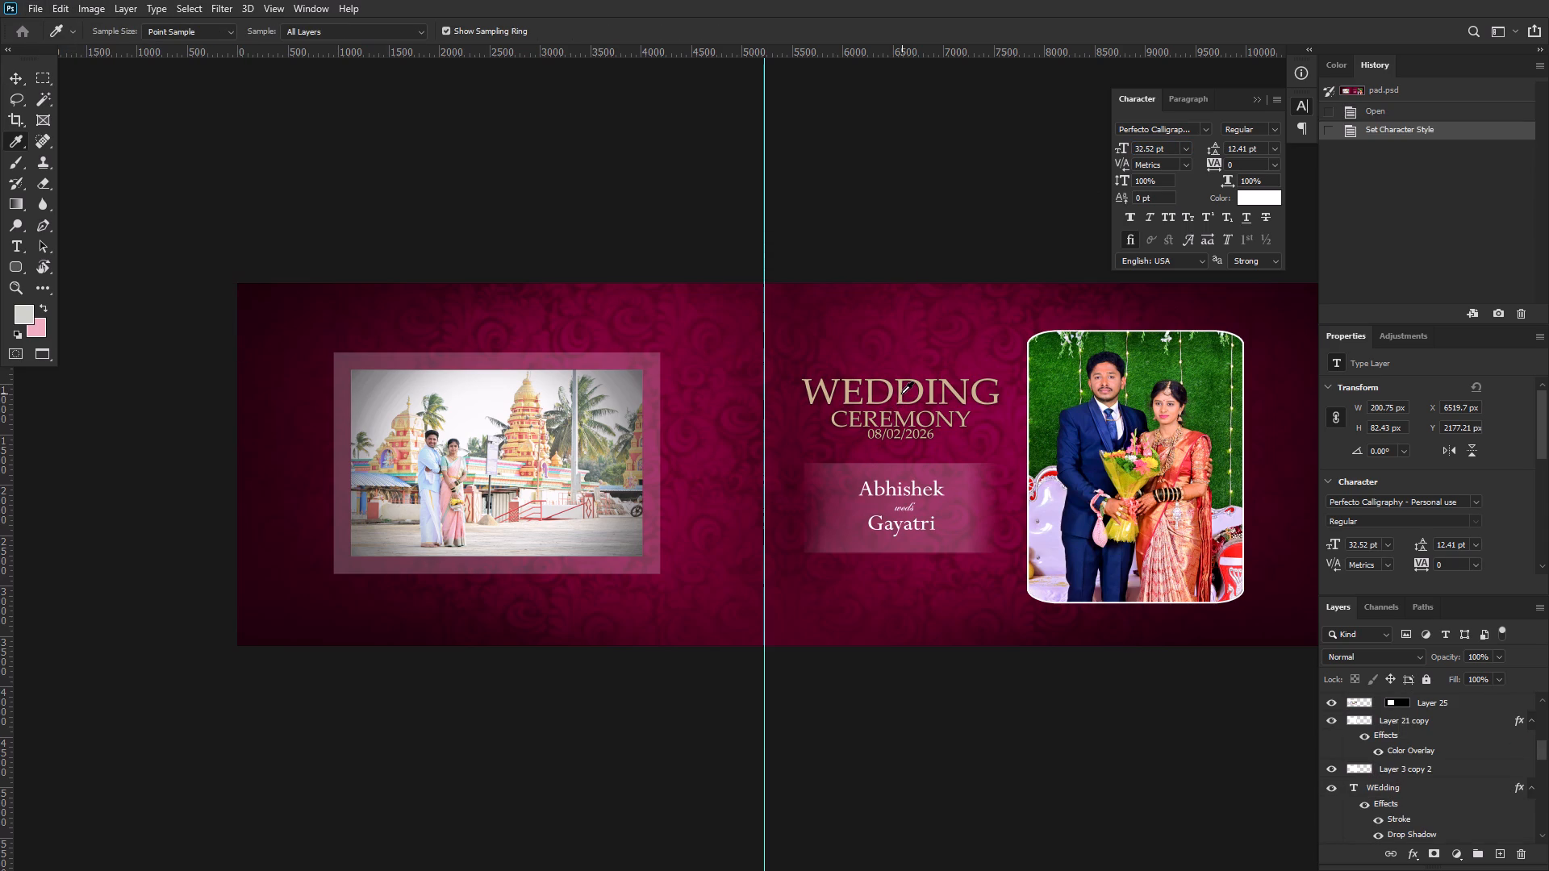
left_click(900, 394)
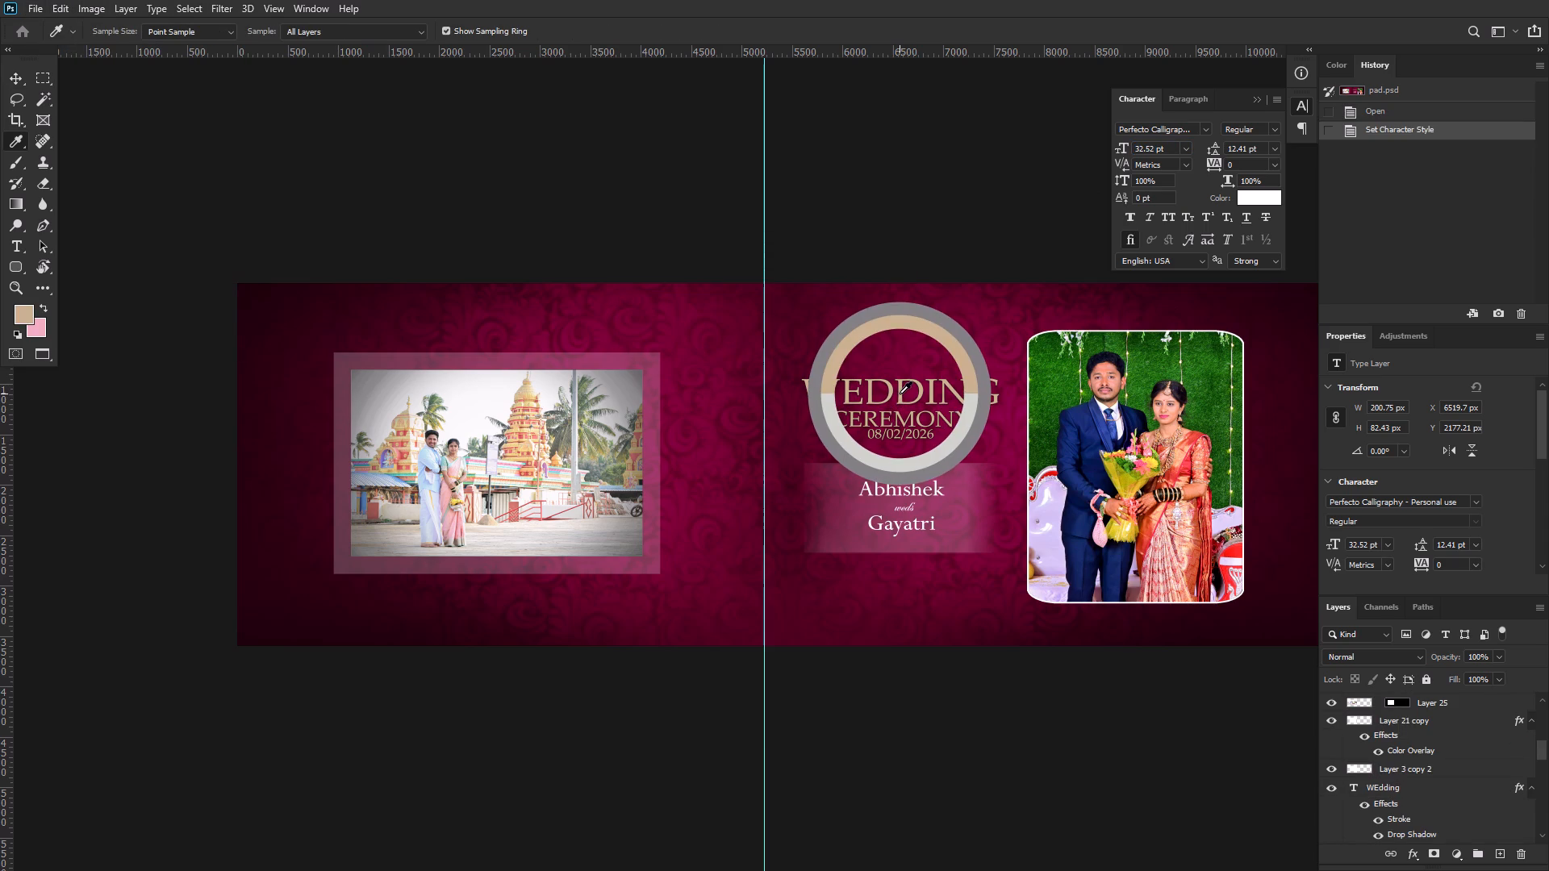
Close the WEDDING CEREMONY pad.psd without saving its changes.
key("ctrl+w")
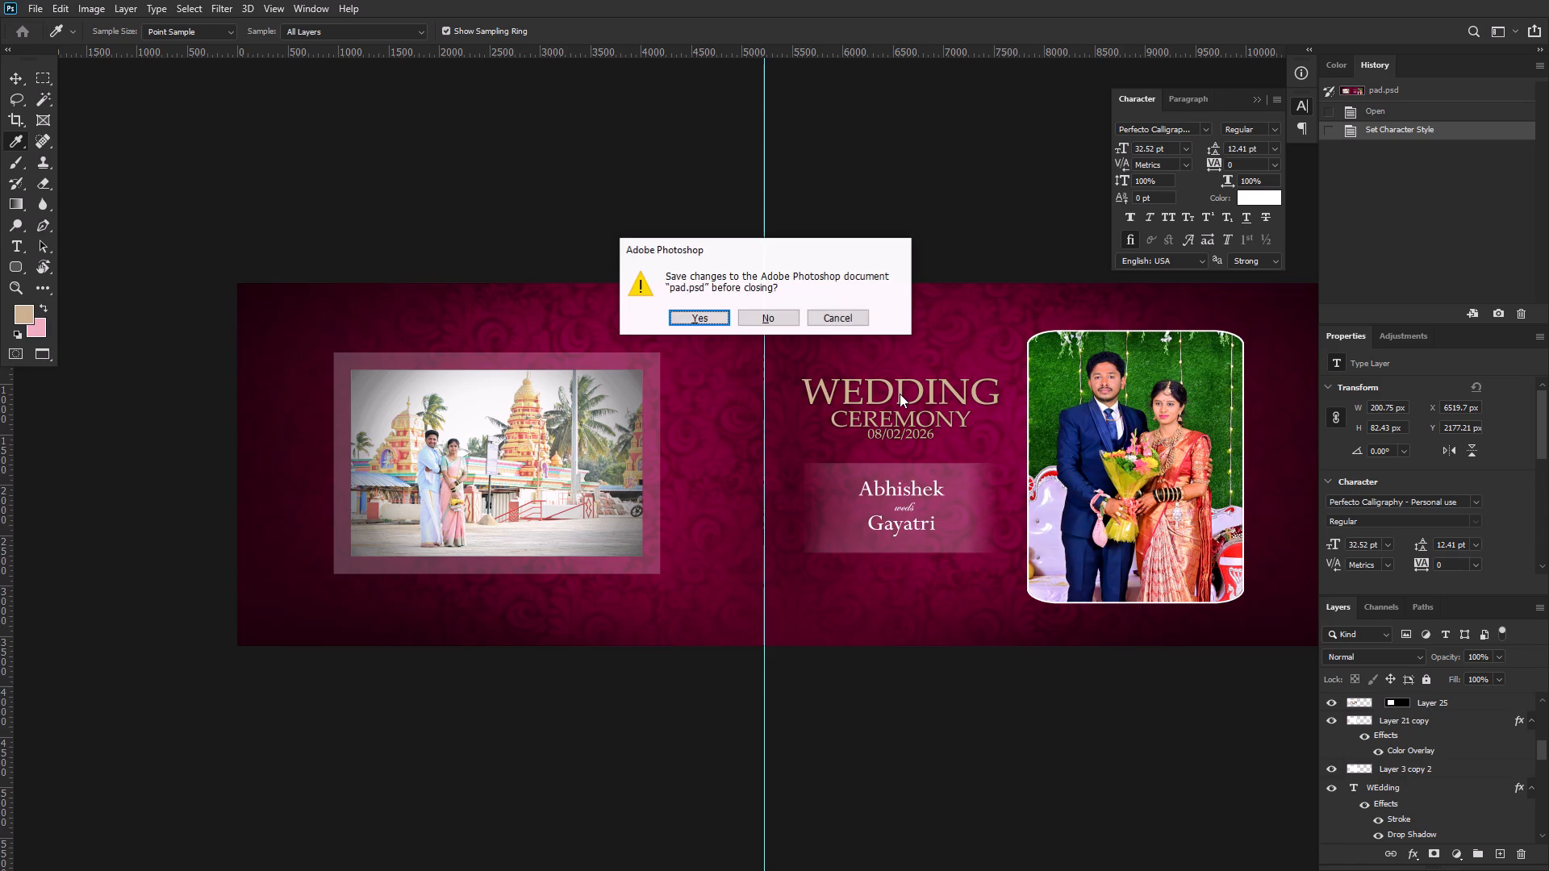
key("Tab")
key("Return")
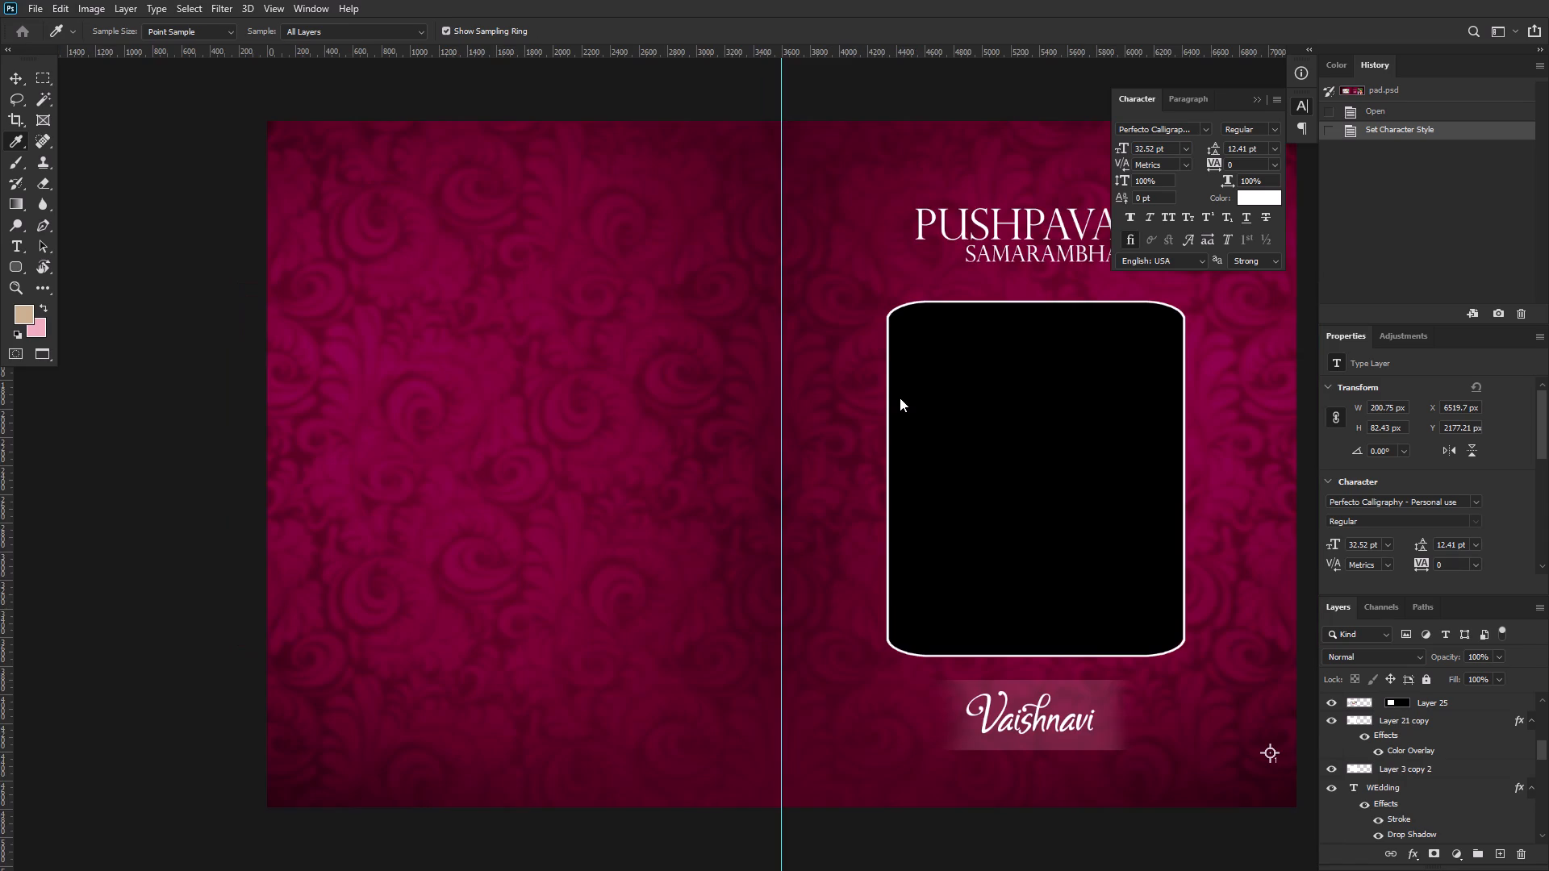
Recolour the PUSHPAVATI SAMARAMBHA title with the sampled gold colour.
type("vf")
key("f")
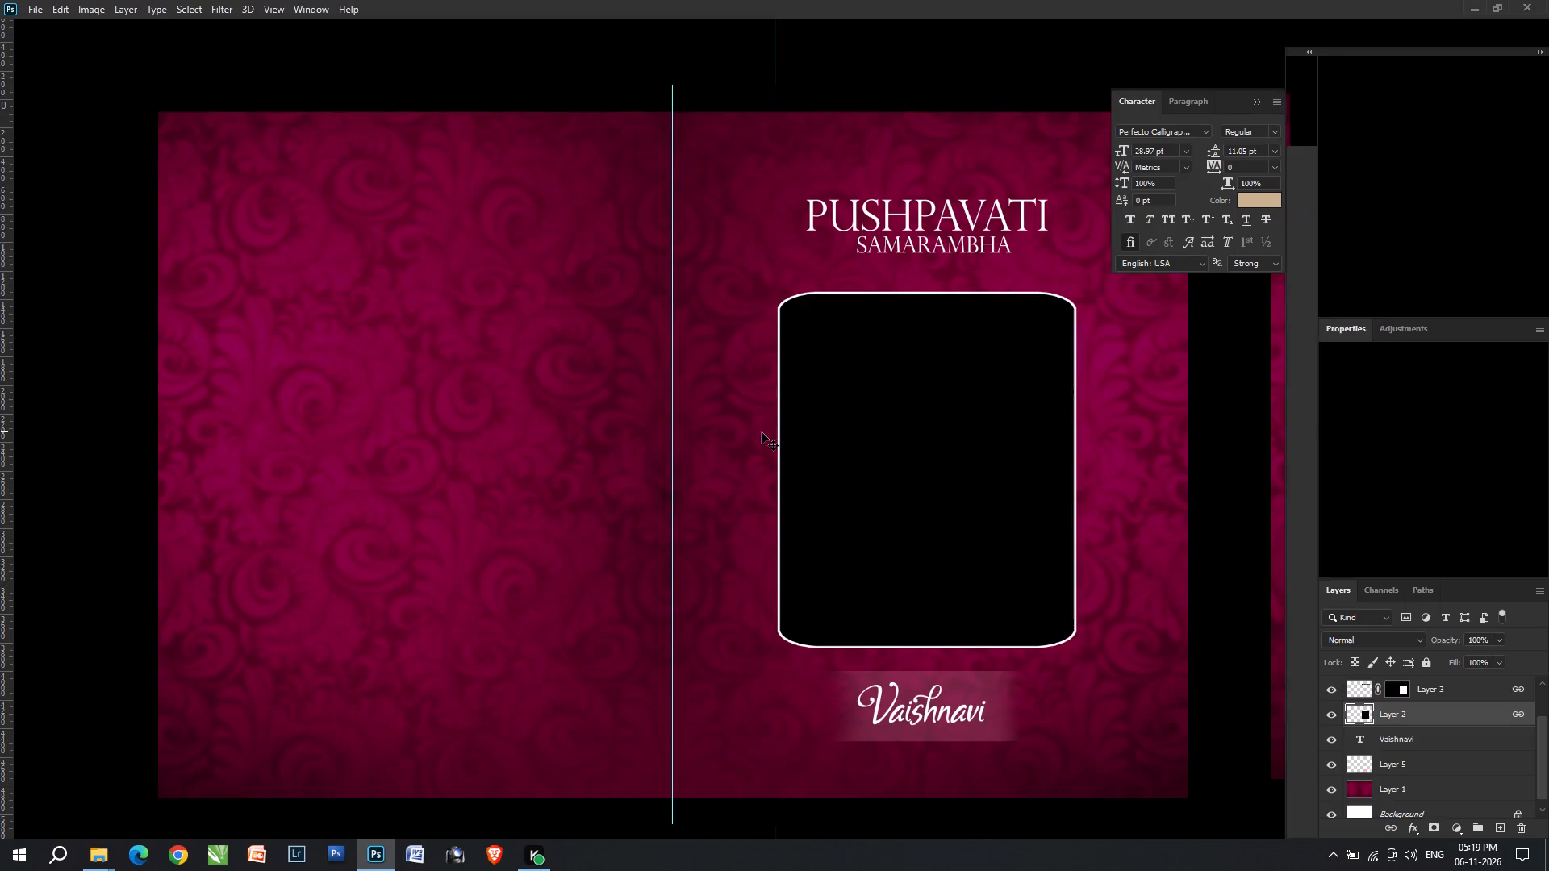
scroll(880, 211, "up", 4, "alt")
left_click(943, 231)
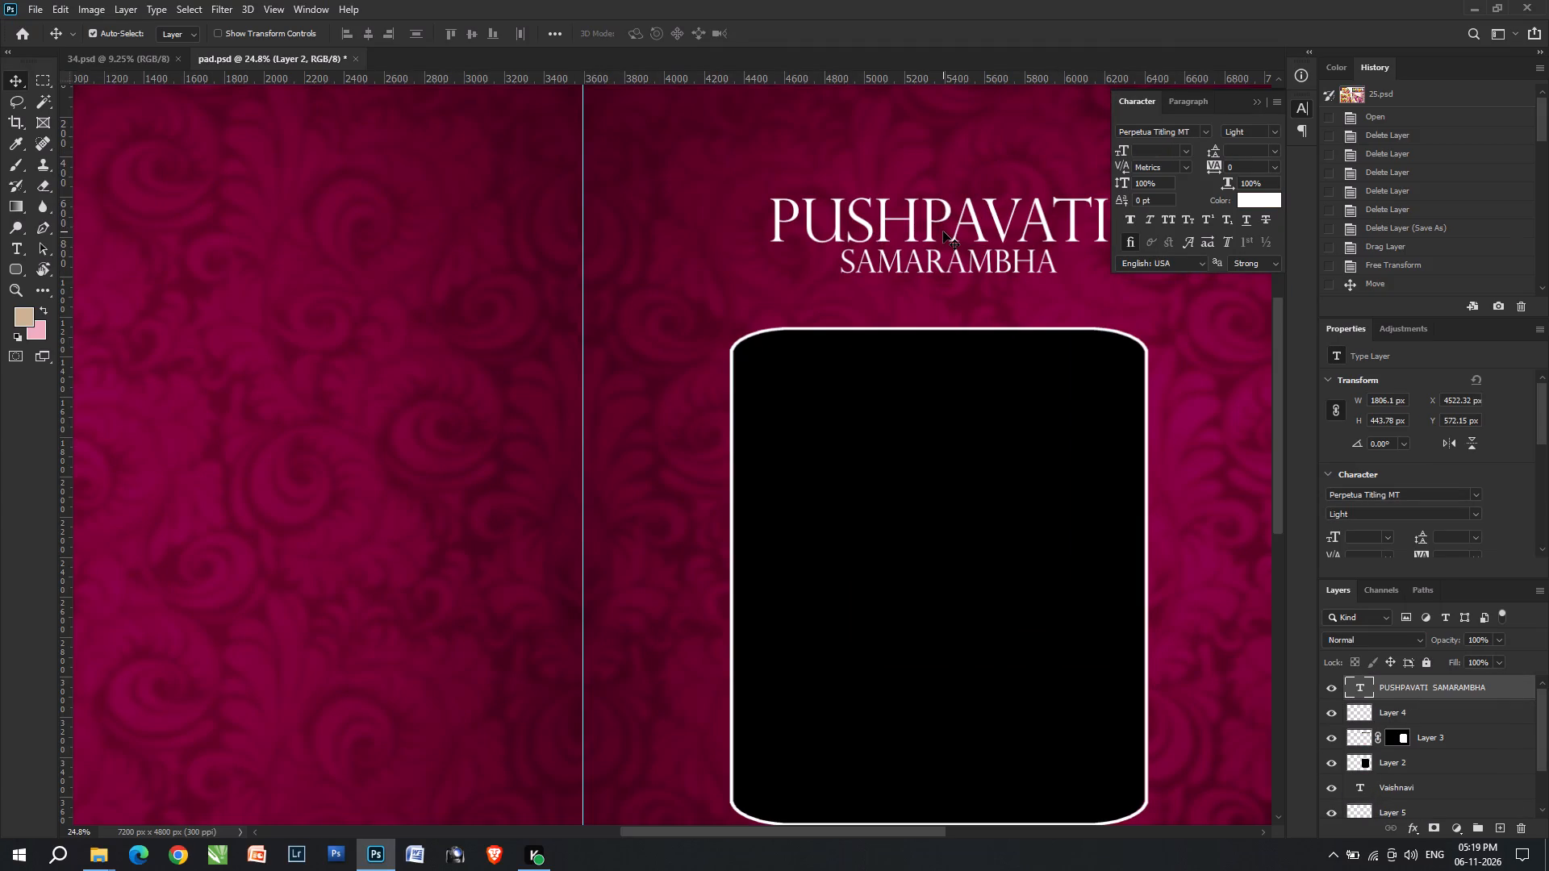
key("ctrl+shift+BackSpace")
key("x")
key("ctrl+shift+BackSpace")
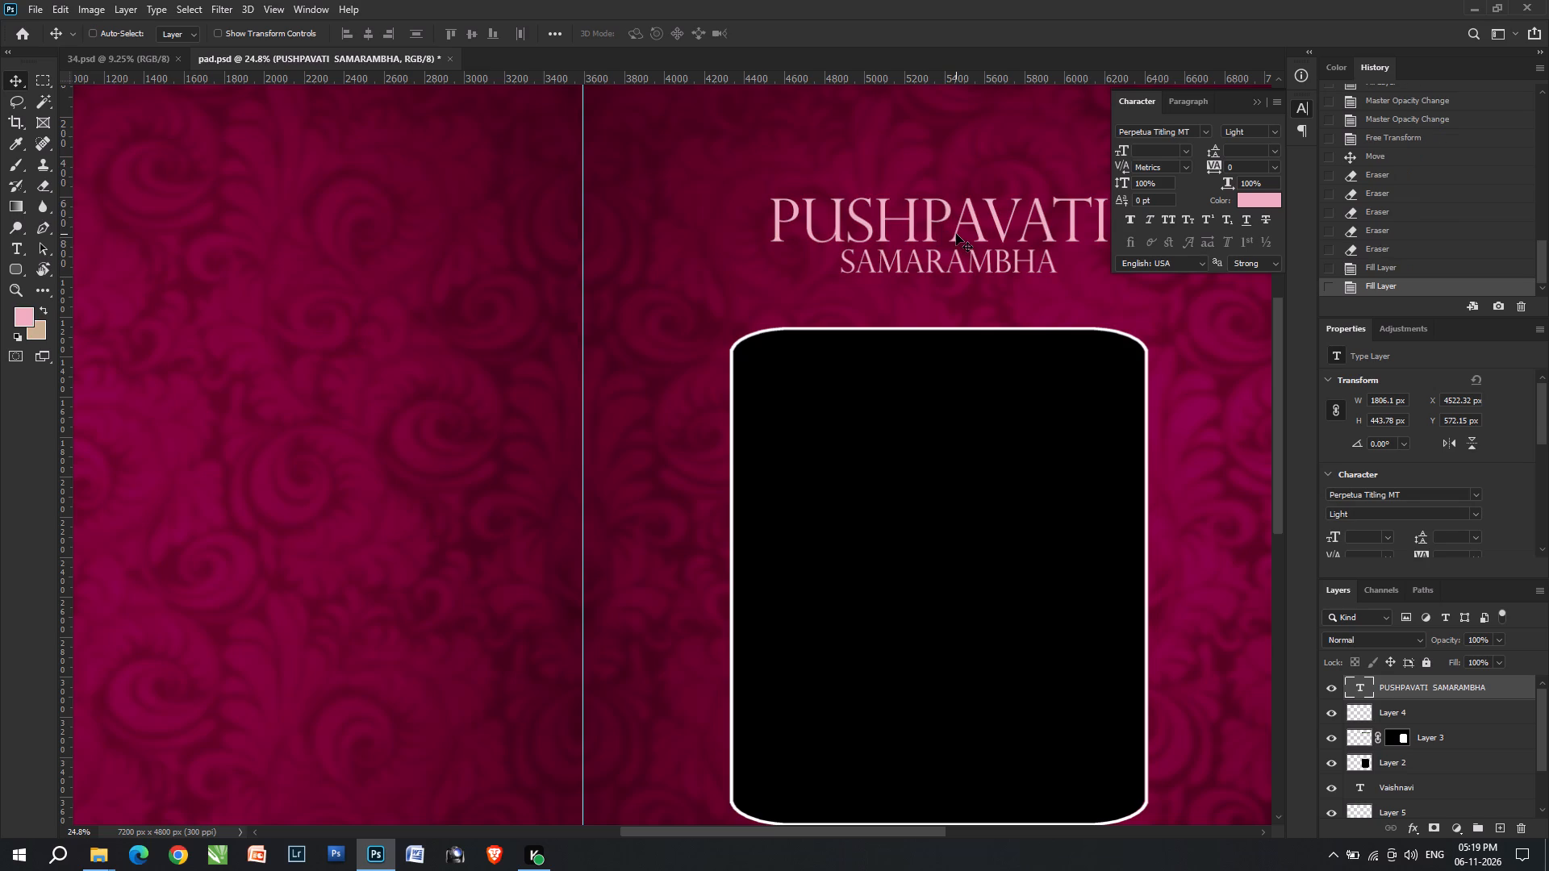
Duplicate the PUSHPAVATI SAMARAMBHA title slightly lower and replace the copy's text with 12-02-2026.
key("space")
key("space")
key("space")
key("space")
key("space")
left_click_drag(912, 313, 835, 370)
scroll(901, 331, "up", 8, "alt")
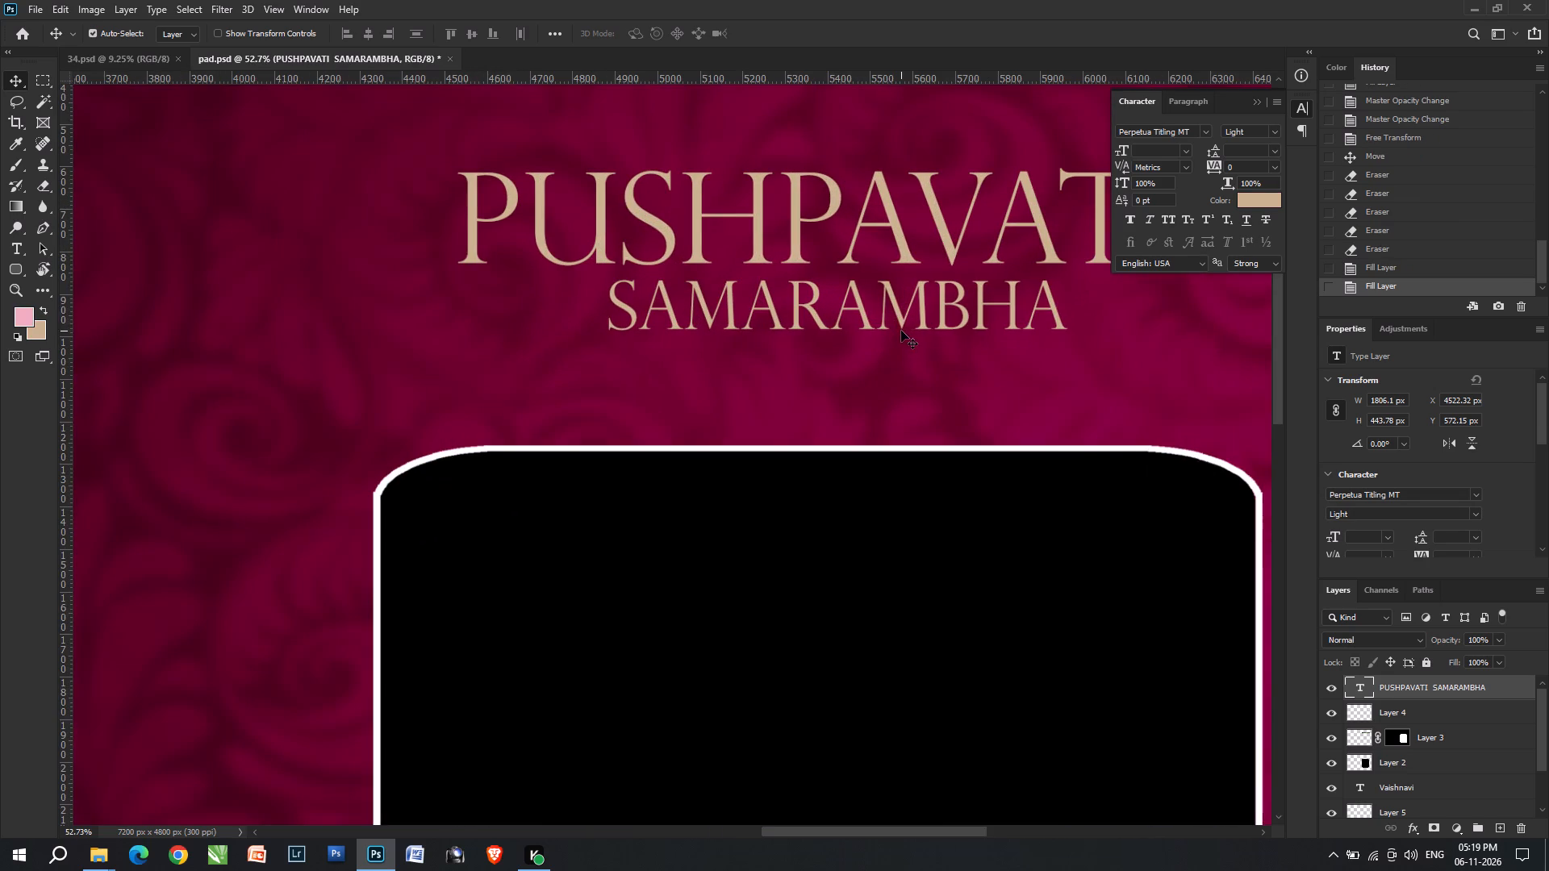
left_click_drag(900, 313, 900, 393, "alt")
double_click(900, 393)
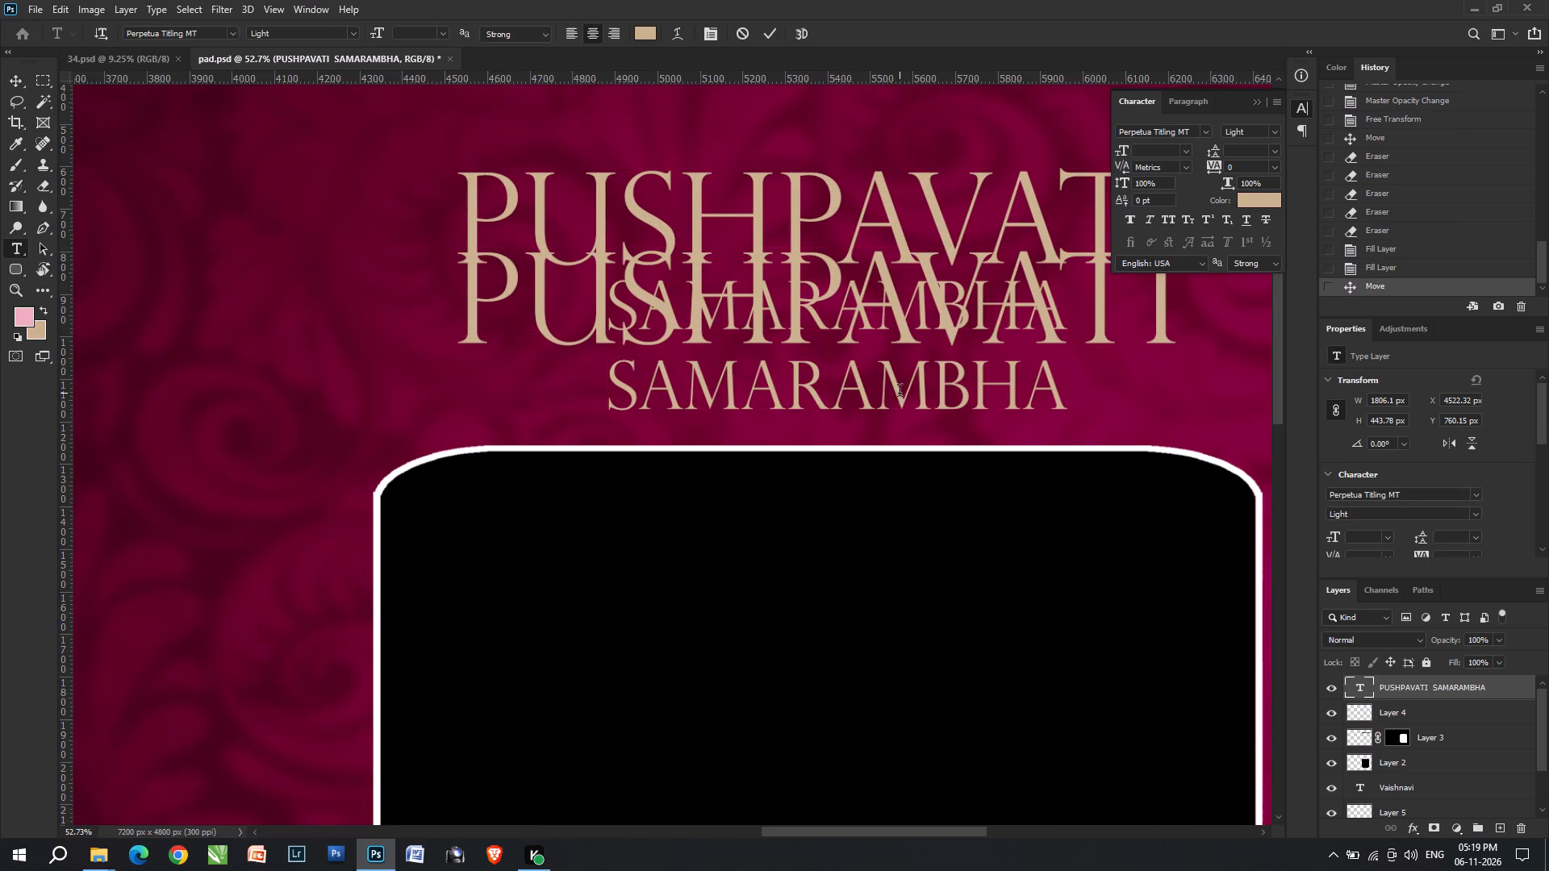
type("12-02-2026")
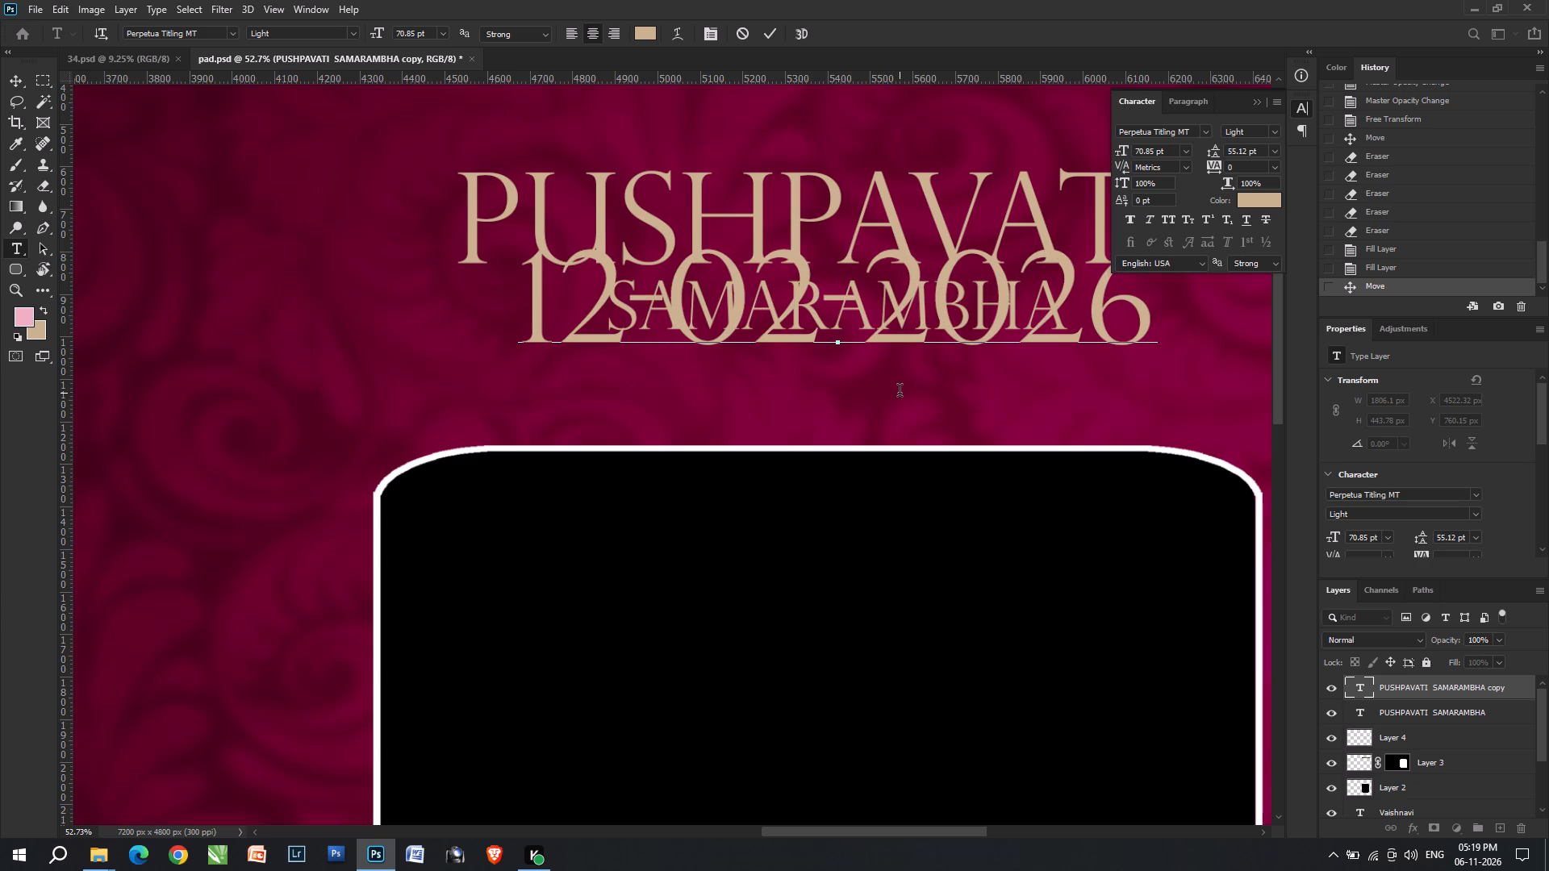
left_click(19, 73)
Scale the 12-02-2026 text to about 36% and position it centred just below SAMARAMBHA.
key("ctrl+t")
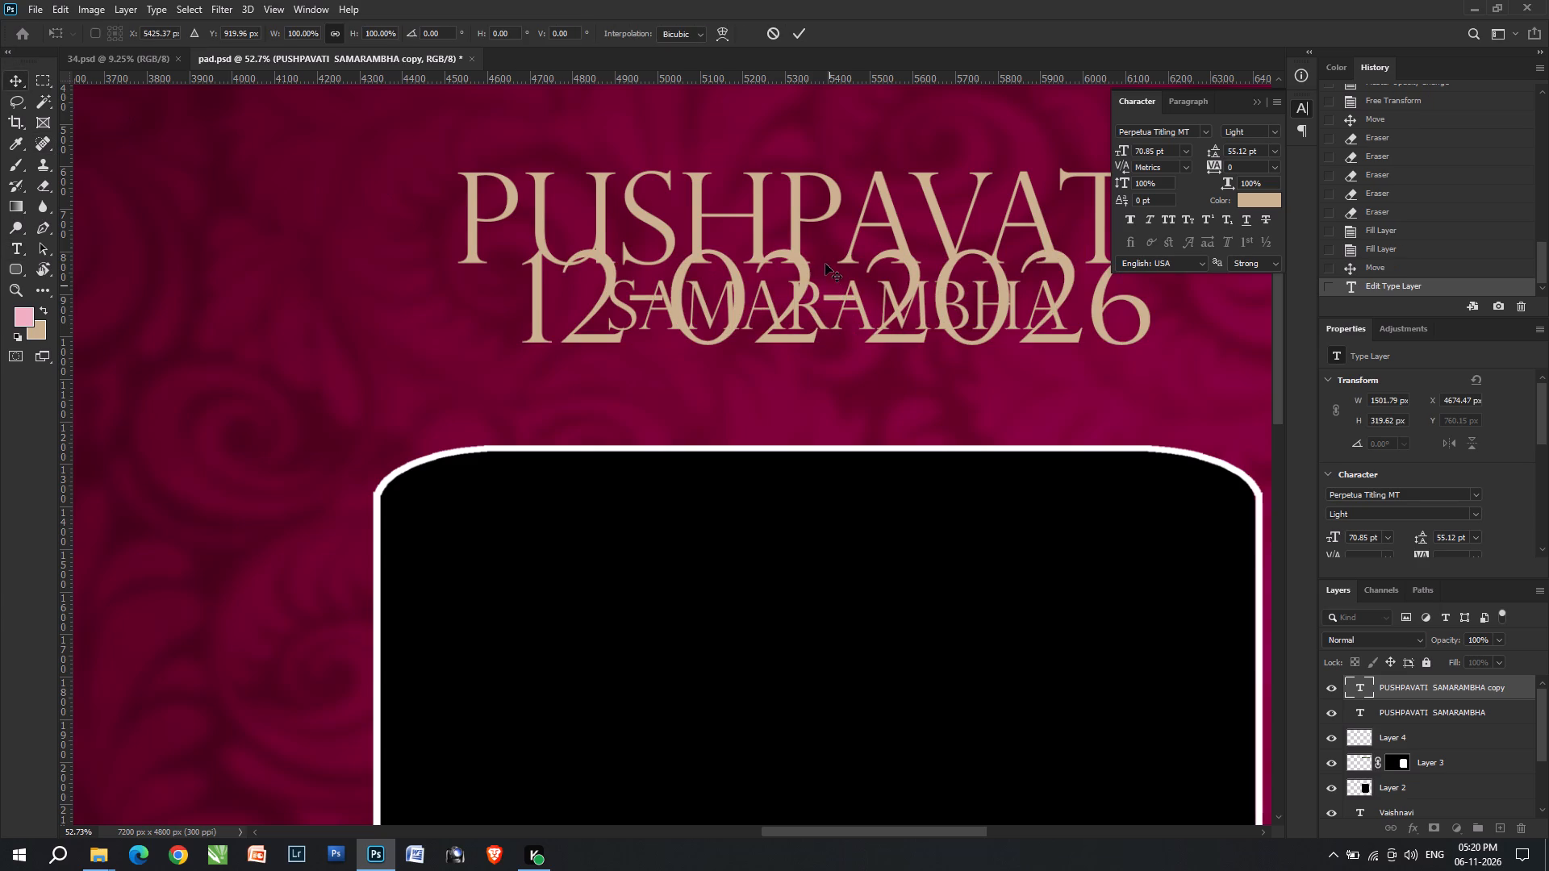
left_click_drag(837, 232, 850, 313)
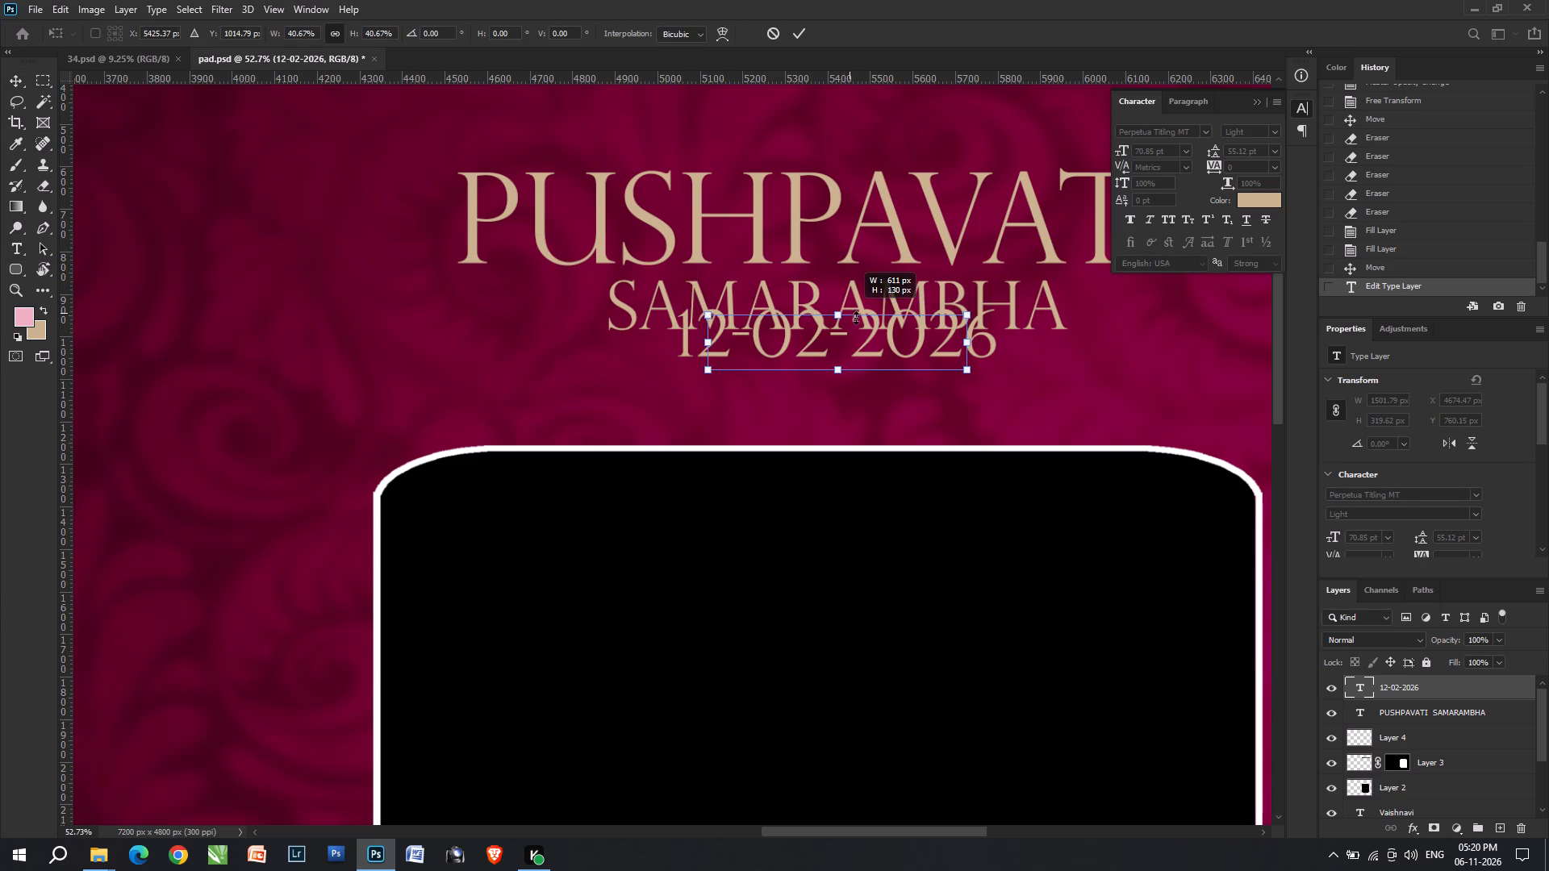
left_click_drag(857, 335, 857, 355)
left_click(835, 383)
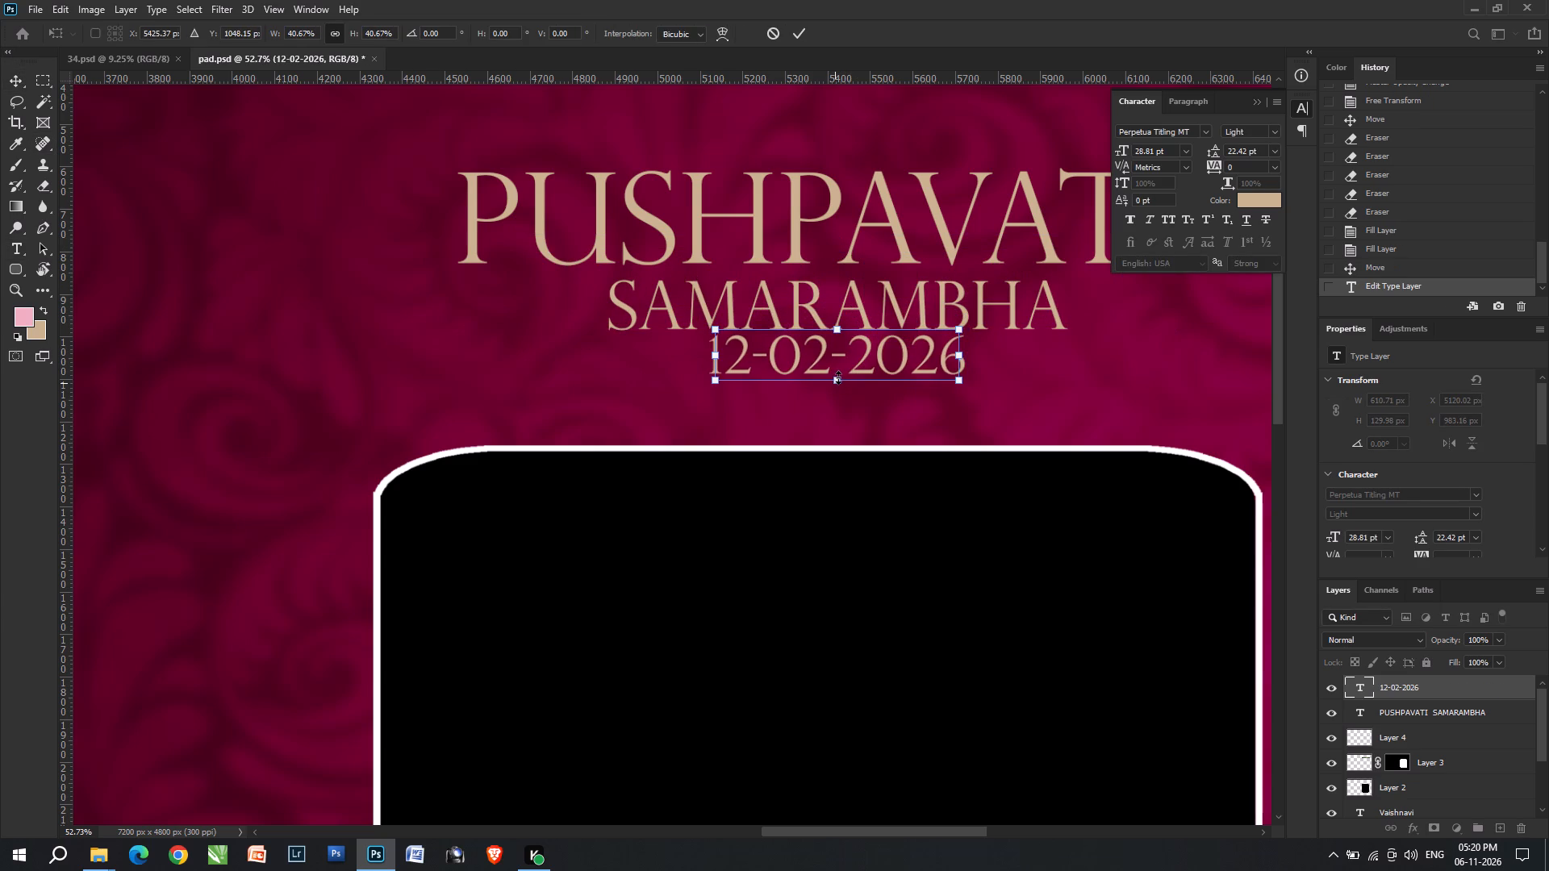
key("Down")
key("Down")
key("Return")
scroll(874, 457, "down", 2, "alt")
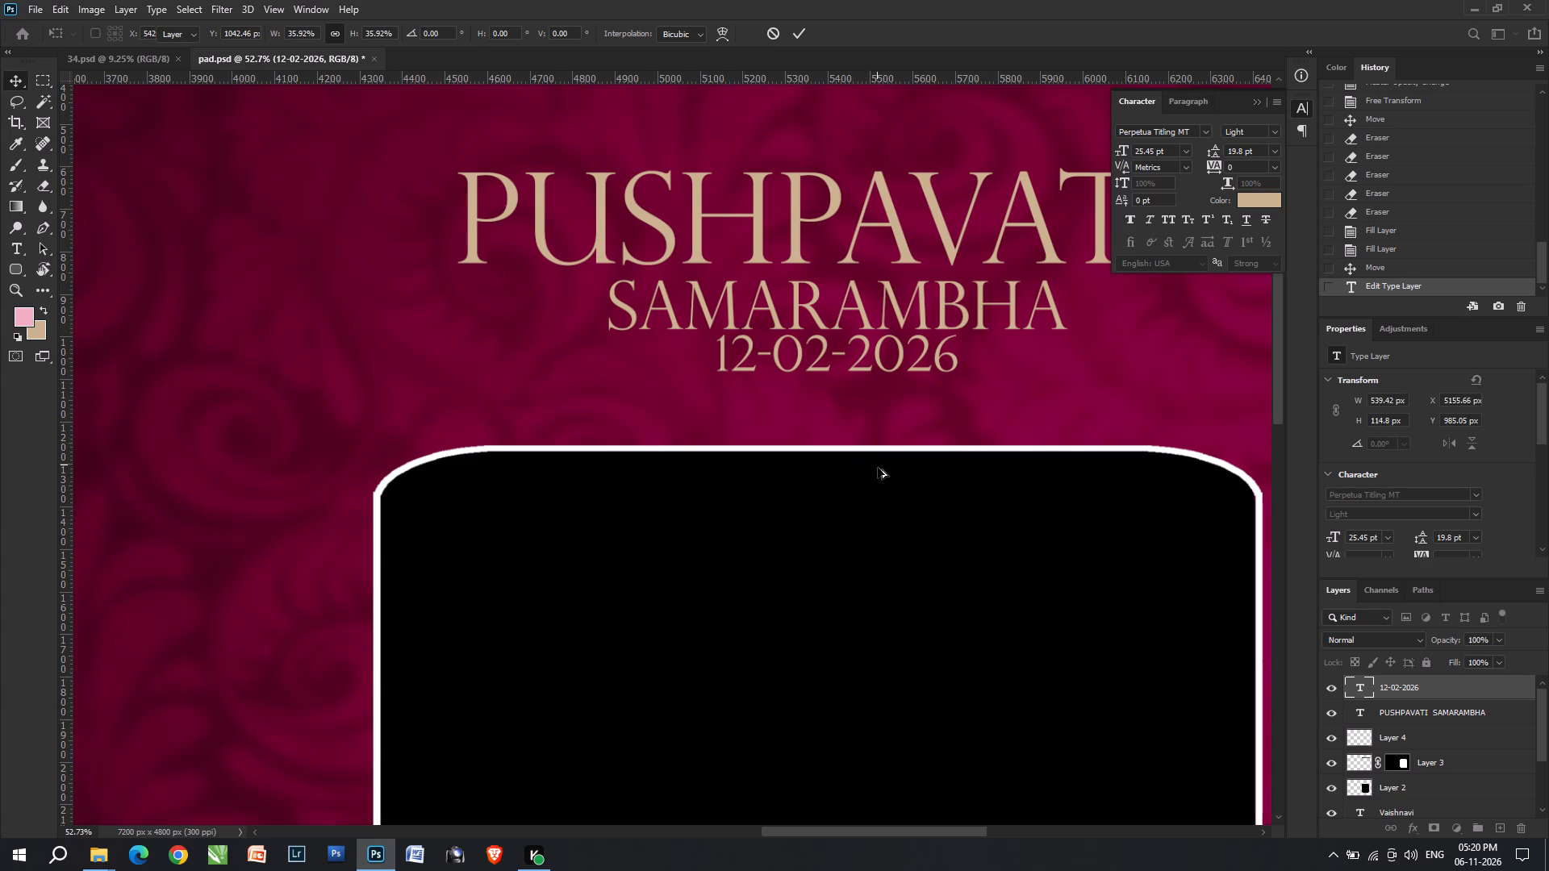
scroll(878, 468, "down", 5, "alt")
key("Down")
key("Down")
key("Down")
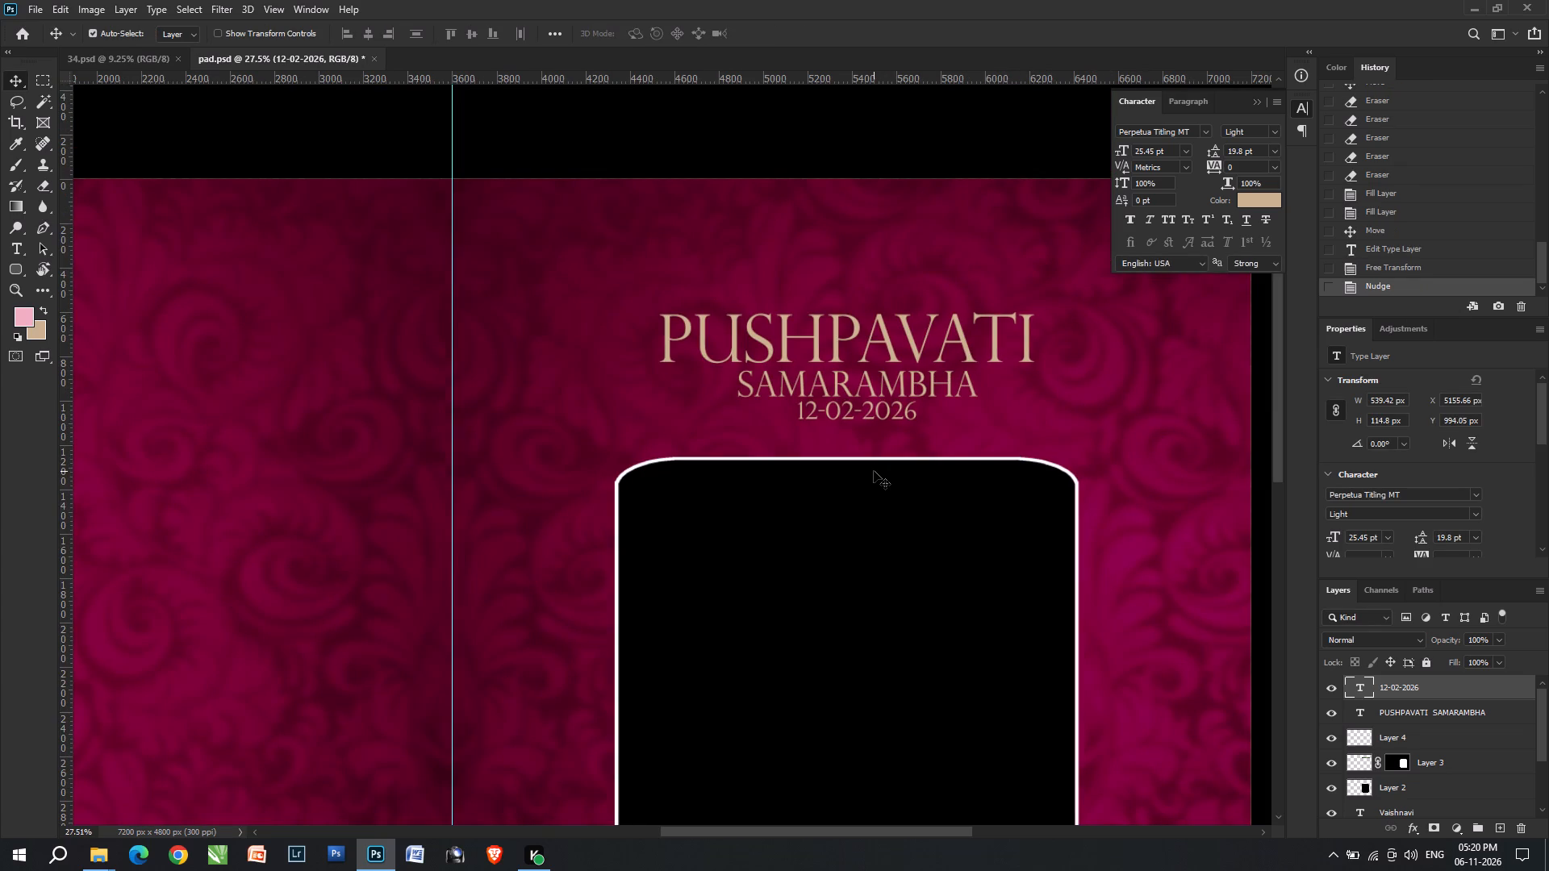
key("Down")
Switch to File Explorer and open the done folder inside folder 03 of the VAISHNAVII 16X24 album.
key("alt+Tab")
key("alt+Tab")
key("alt+Tab")
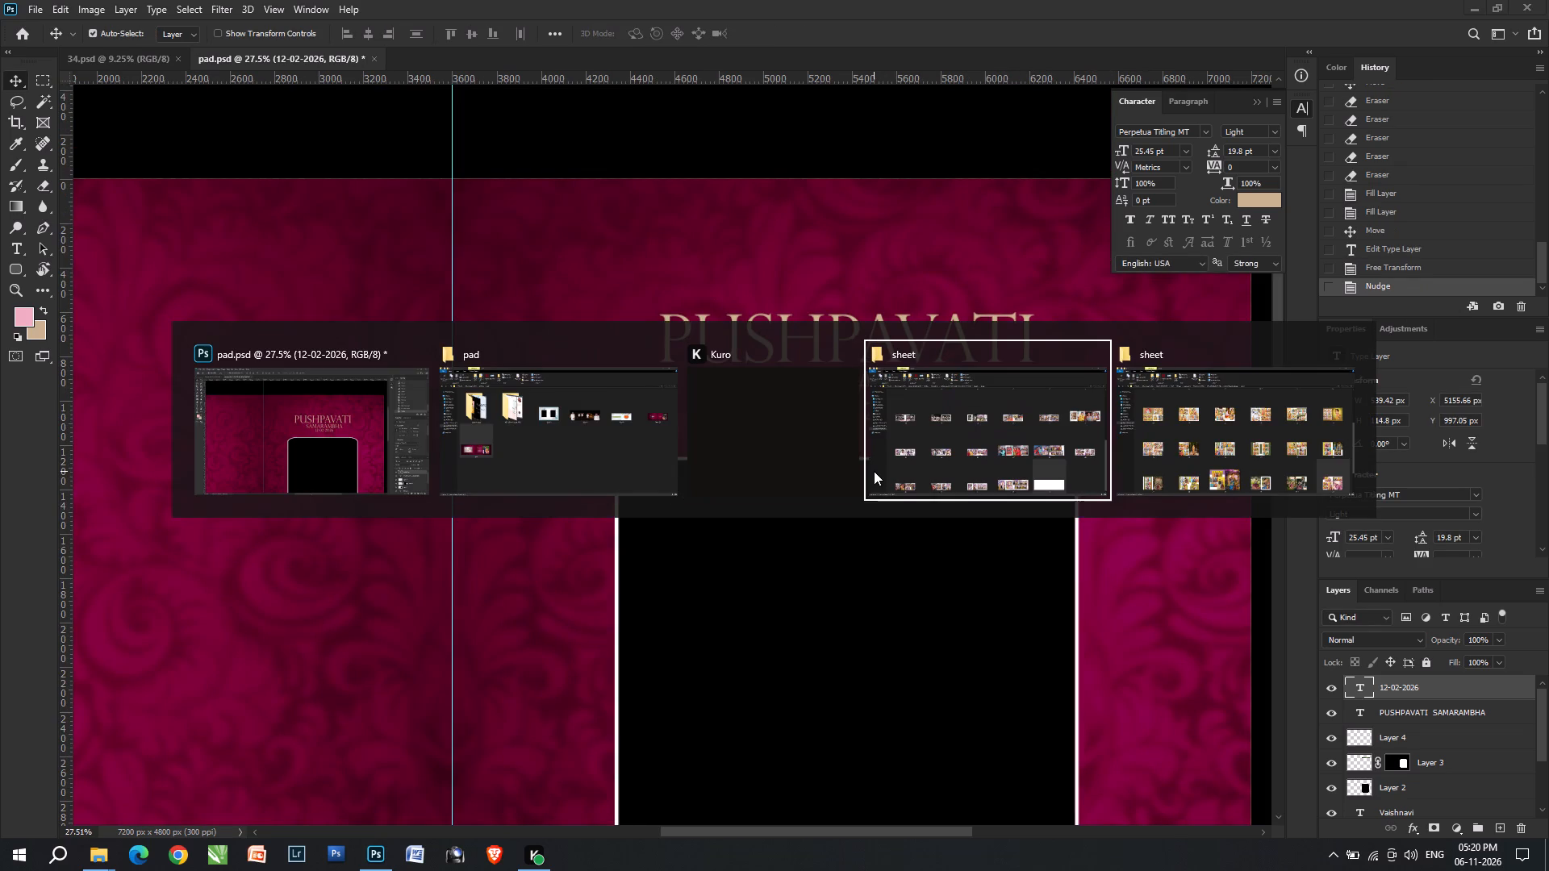
key("BackSpace")
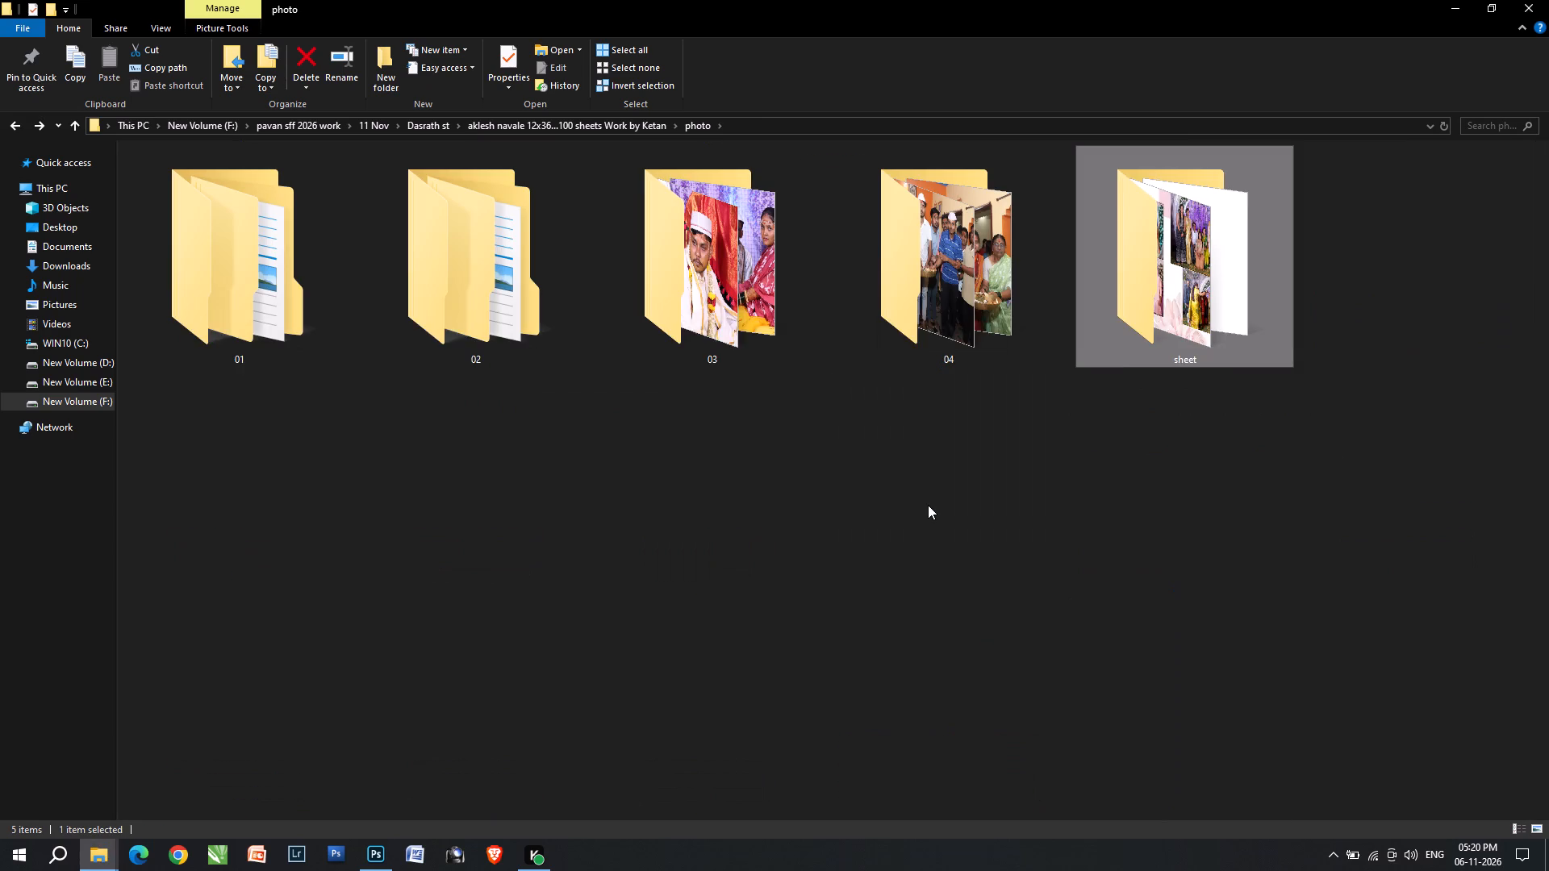
key("alt+Tab")
key("alt+Tab")
key("alt+Tab")
key("alt+Tab")
key("BackSpace")
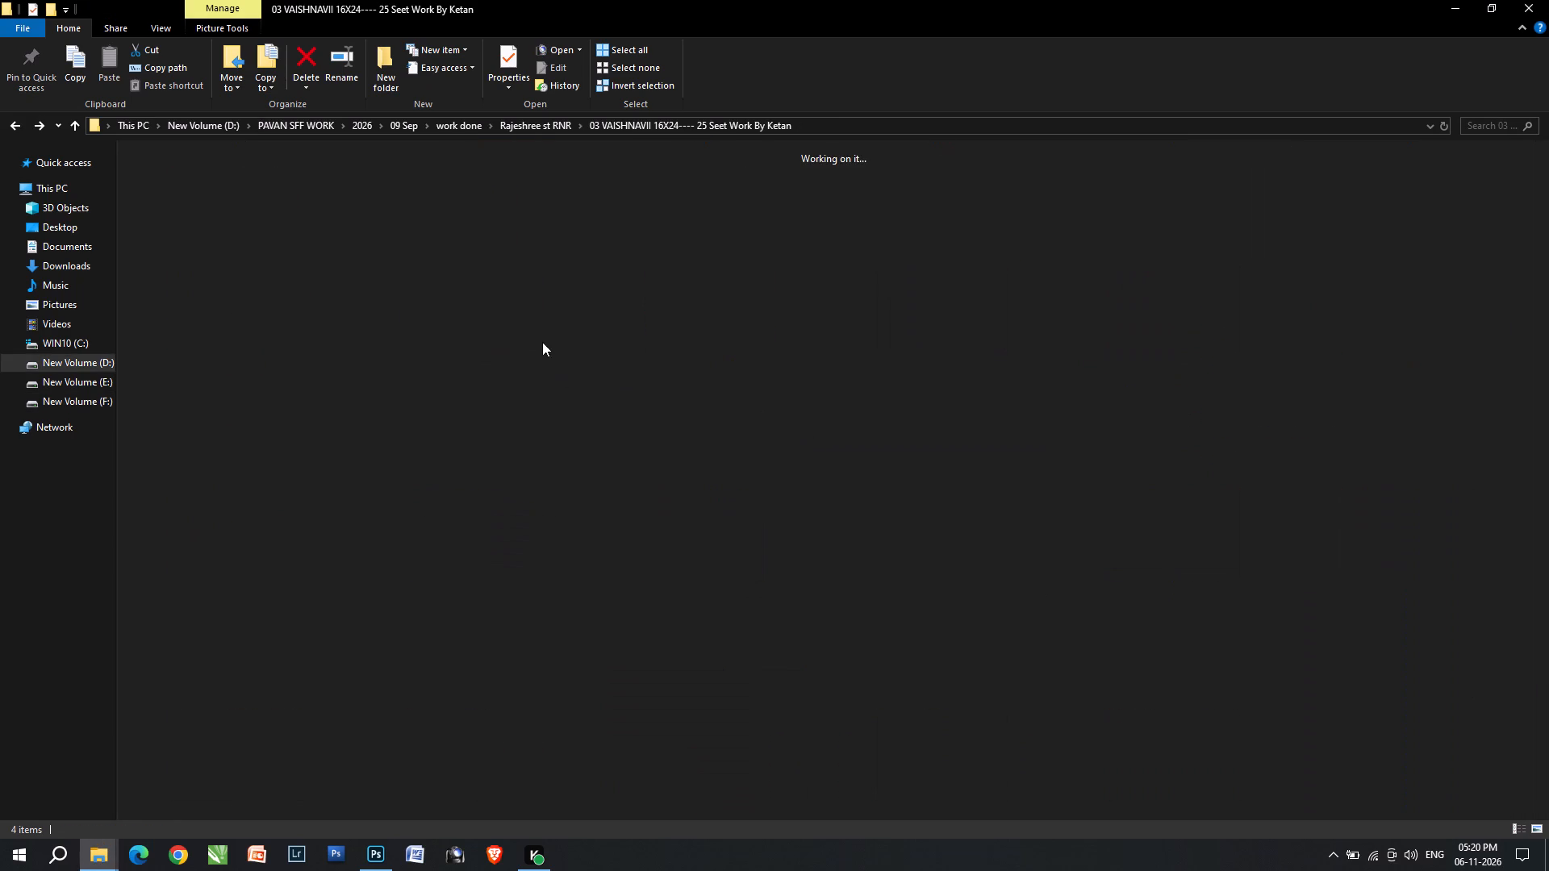
double_click(523, 300)
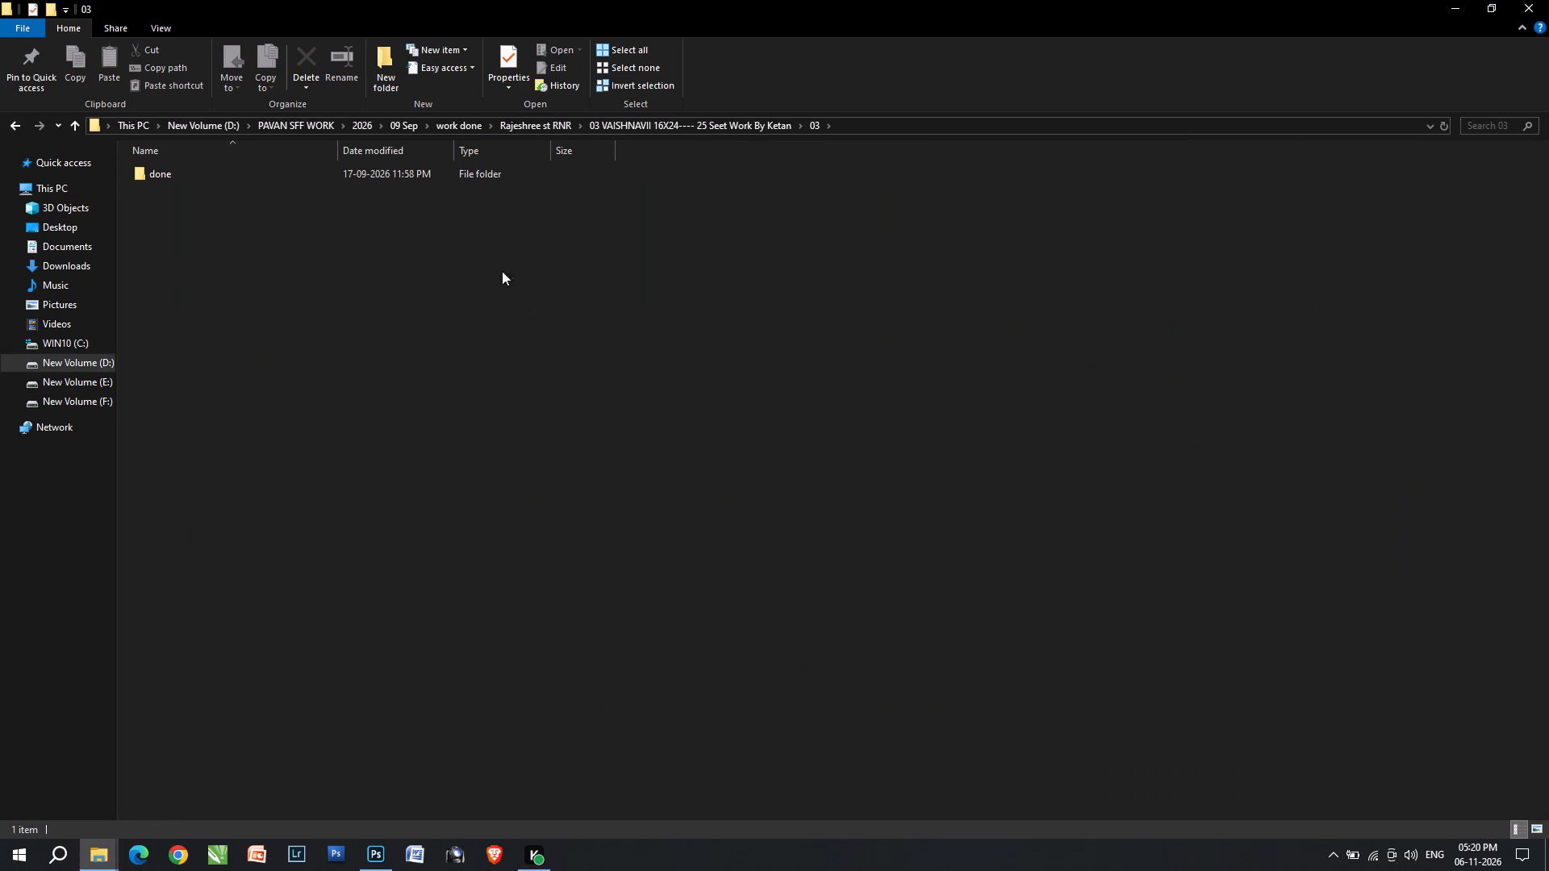
double_click(333, 177)
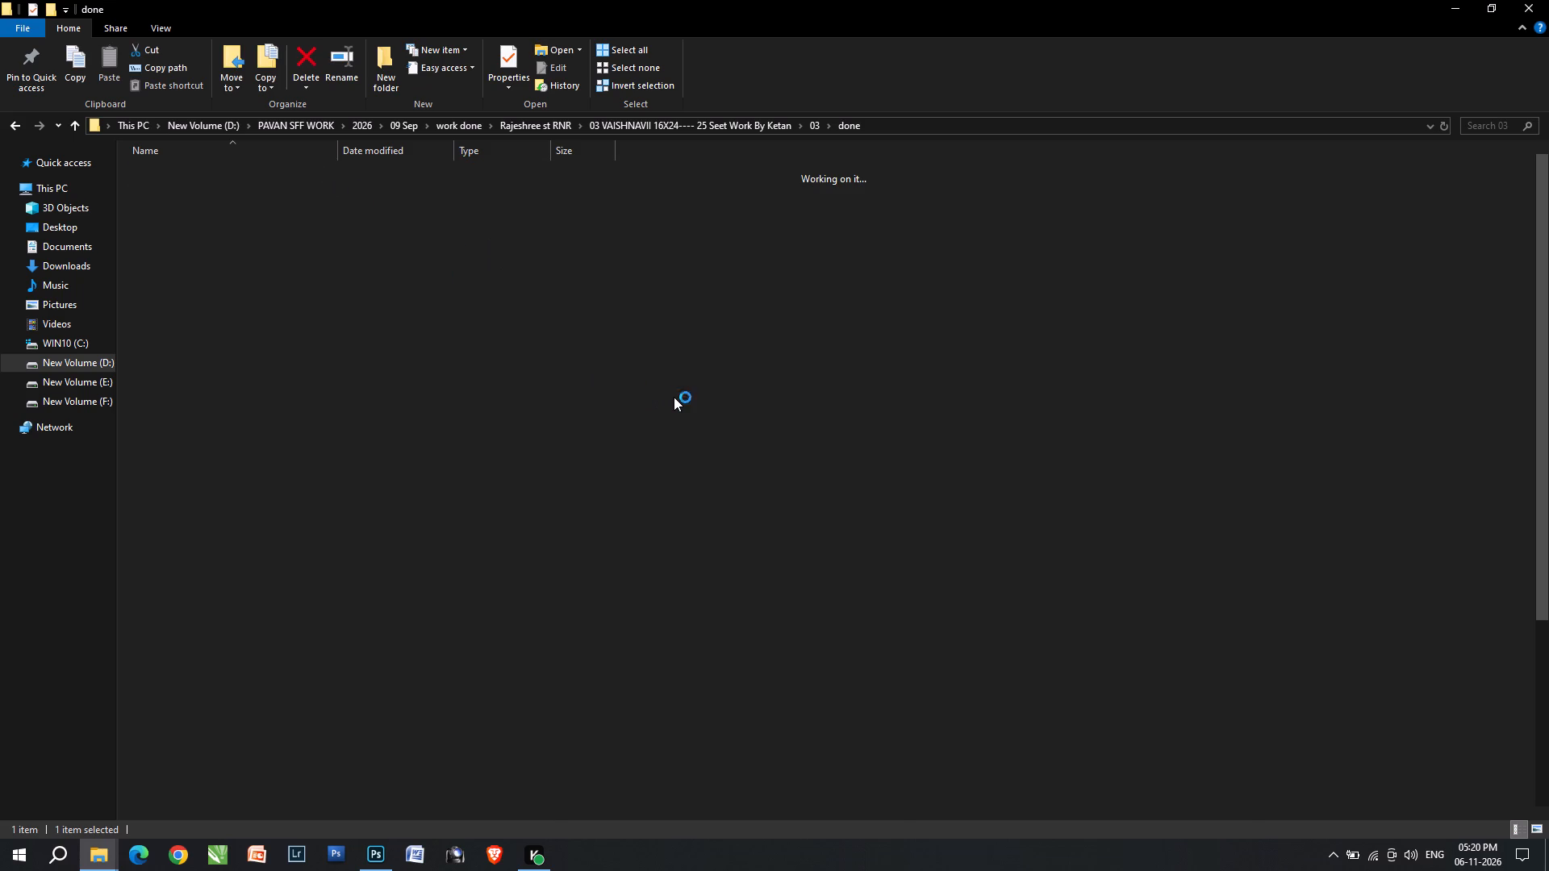
Browse the done folder's photos with larger thumbnails and open DSC_6111 in Photos.
scroll(693, 618, "down", 11)
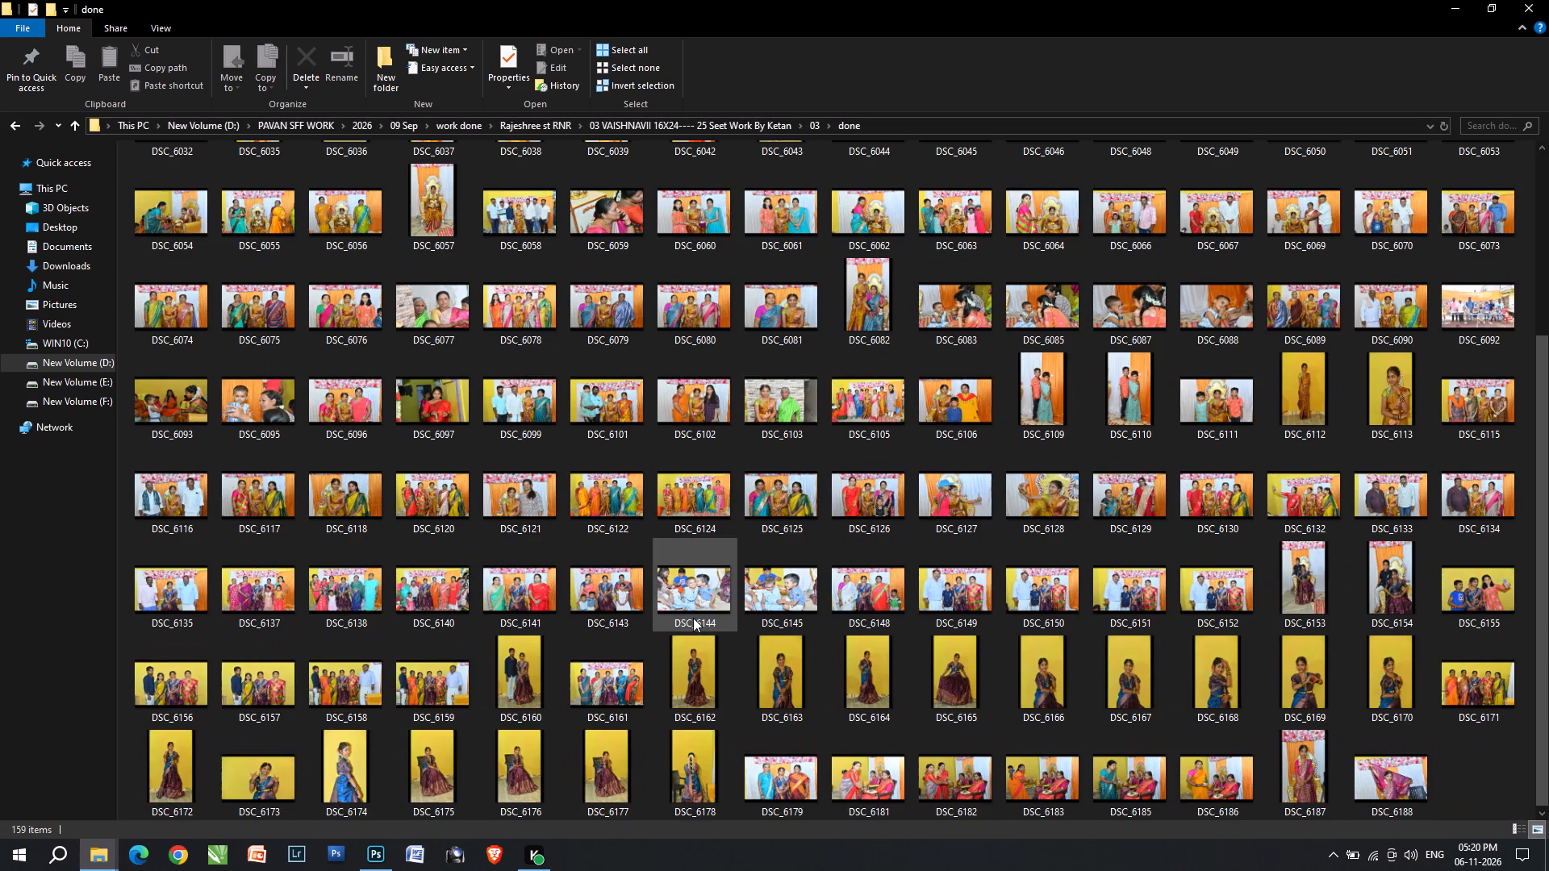
right_click(645, 738)
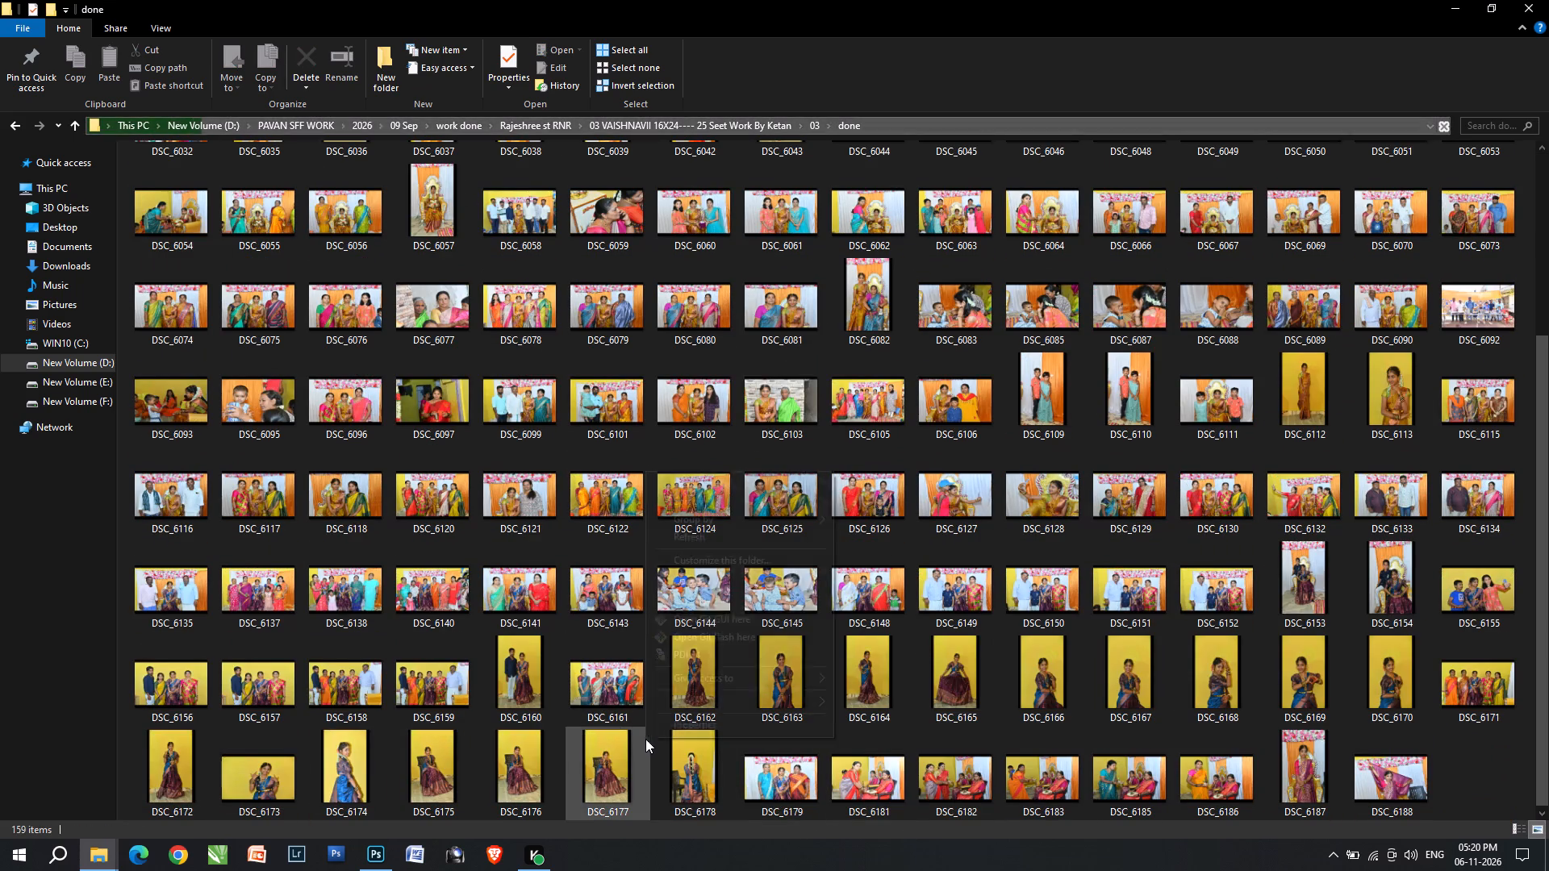
left_click_drag(720, 490, 841, 483)
scroll(871, 566, "down", 4)
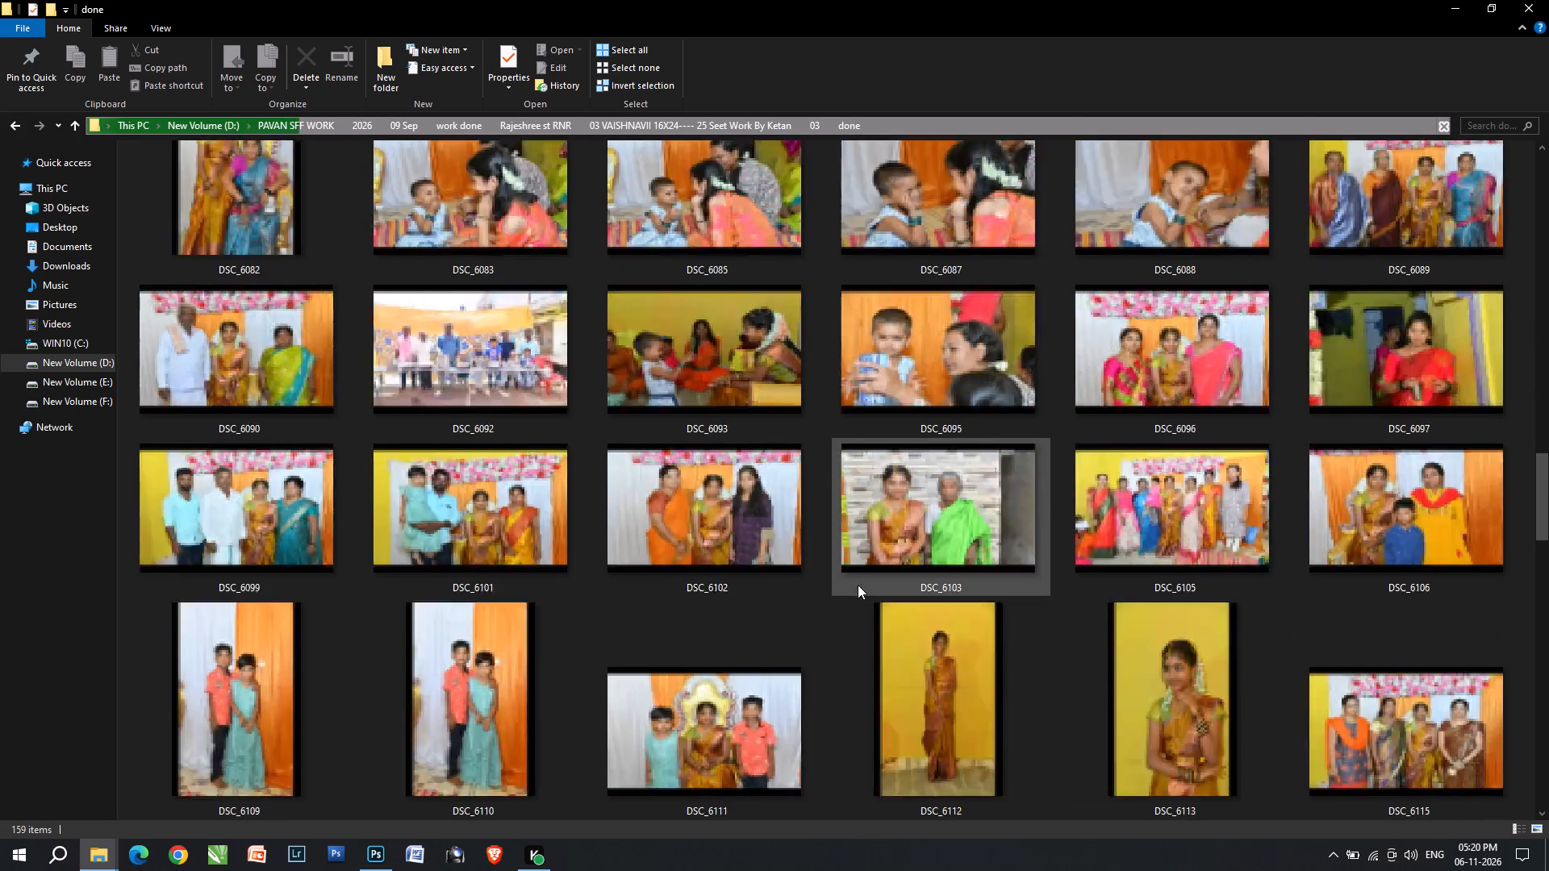
scroll(858, 585, "up", 1)
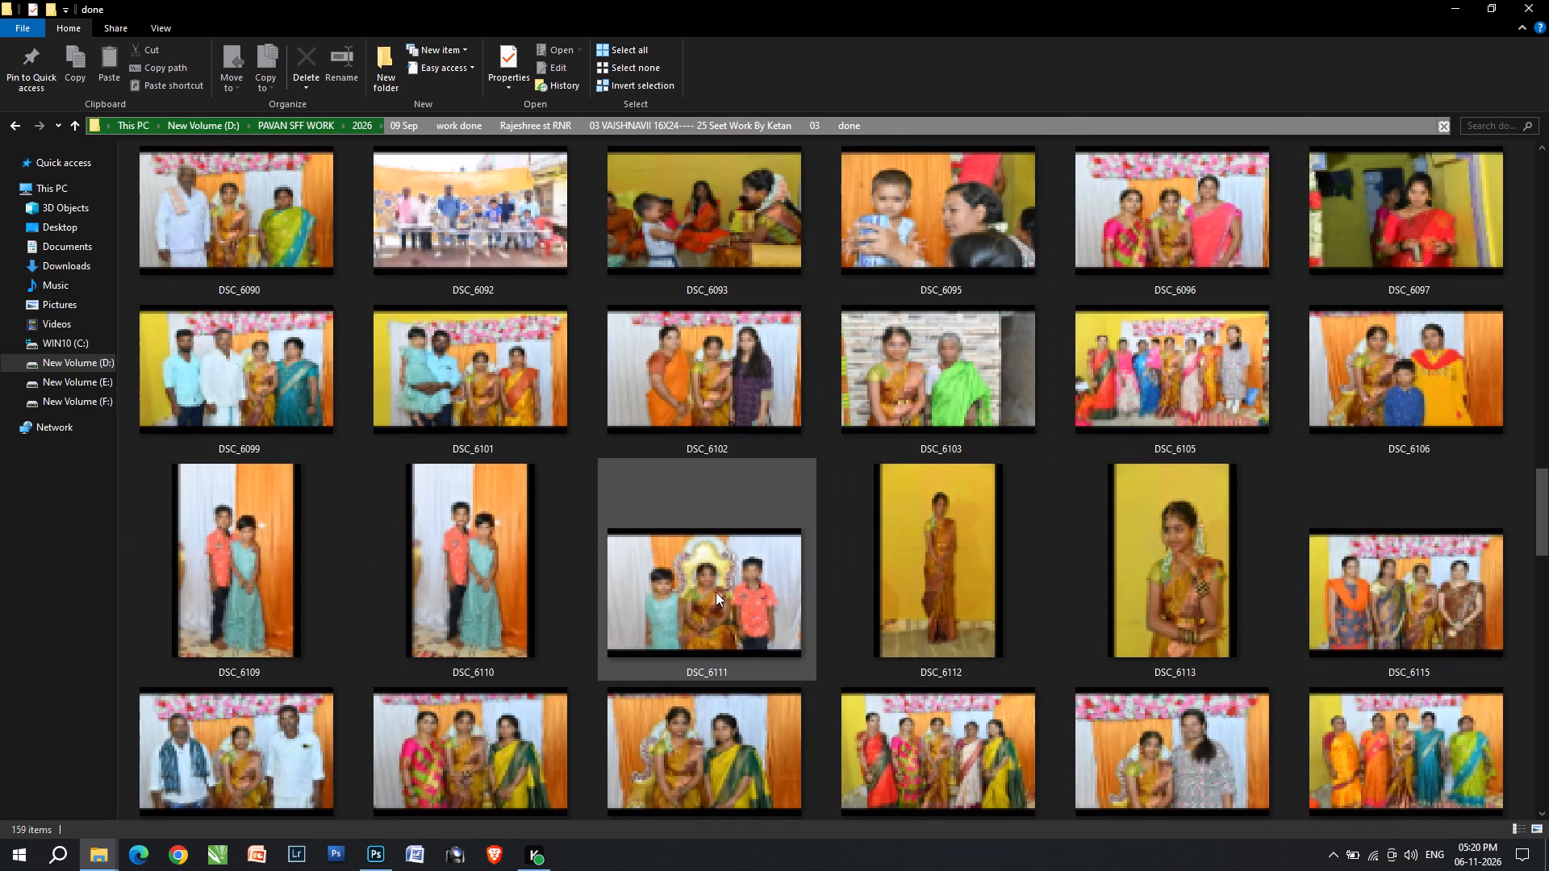
left_click(712, 609)
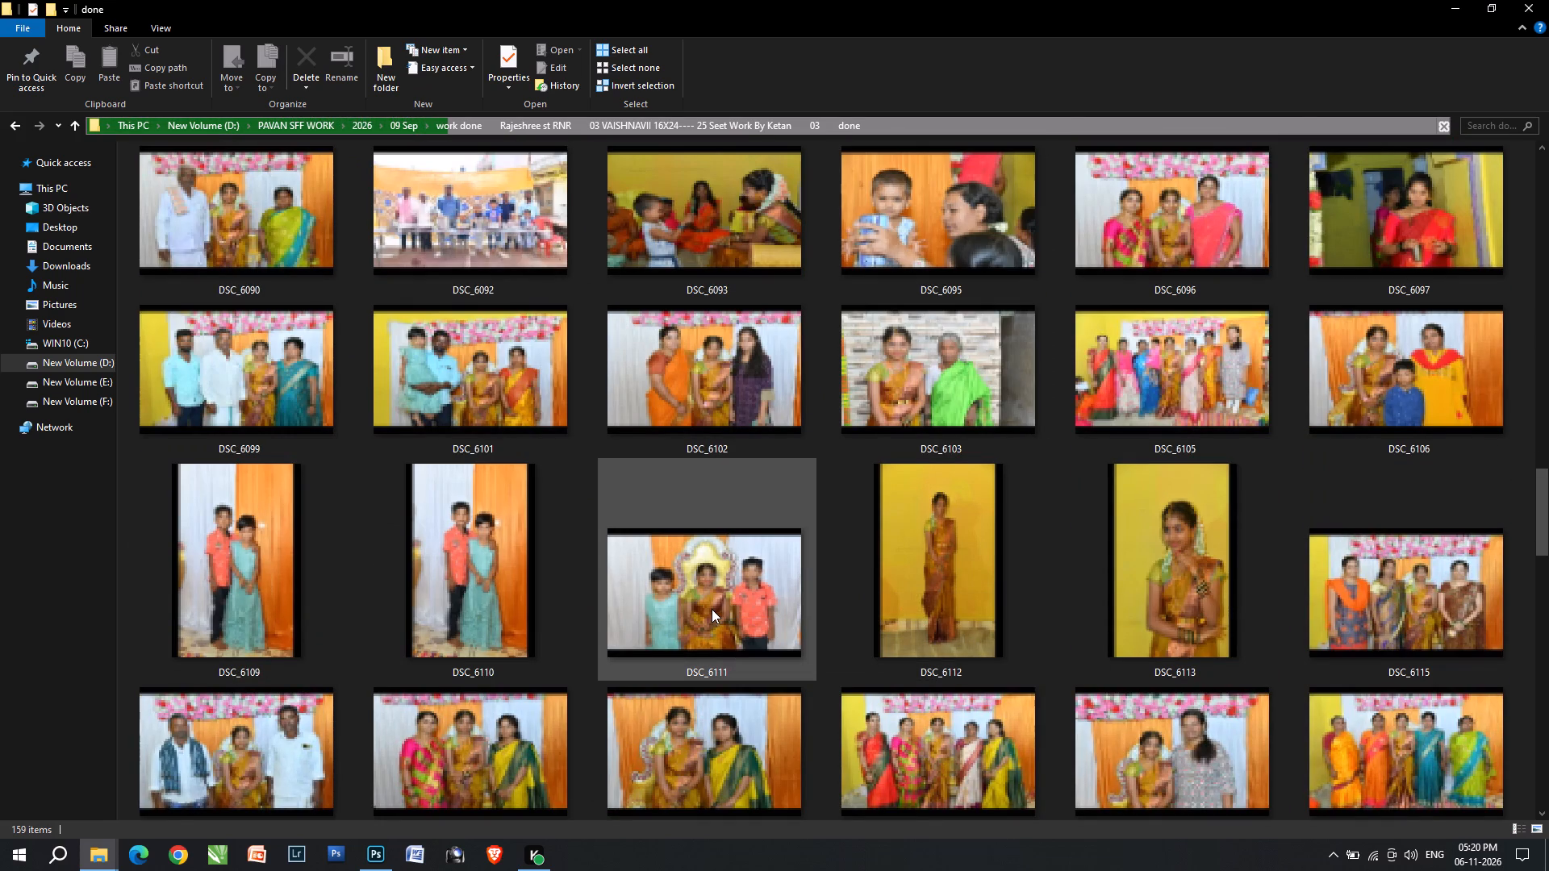
scroll(710, 609, "up", 2)
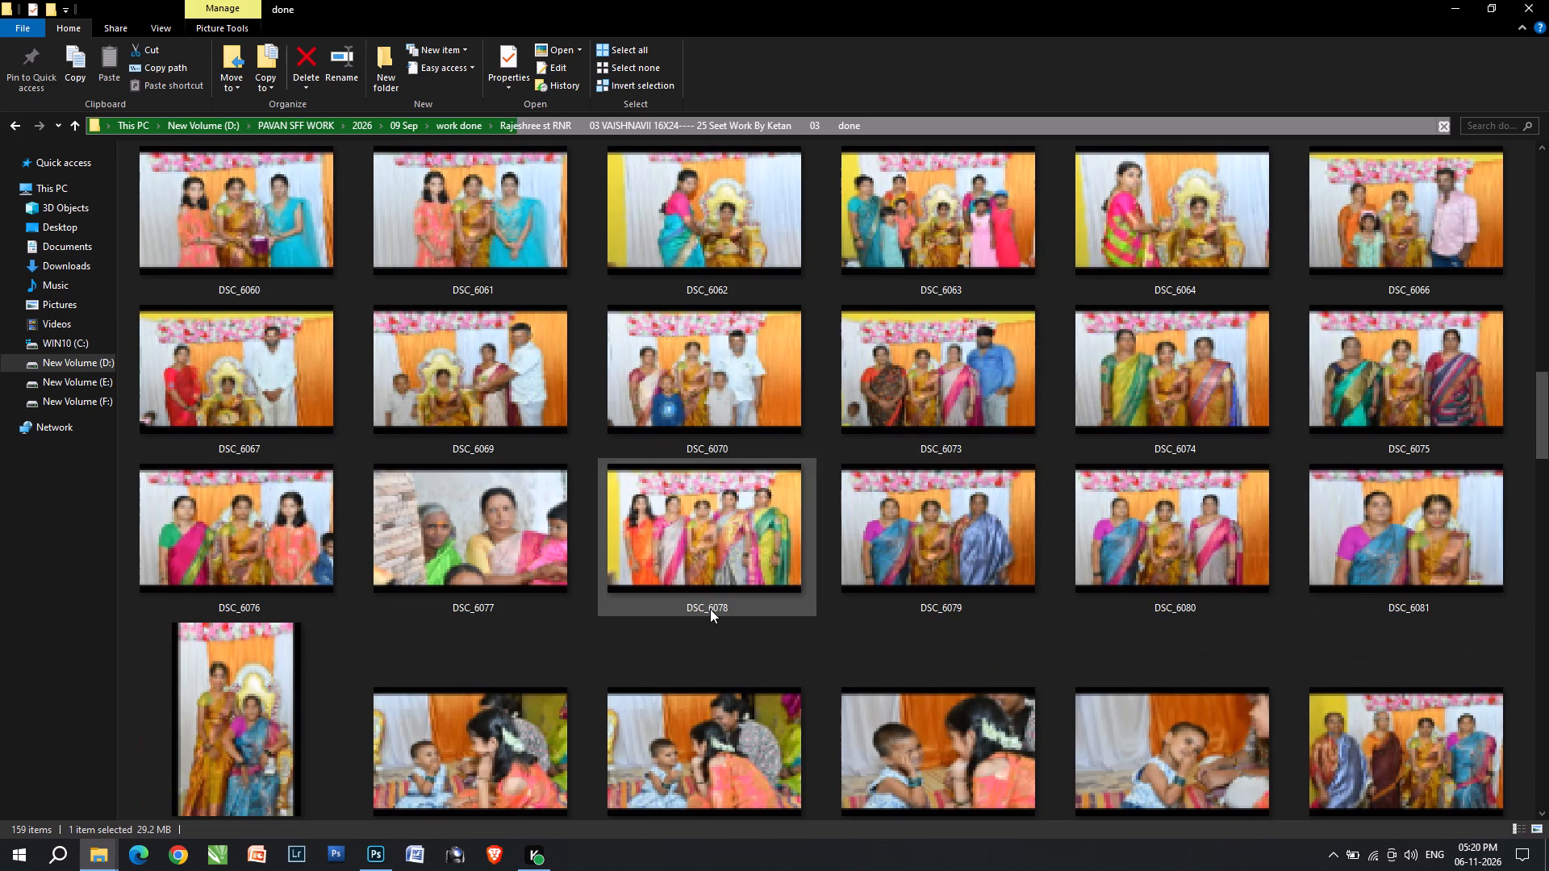
scroll(710, 609, "down", 2)
right_click(725, 695)
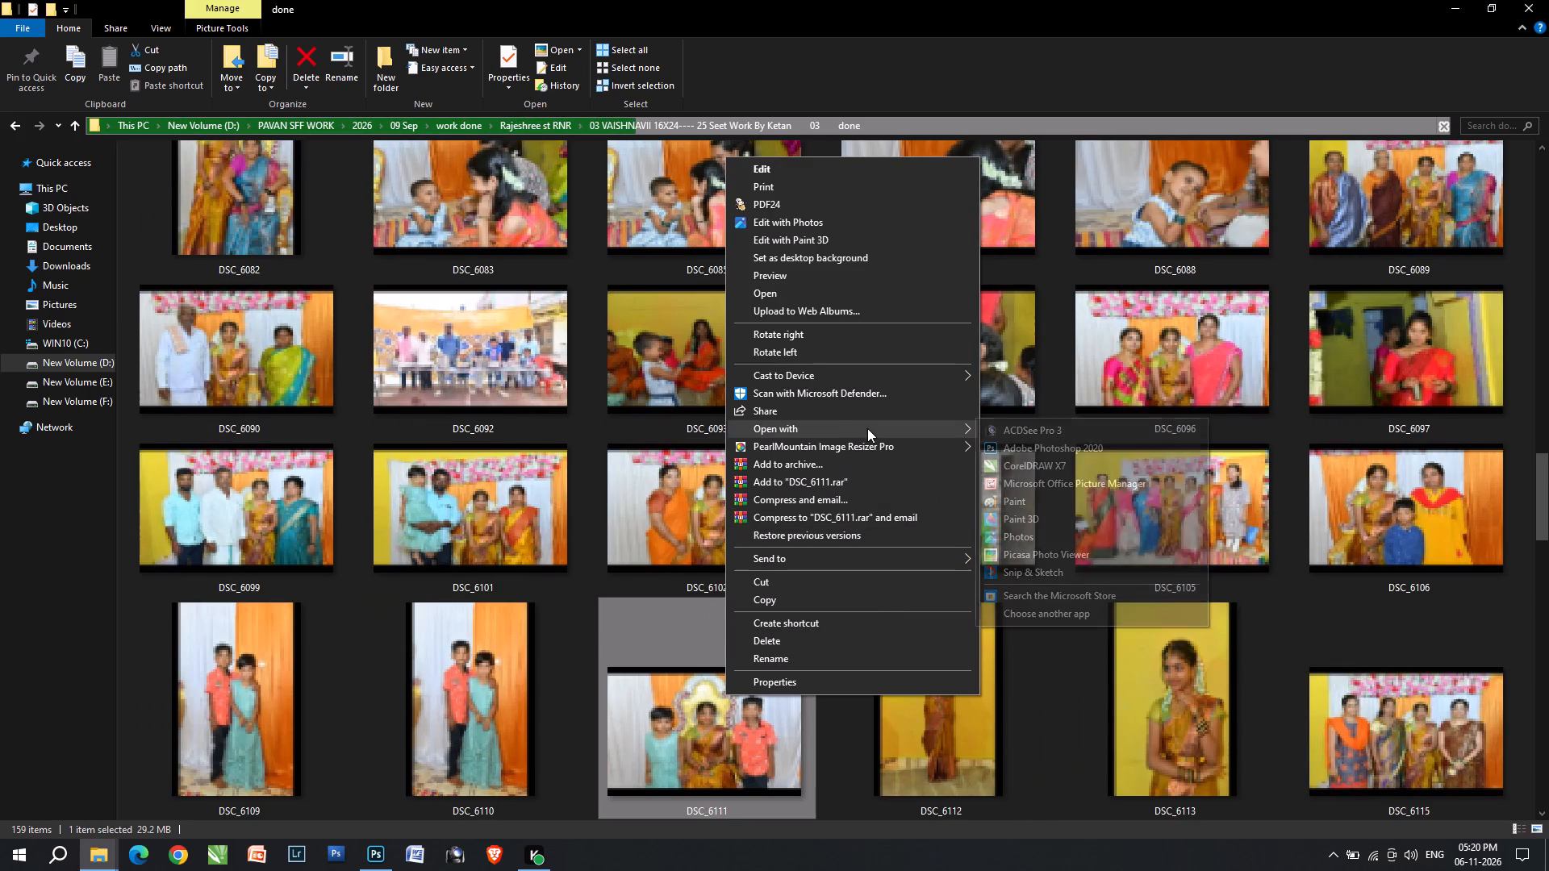
left_click(1051, 536)
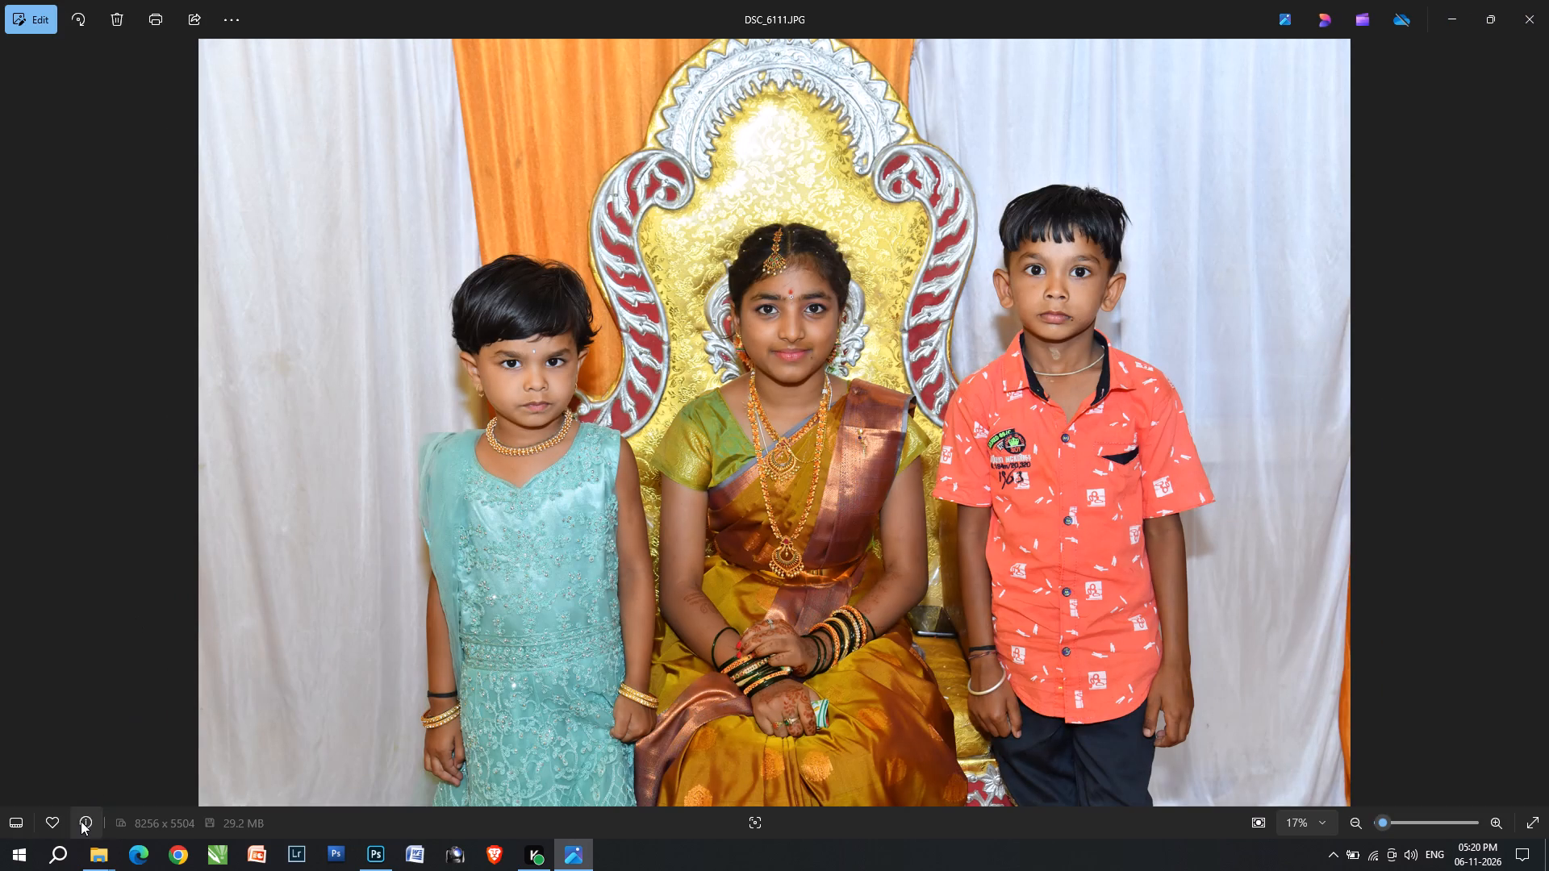
Check the date taken in DSC_6111's photo information and close the photo.
left_click(81, 821)
left_click(1548, 0)
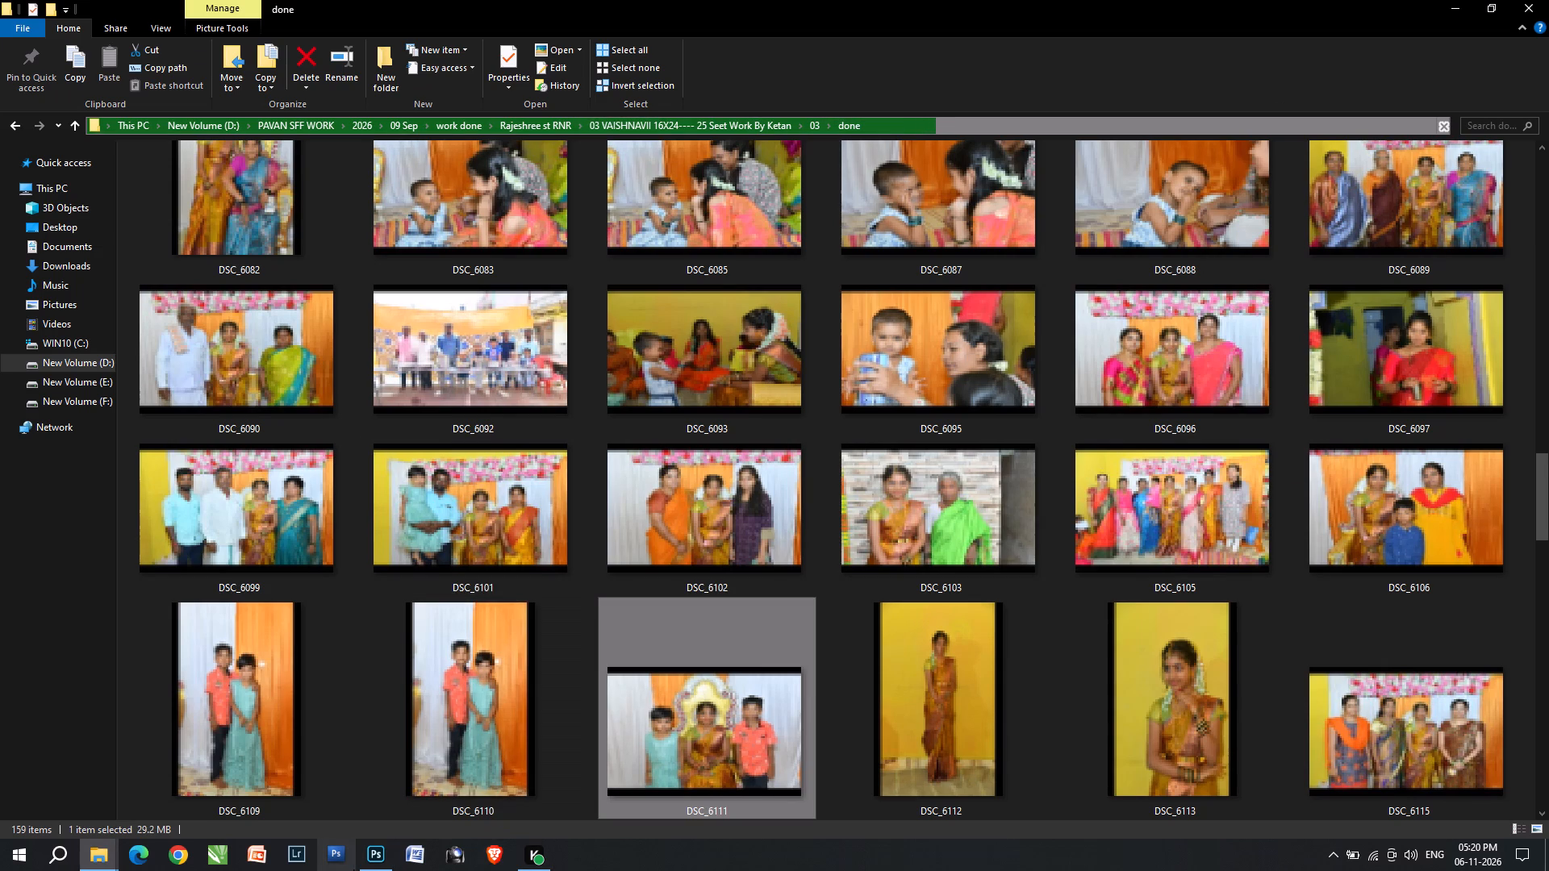
Switch to Photoshop and replace the 12-02-2026 text below SAMARAMBHA with 02-05-2023.
left_click(368, 866)
double_click(836, 407)
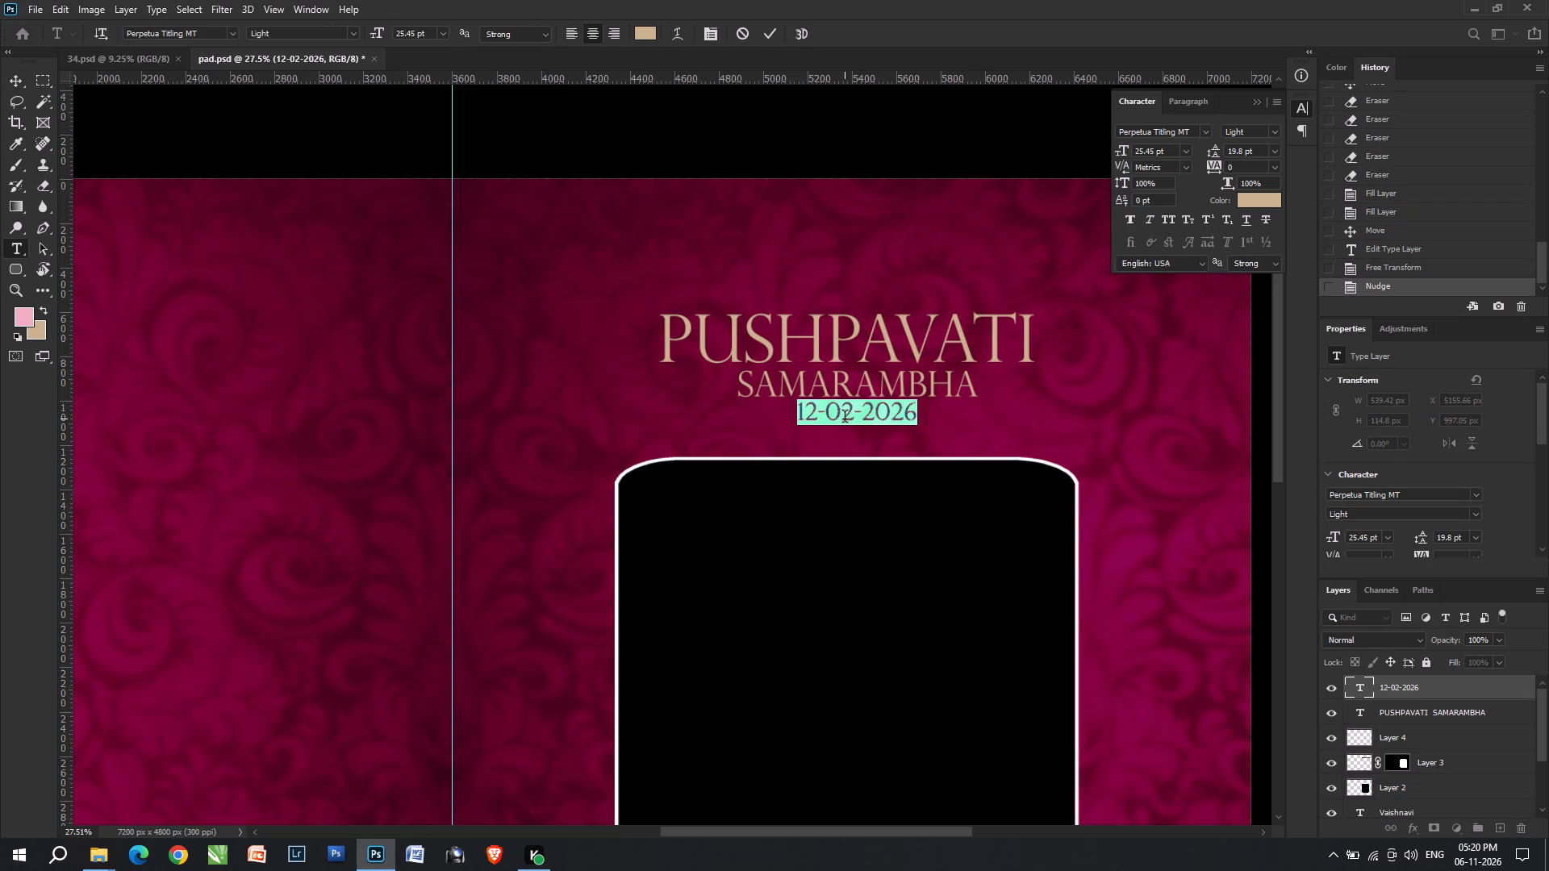
type("02-")
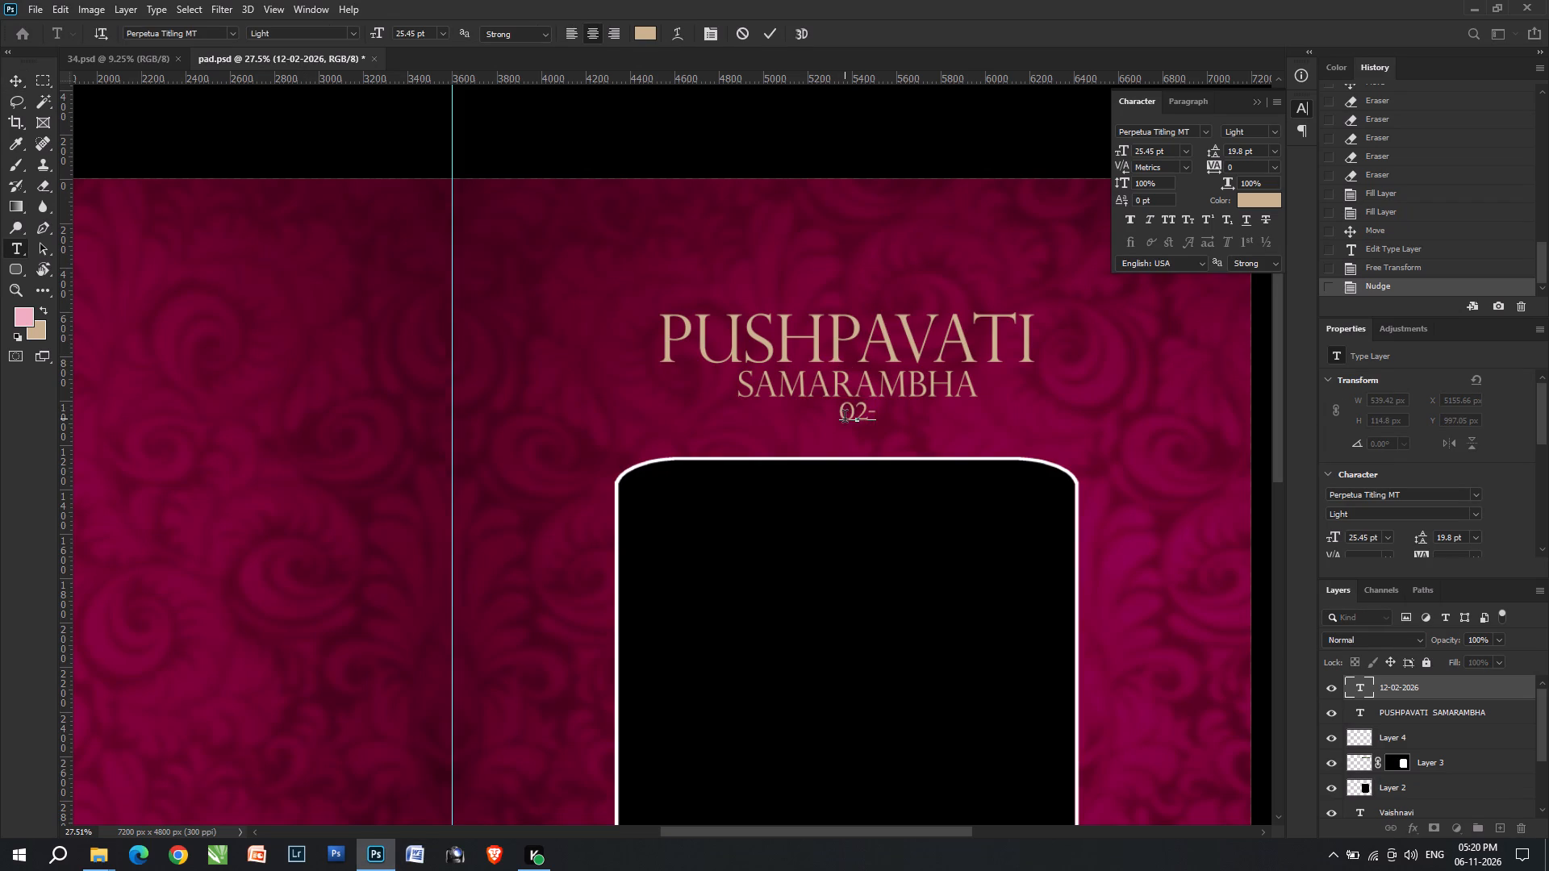
type("05-")
type("2023")
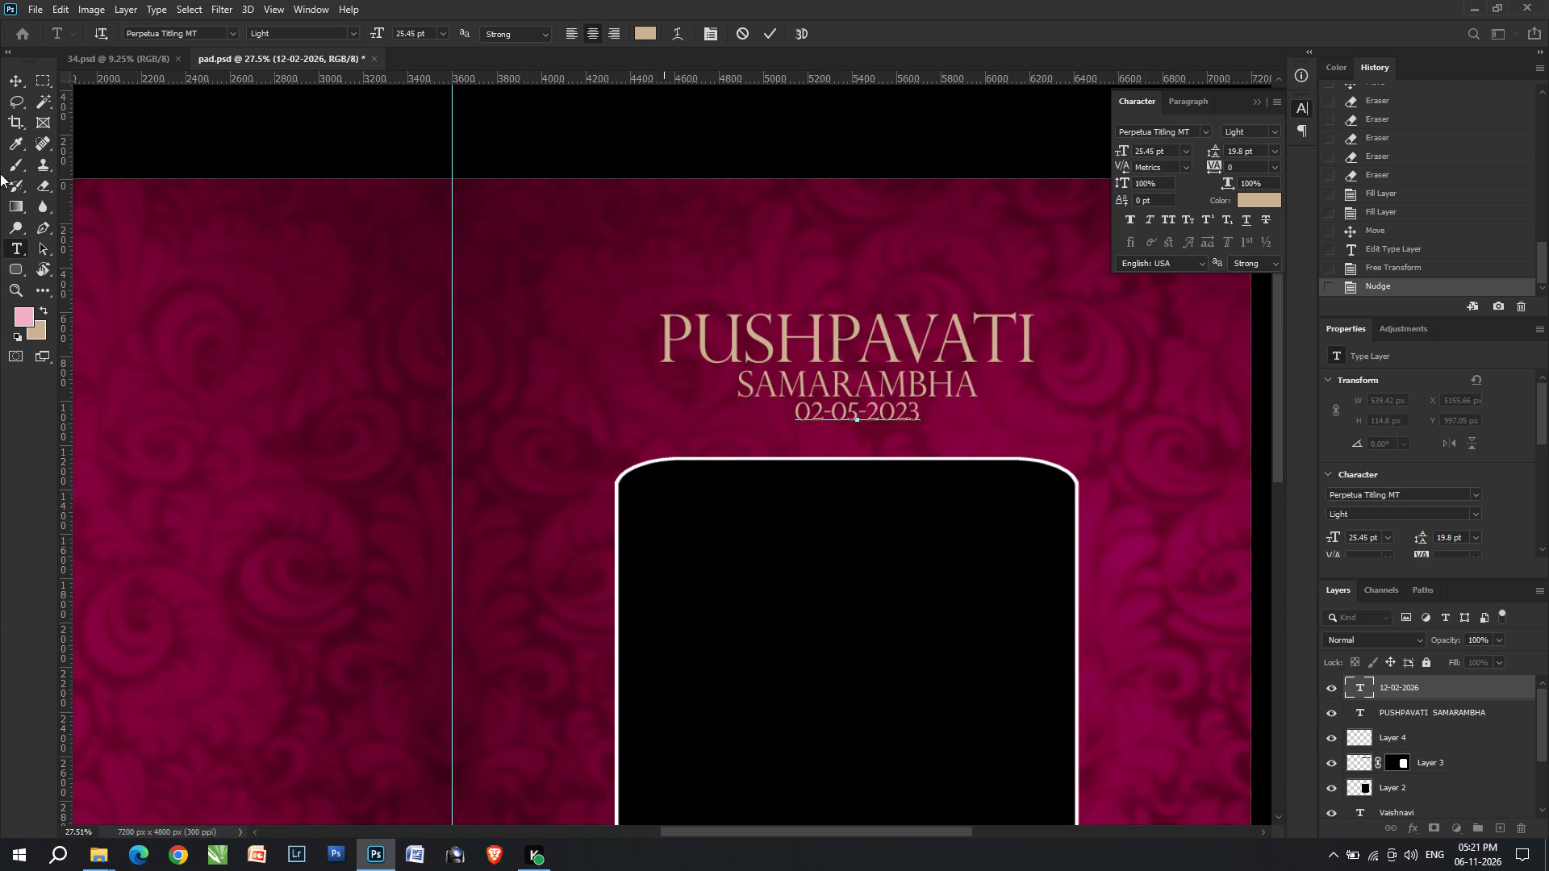
left_click(16, 85)
Select the black rounded photo frame layer in pad.psd.
scroll(912, 458, "down", 8)
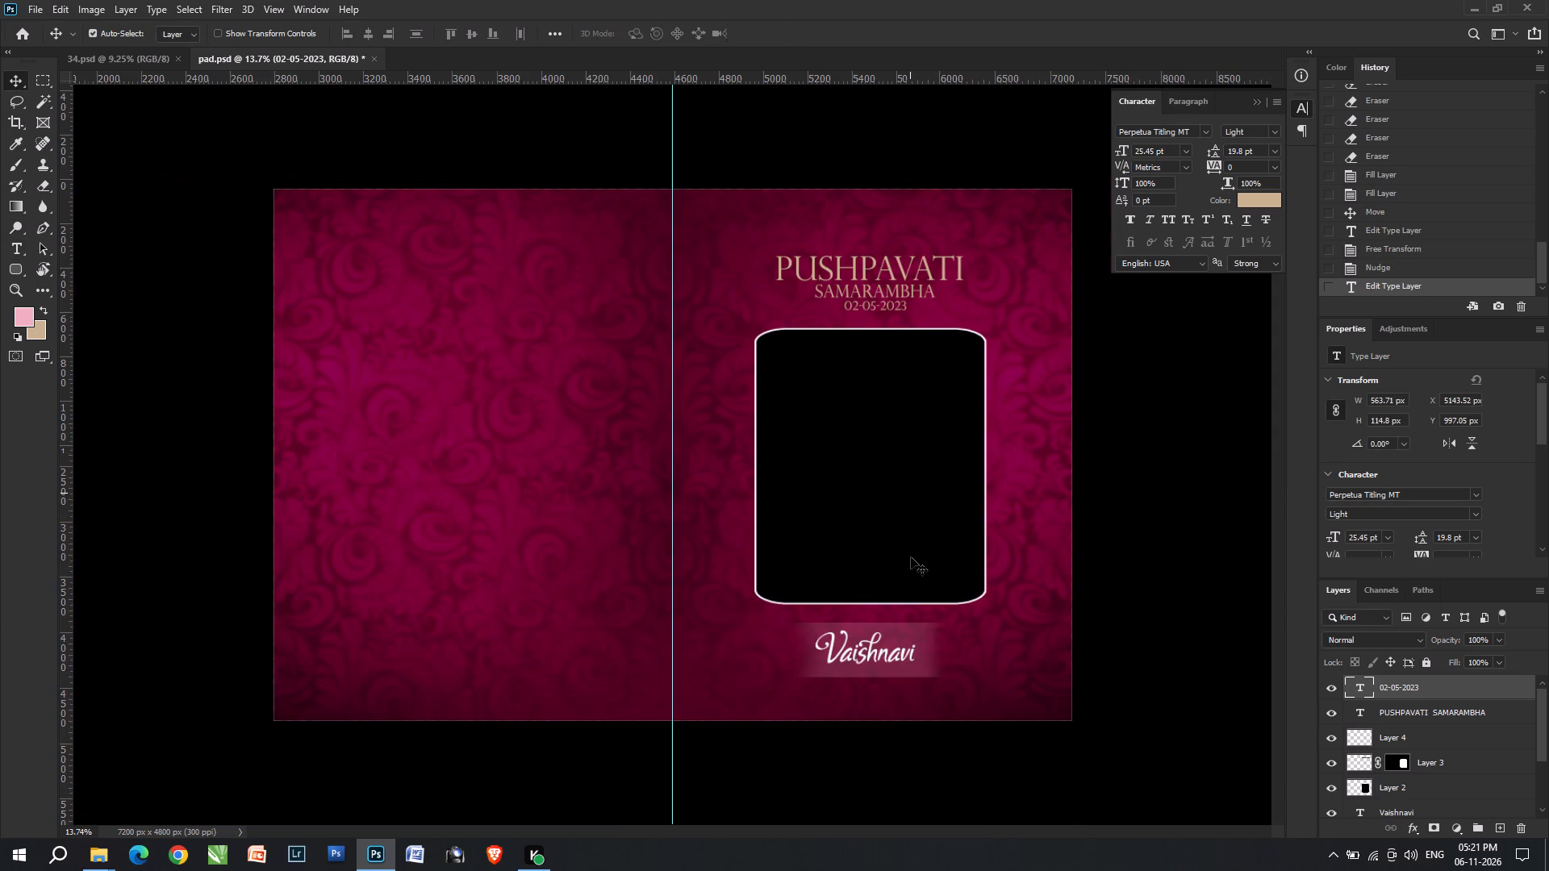
key("space")
left_click_drag(889, 535, 867, 498)
scroll(879, 530, "up", 3, "alt")
left_click(871, 496)
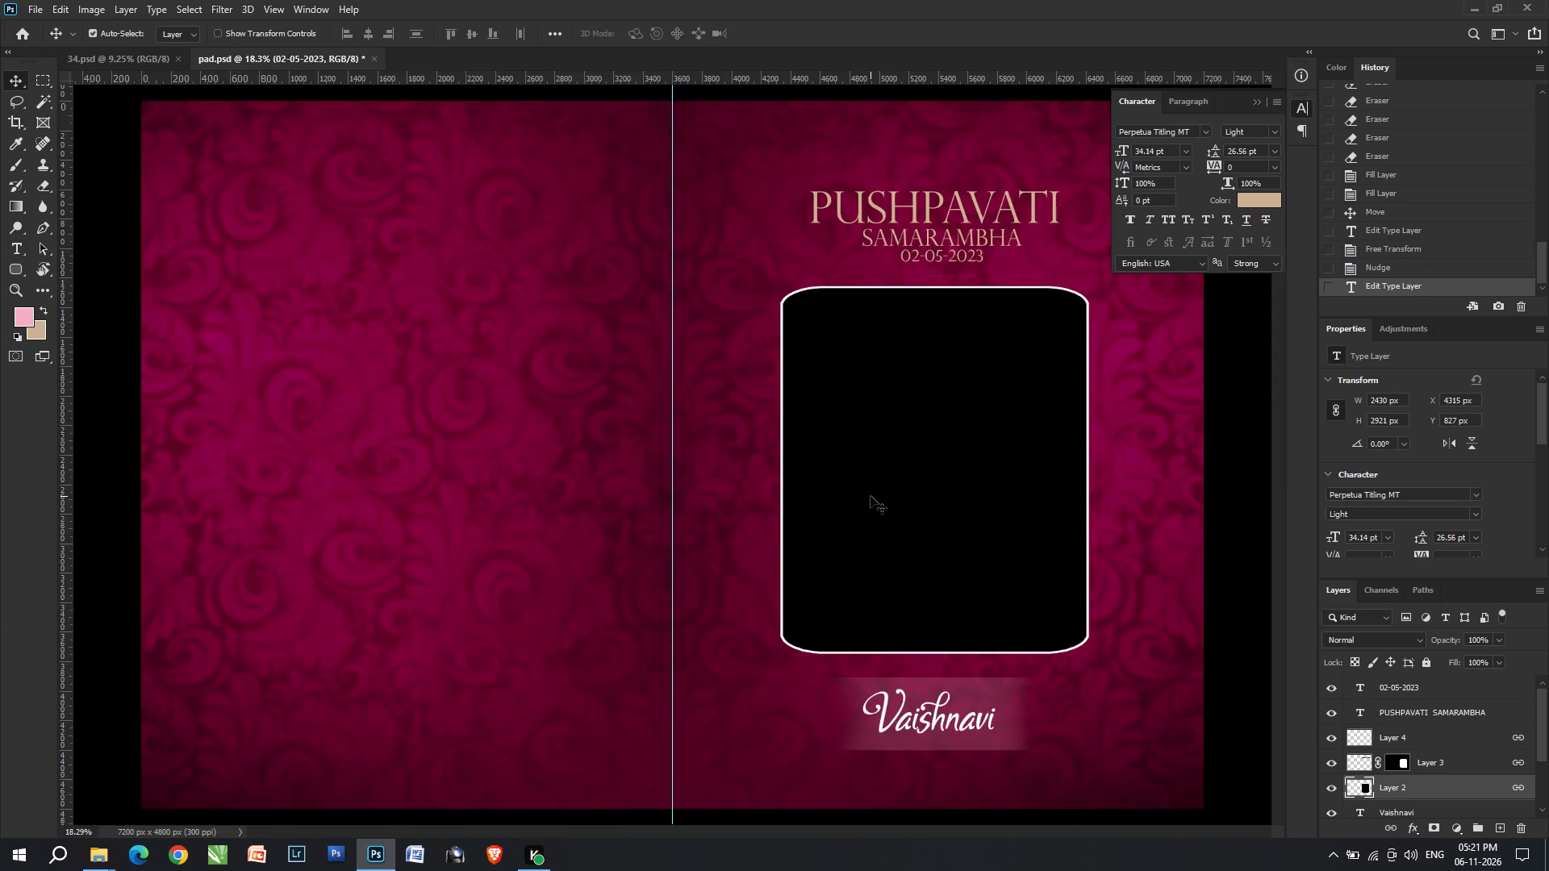
Close the blank white 34.psd document, leaving pad.psd open.
key("ctrl+Tab")
scroll(871, 496, "down", 3, "alt")
scroll(871, 496, "up", 4, "alt")
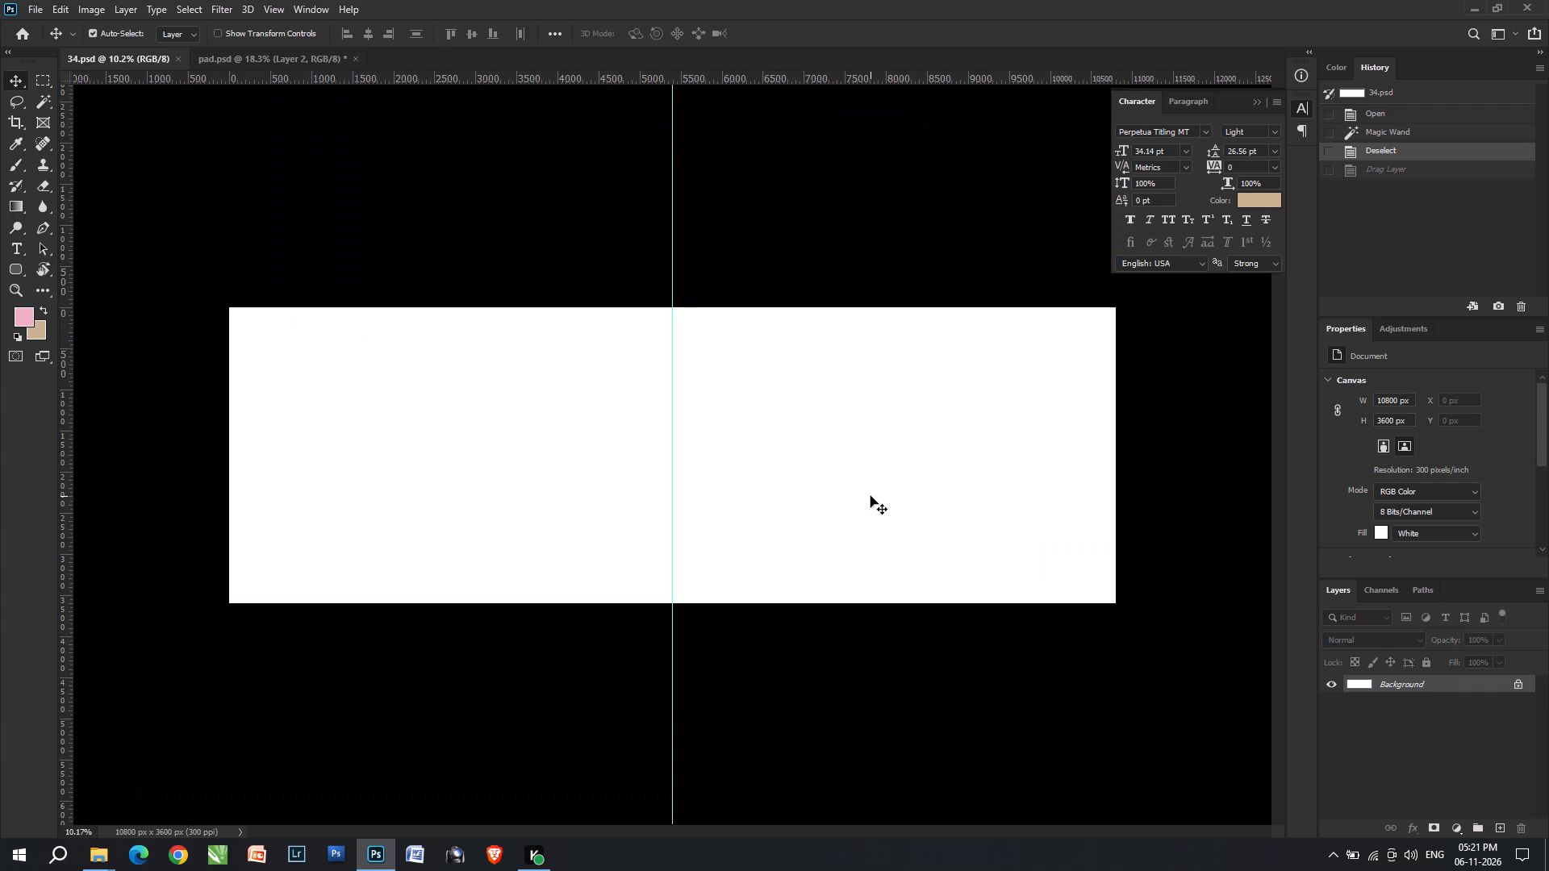
key("ctrl+w")
Switch to File Explorer and open the sheet folder of the 03 VAISHNAVII 16X24 album.
key("alt+Tab")
key("alt+Tab")
key("alt+Tab")
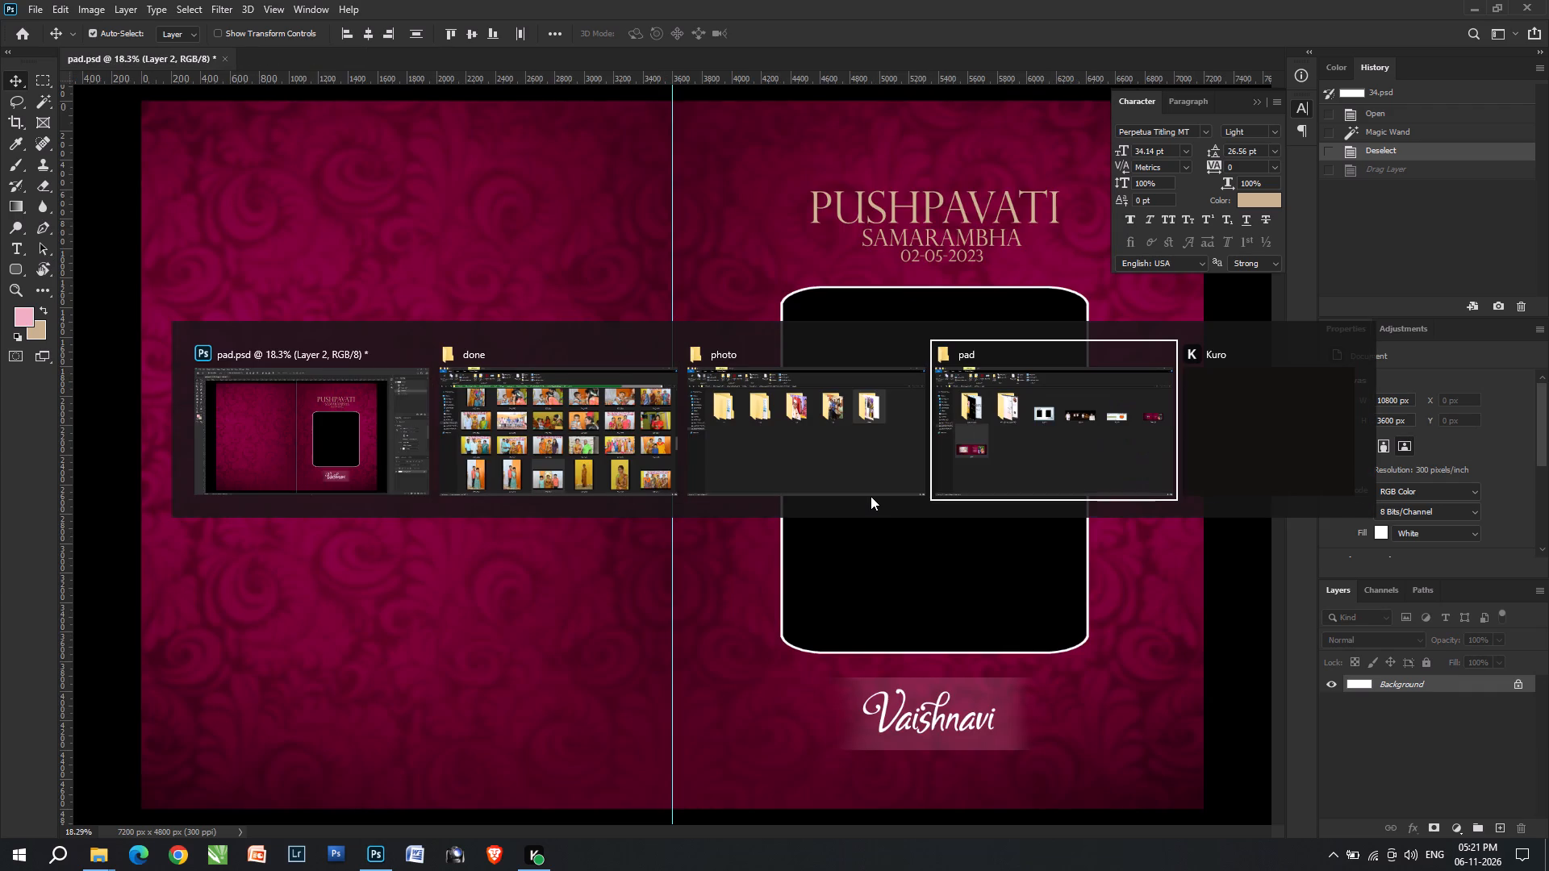
key("alt+Tab")
key("alt+Tab")
key("alt+Tab")
key("BackSpace")
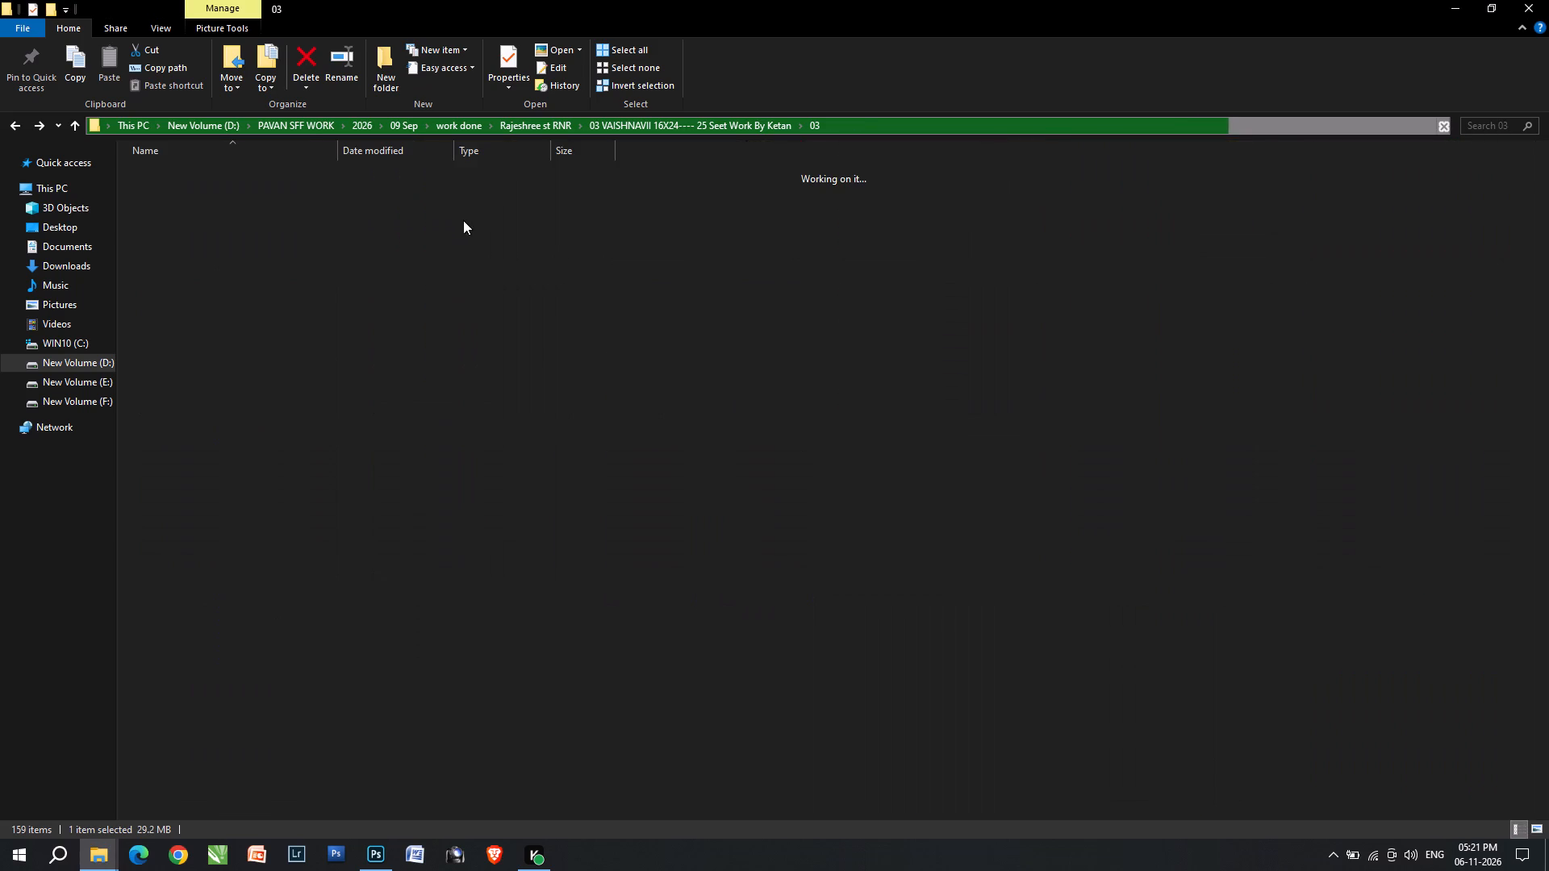
right_click(488, 266)
left_click(566, 117)
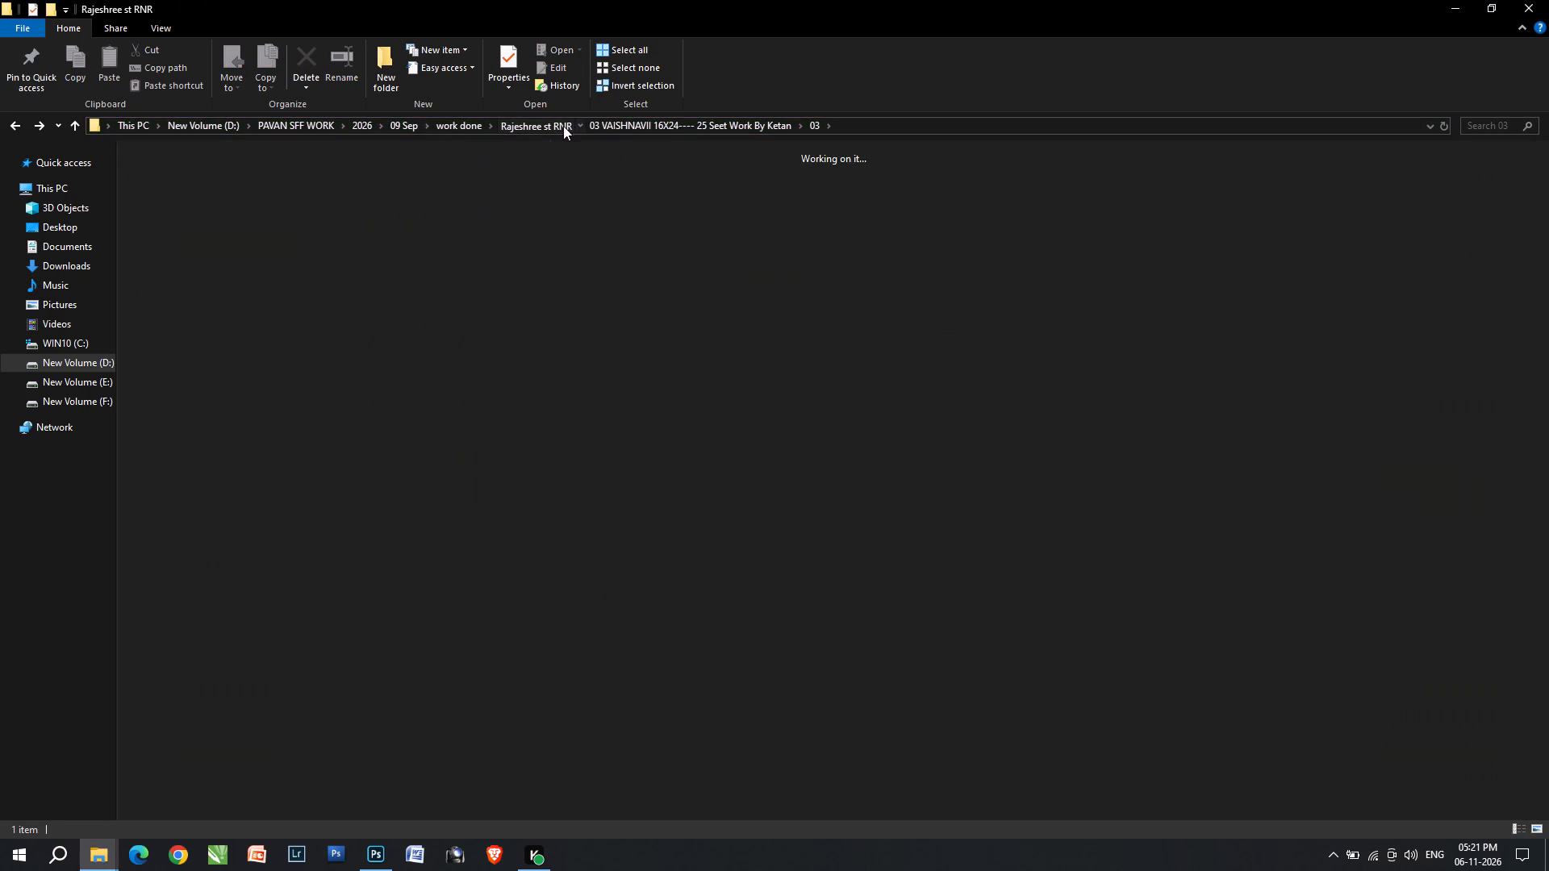
double_click(254, 257)
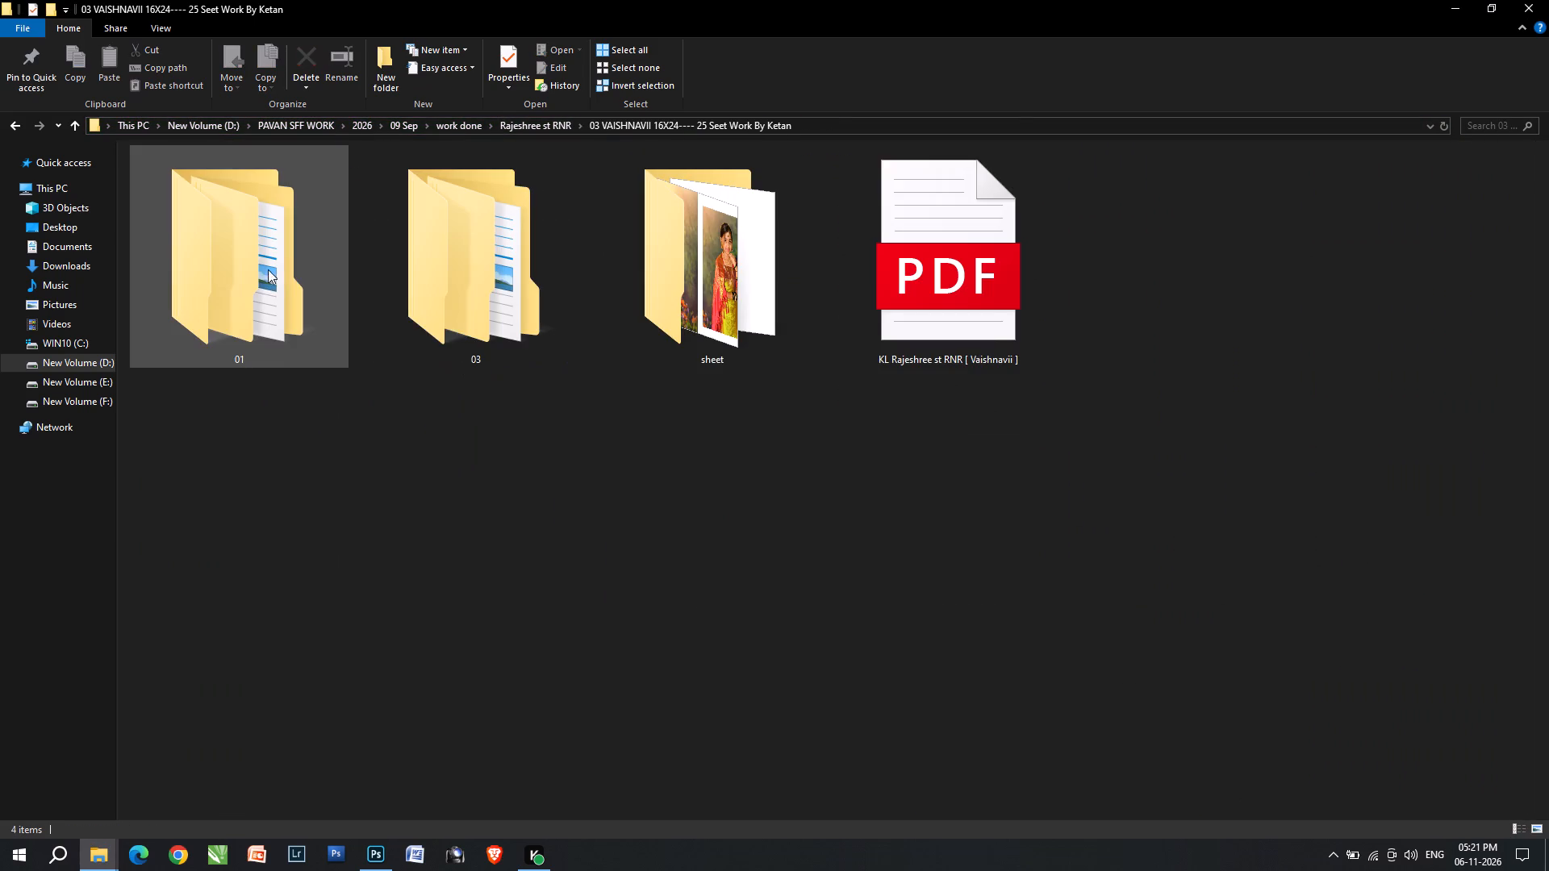
left_click(871, 273)
double_click(740, 278)
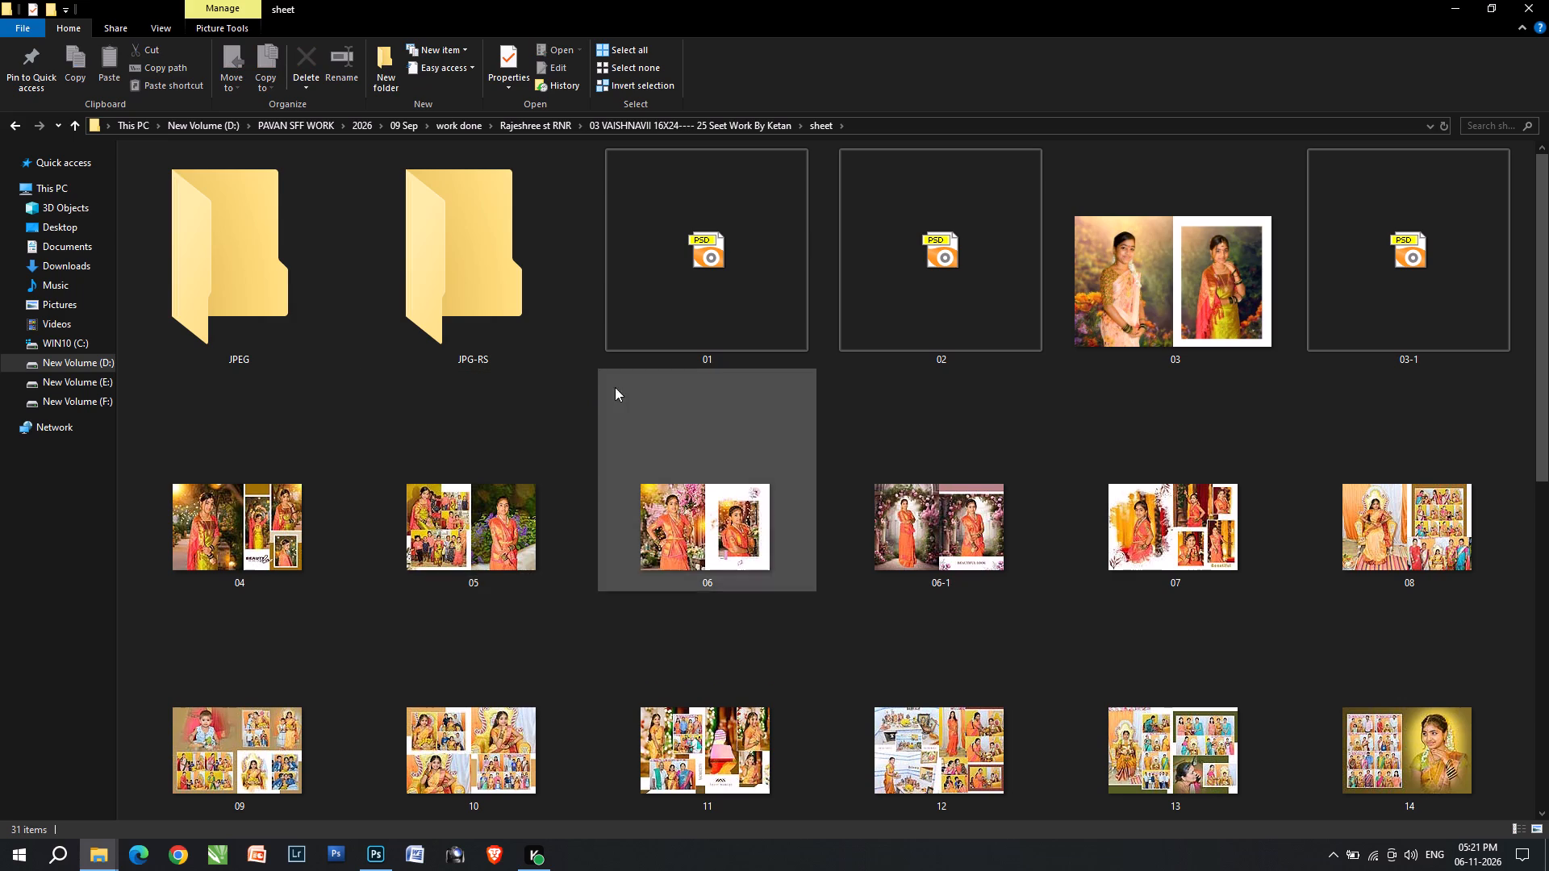
Open DSC_6009 from the done folder inside folder 03 in Photos, check its date taken, and close it.
key("BackSpace")
double_click(491, 284)
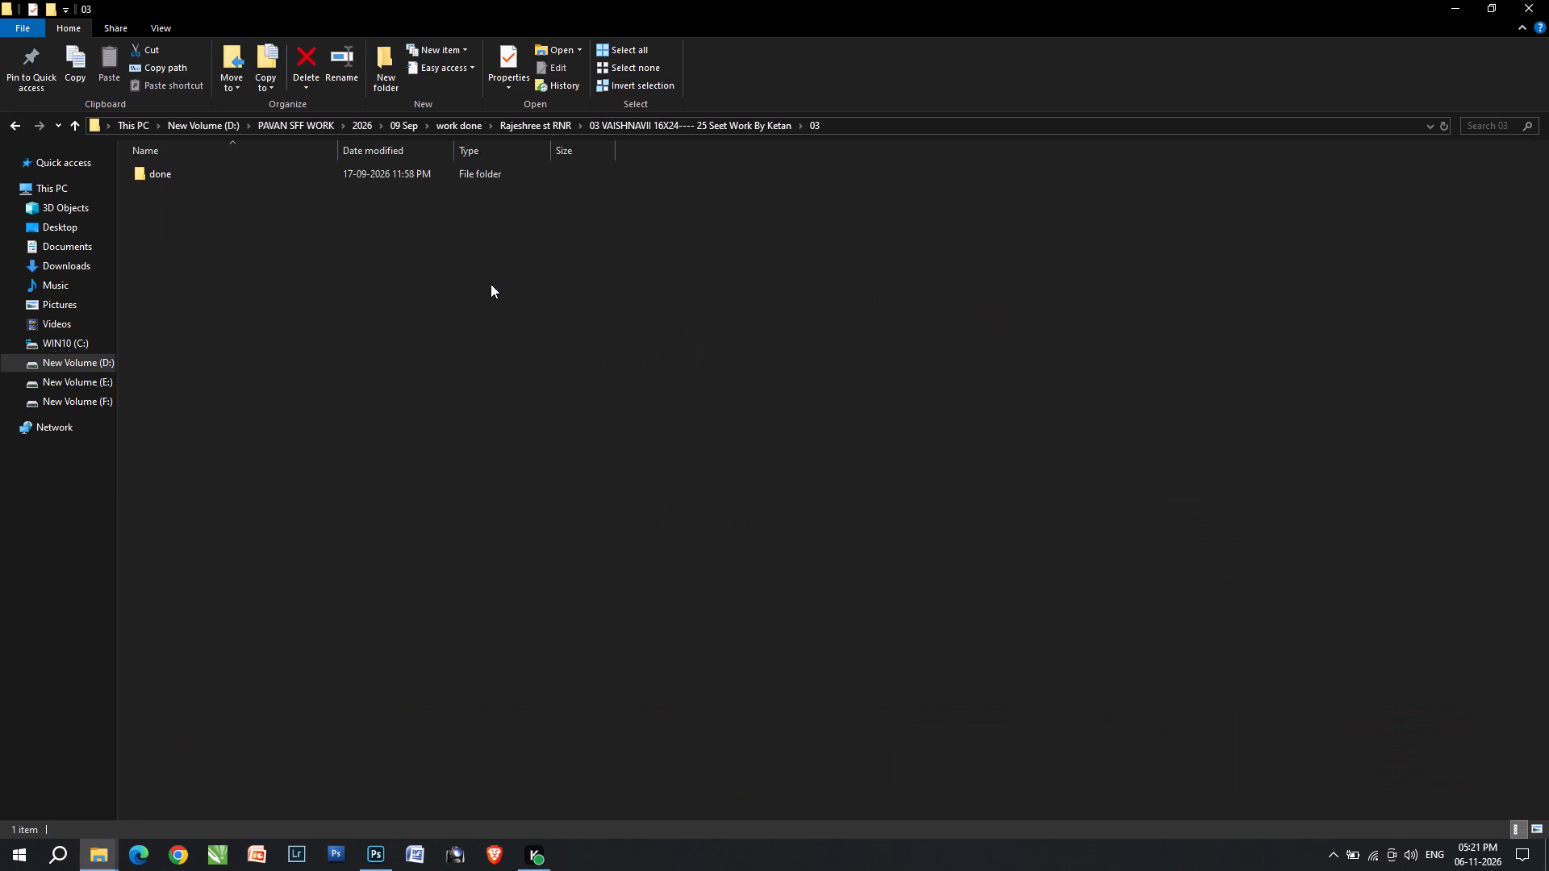
double_click(283, 165)
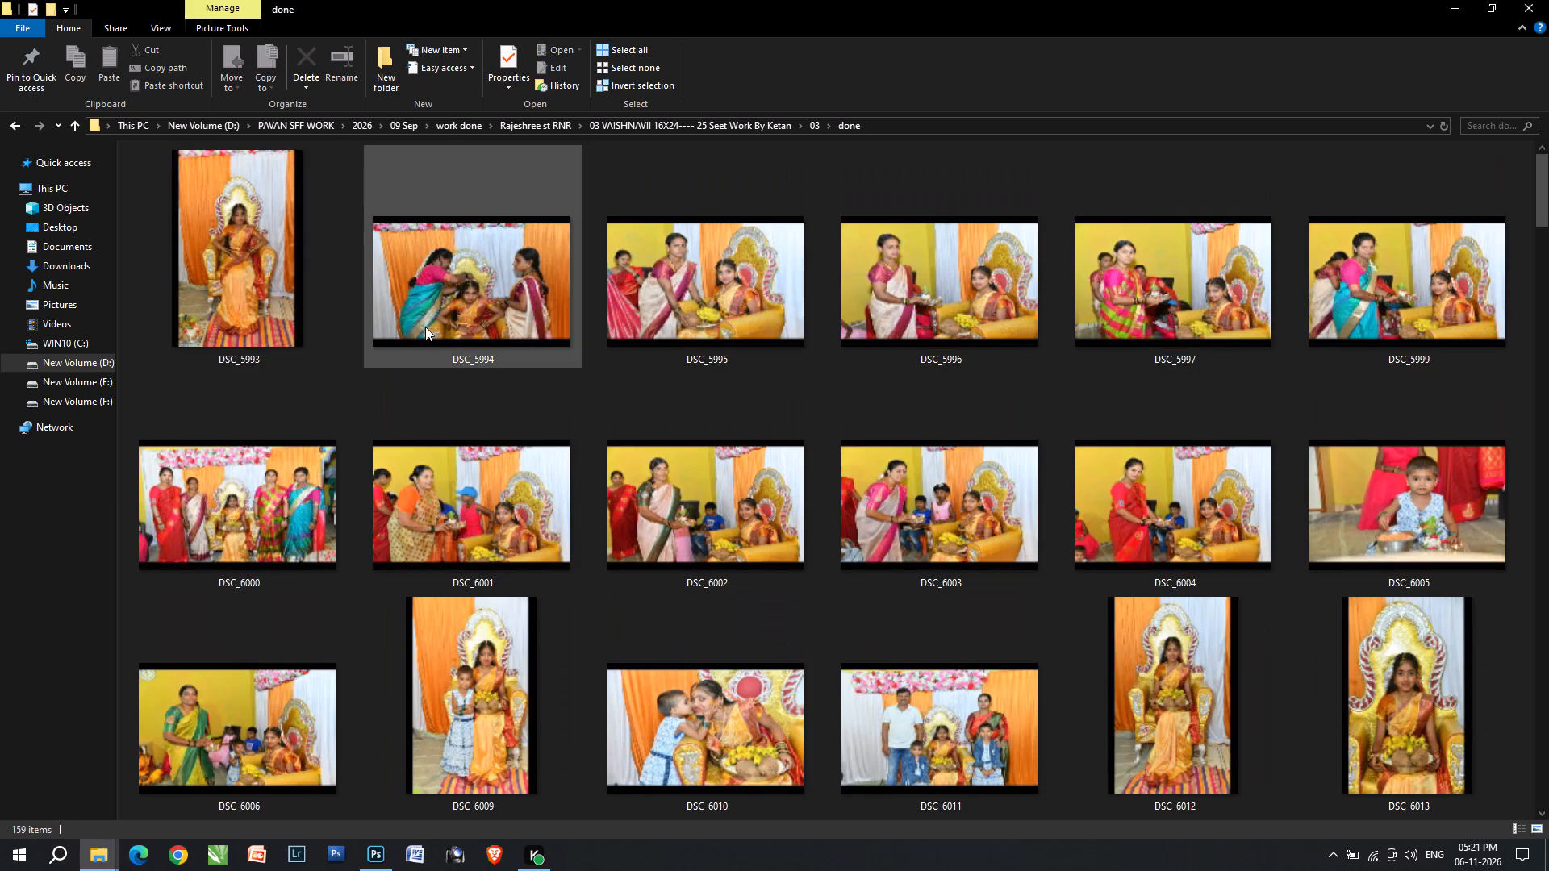
scroll(480, 491, "down", 1)
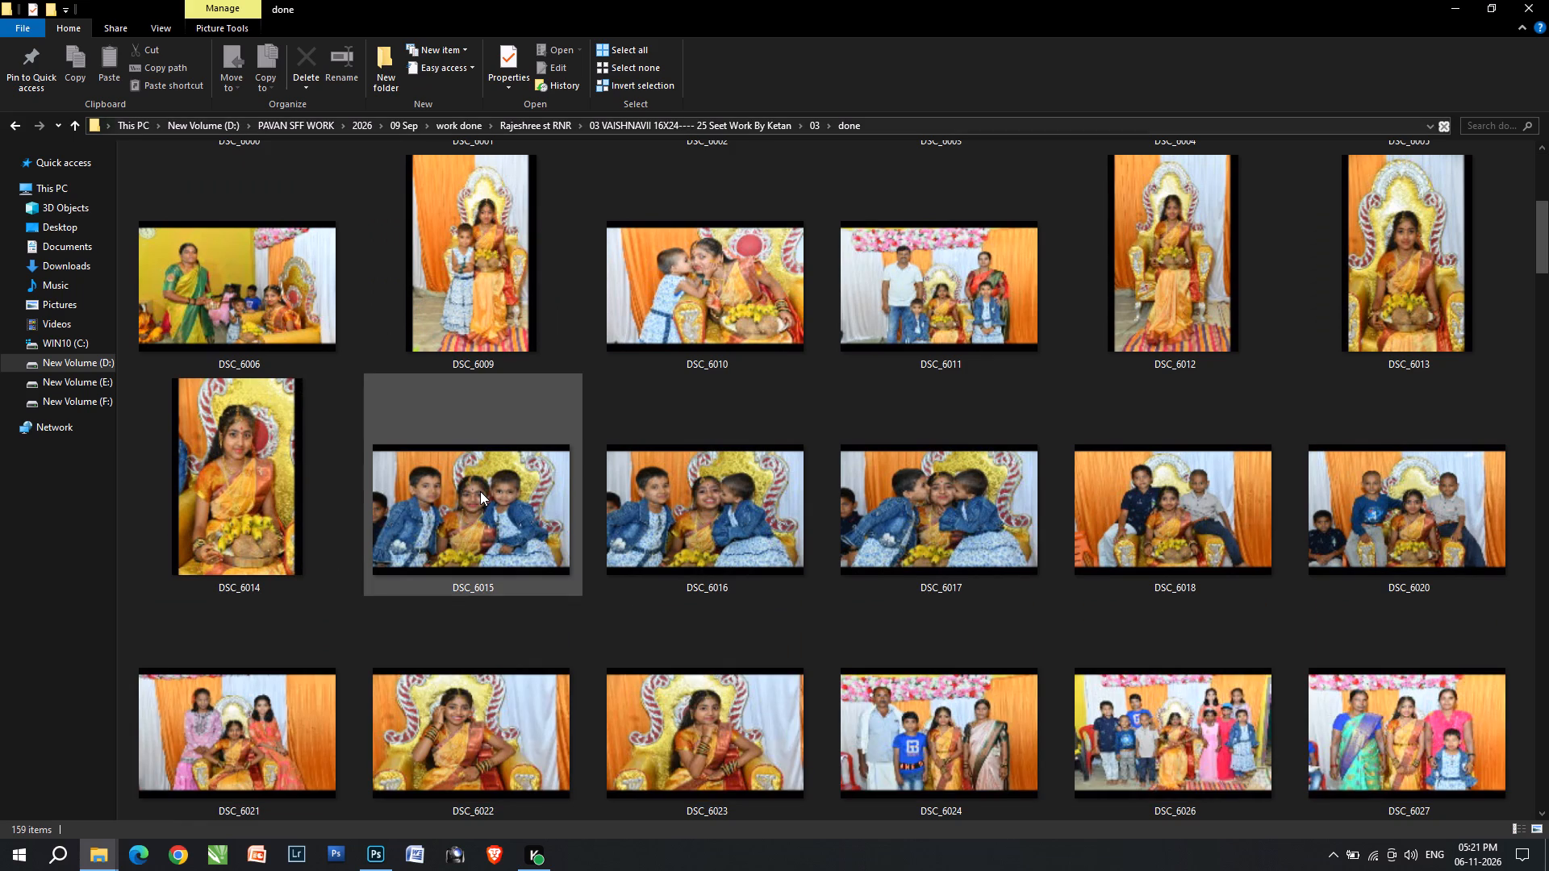
left_click(493, 266)
right_click(493, 266)
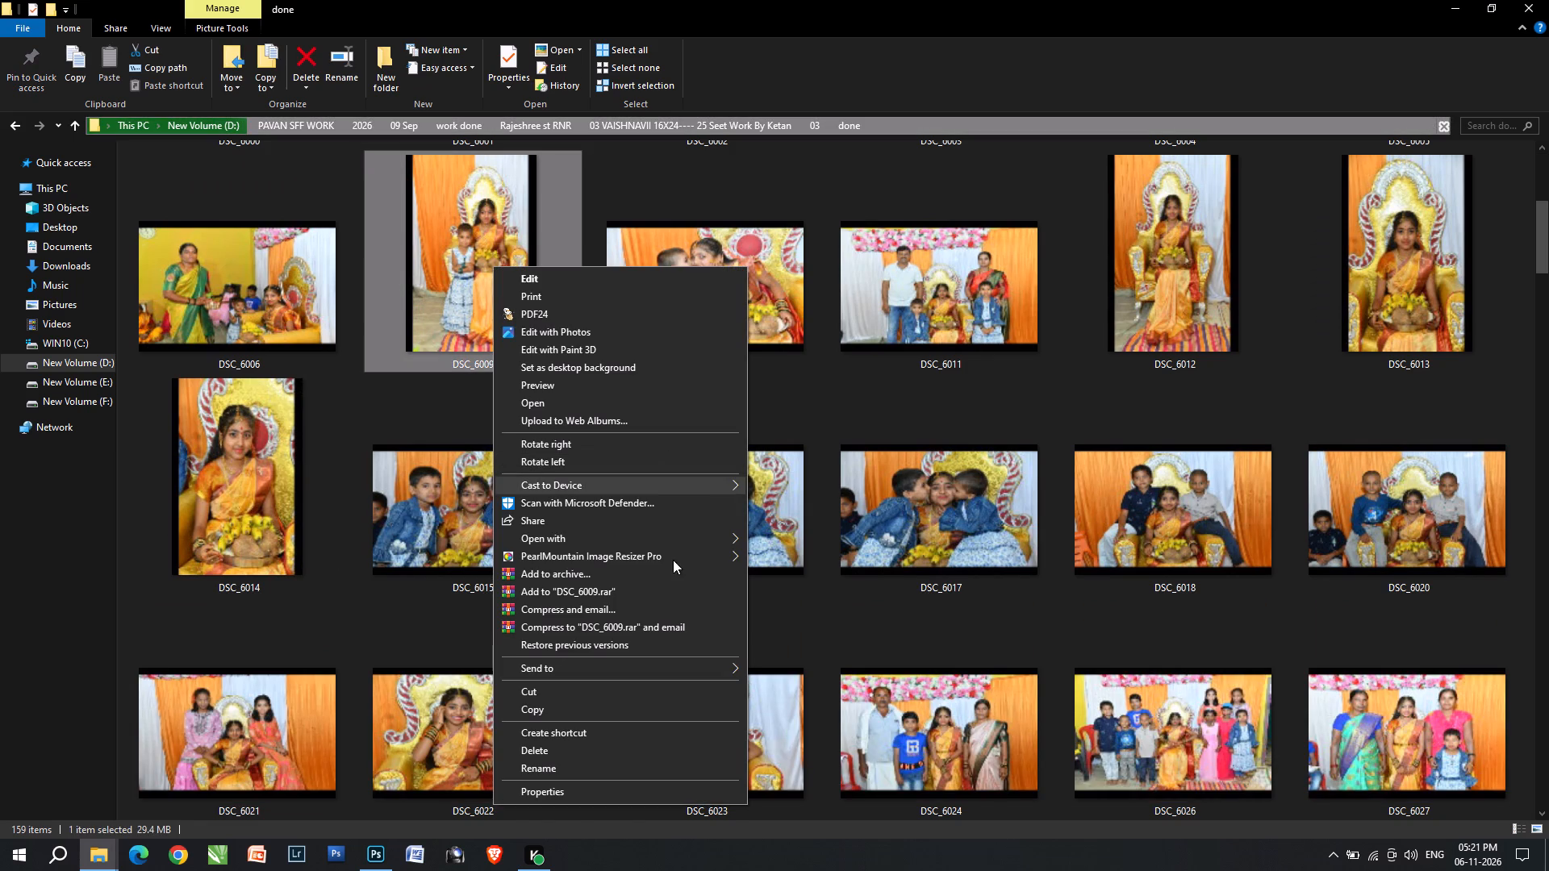
left_click(770, 648)
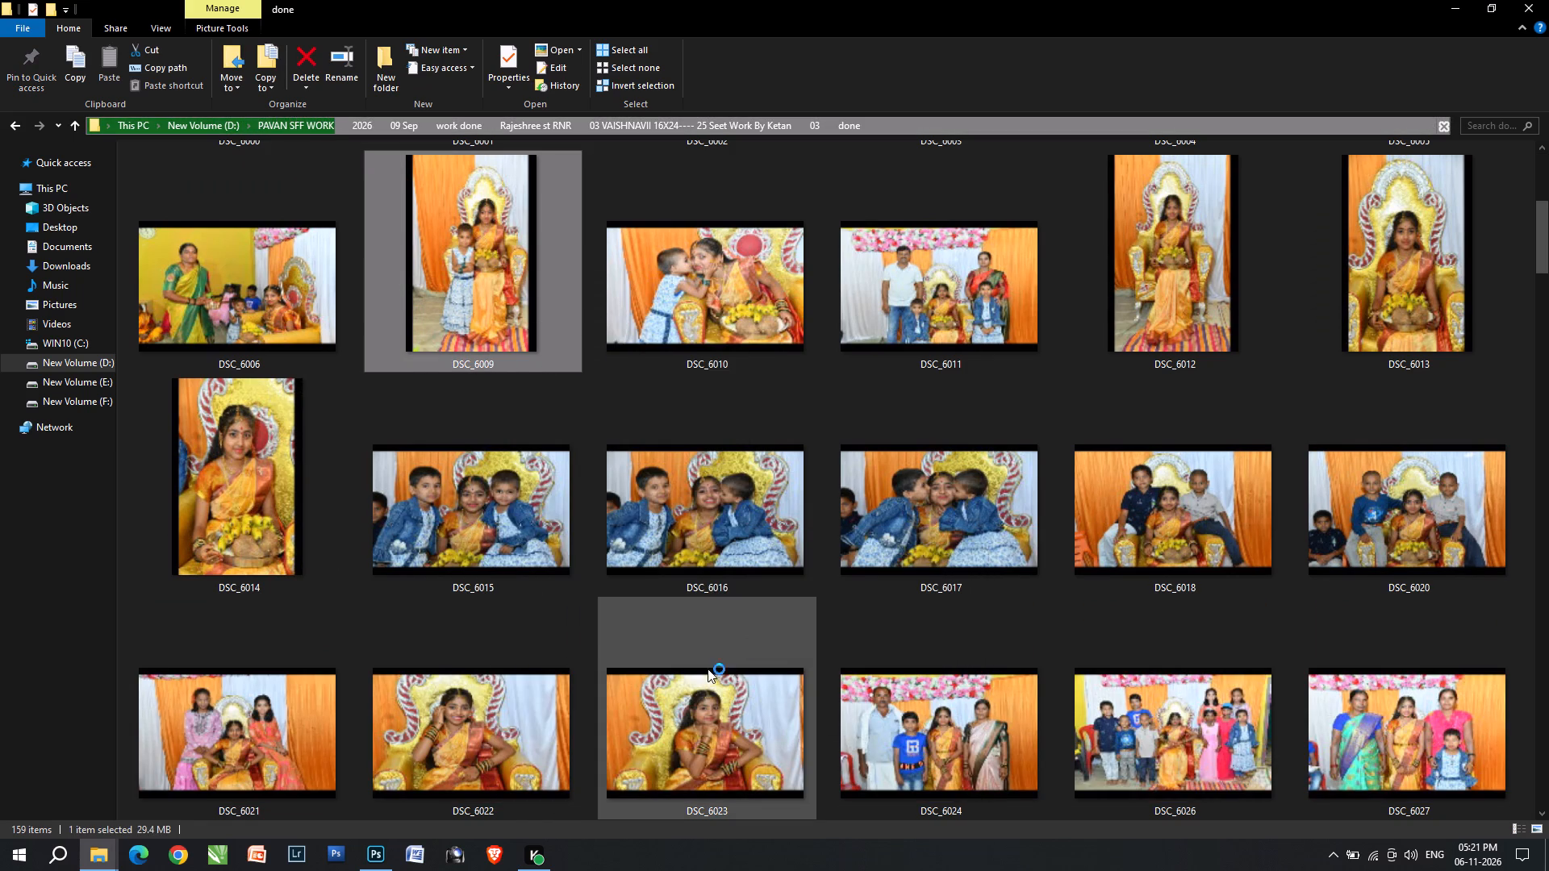
left_click(569, 853)
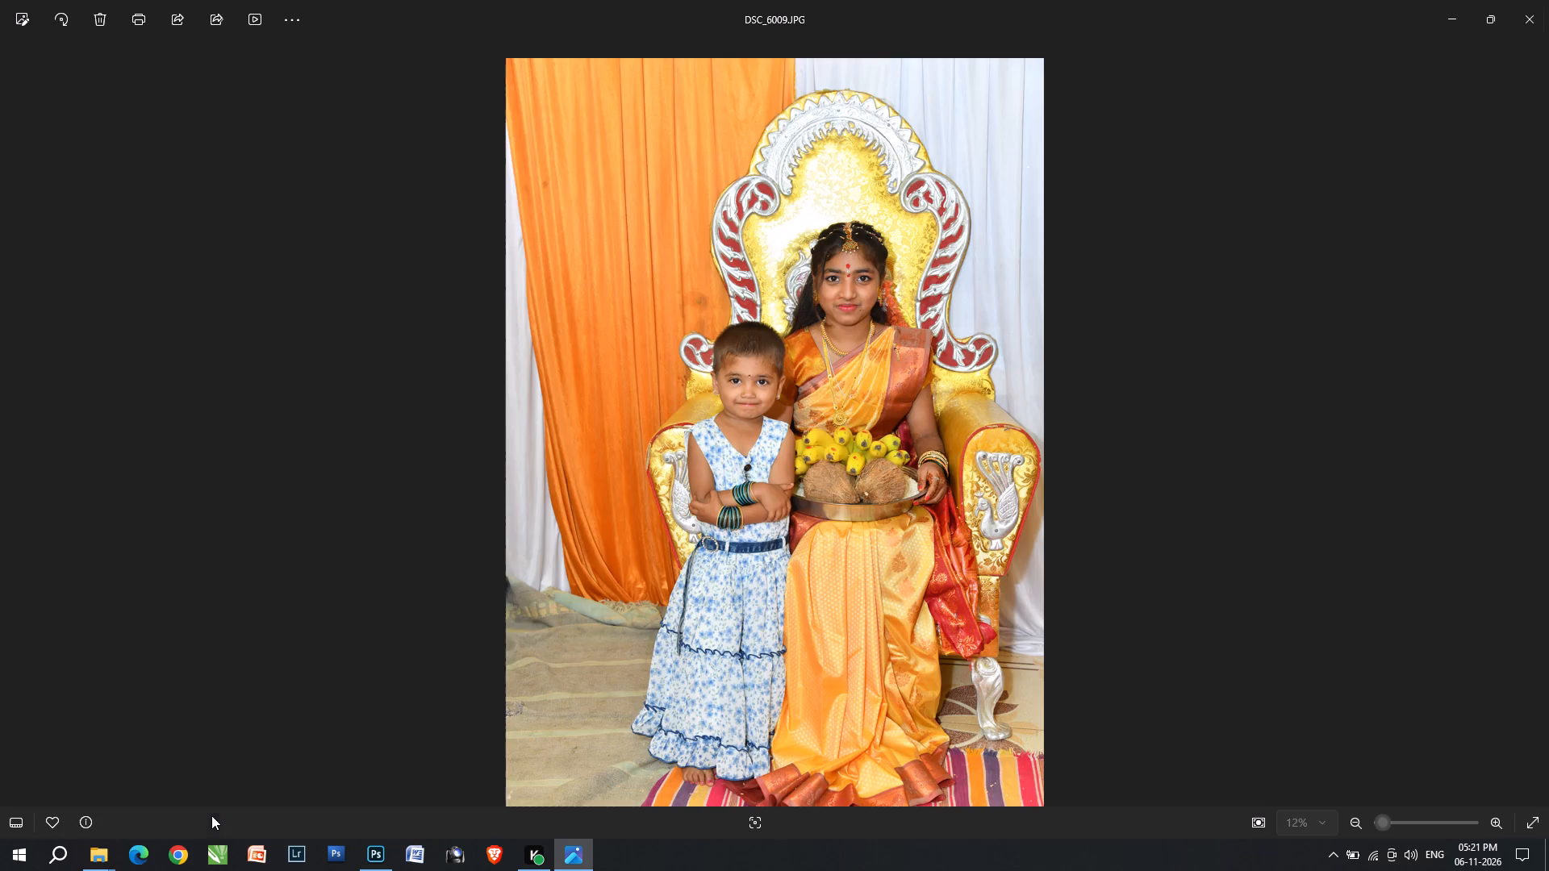
left_click(83, 821)
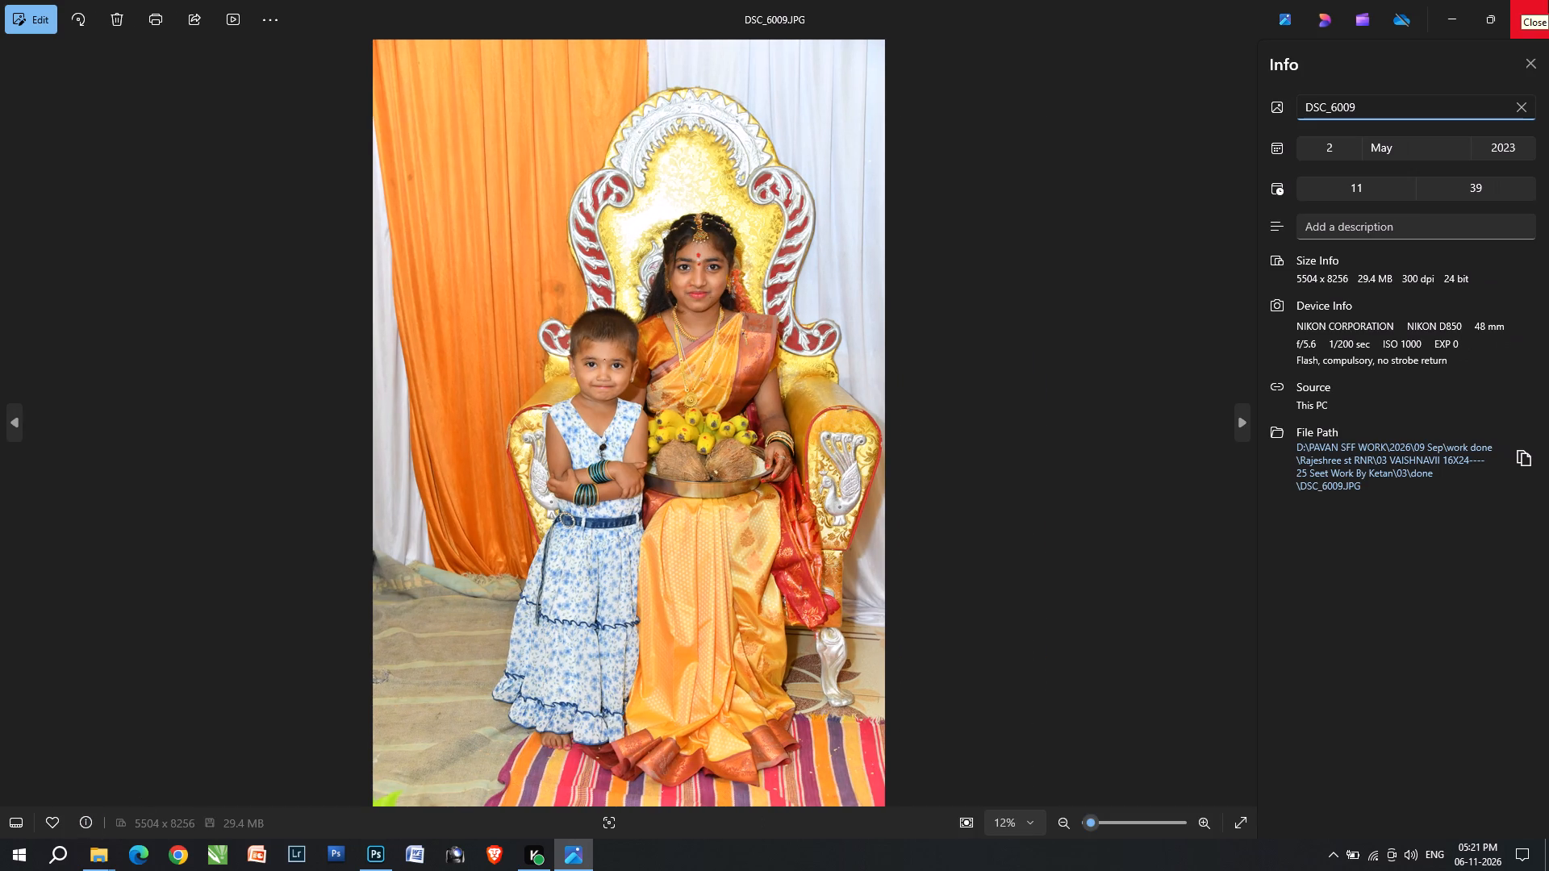
left_click(1548, 0)
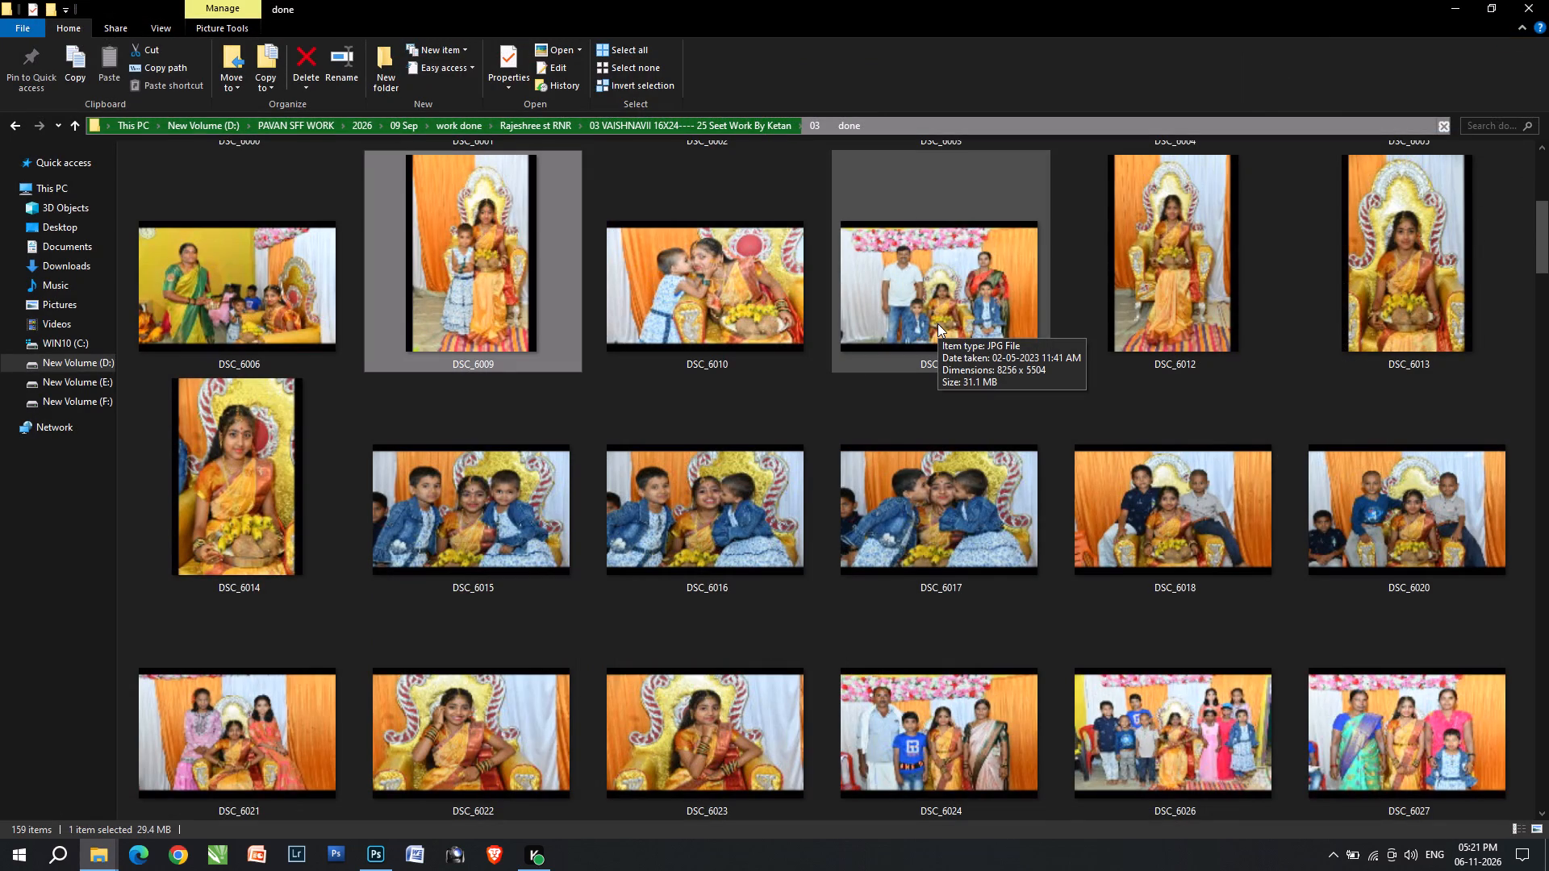
Look through the remaining photos in the done folder and check which programs can open DSC_6057.
scroll(906, 472, "down", 1)
scroll(756, 551, "down", 4)
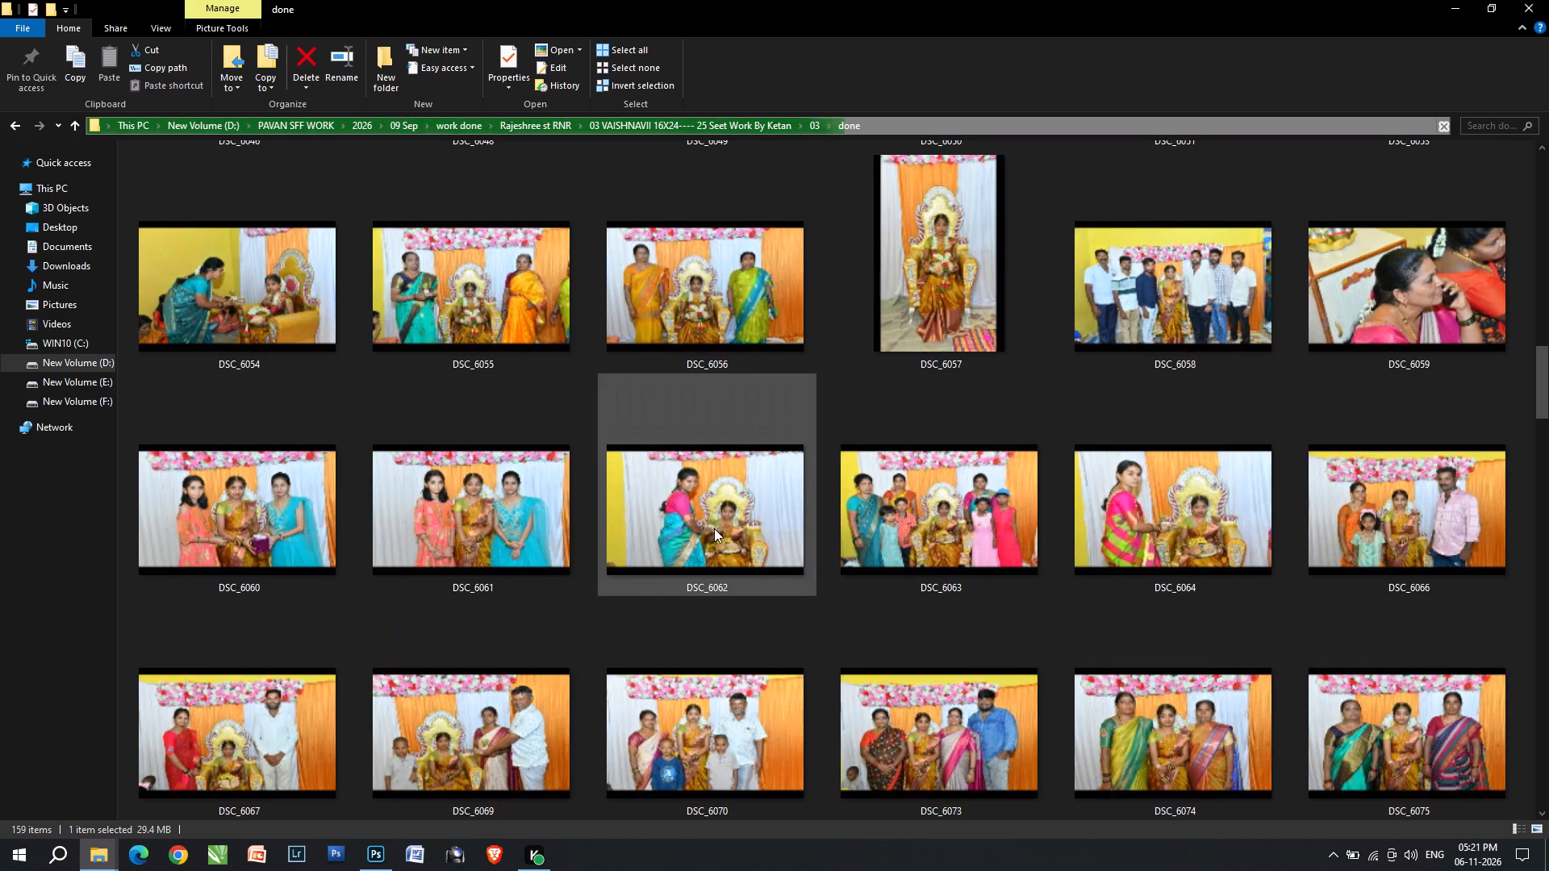
scroll(715, 538, "down", 4)
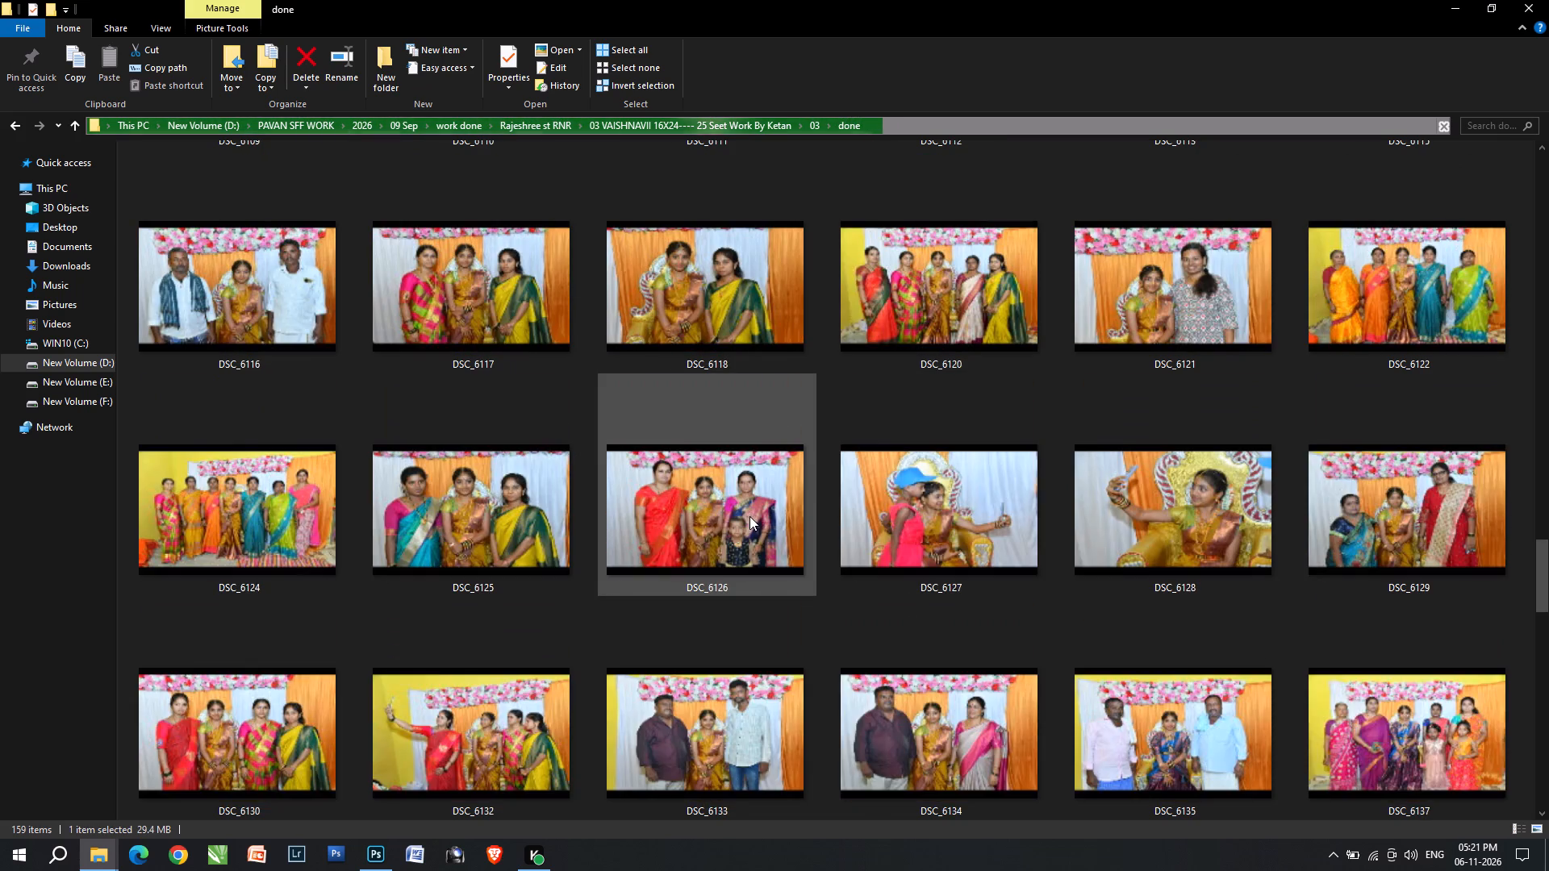
scroll(750, 522, "down", 2)
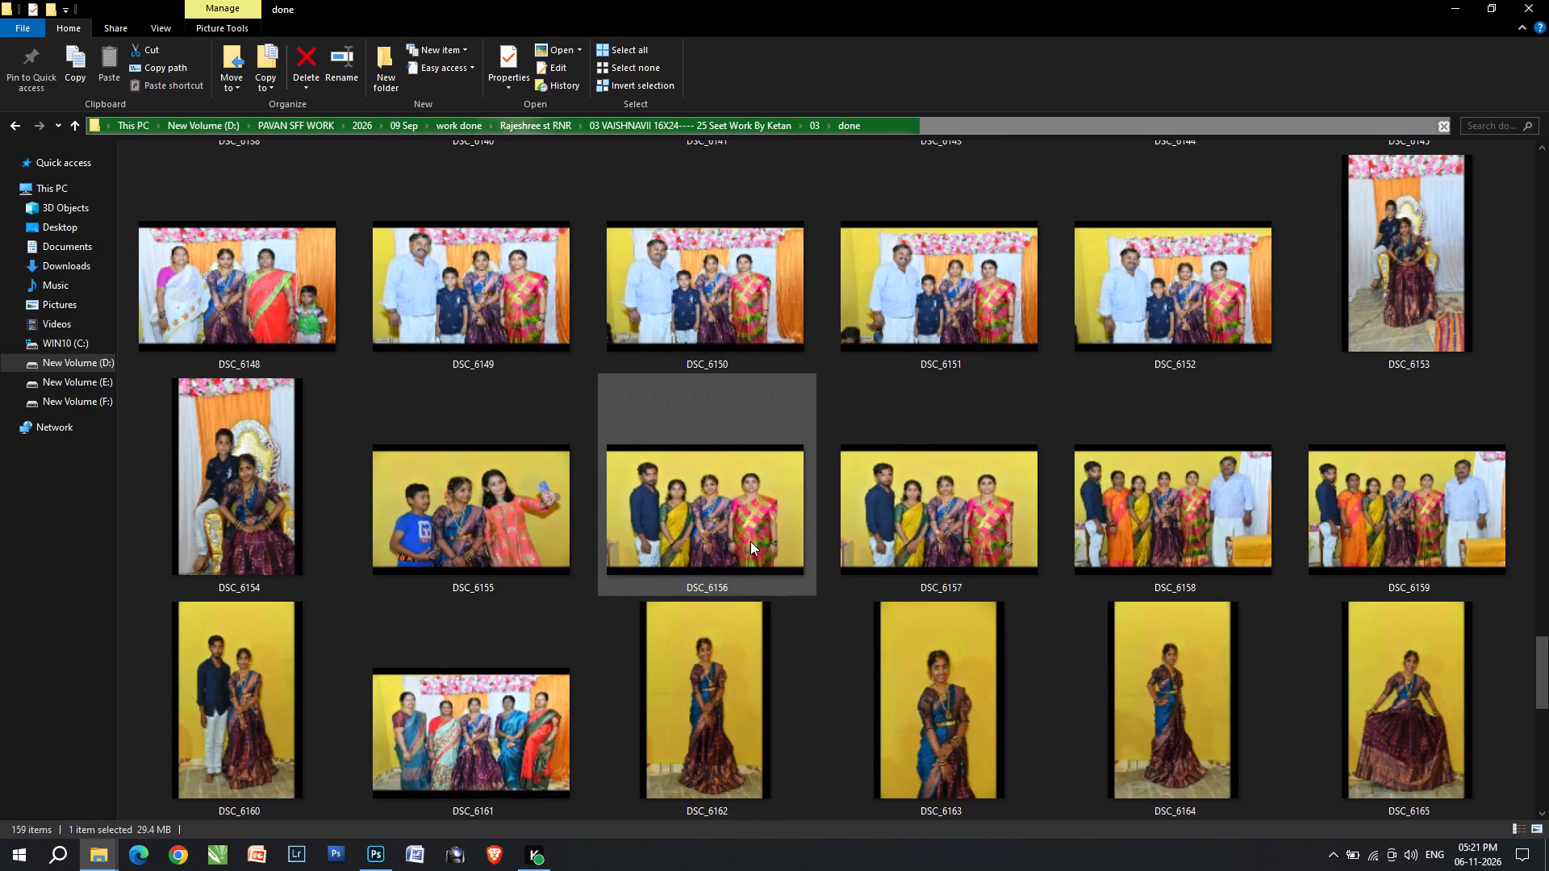
scroll(750, 541, "up", 4)
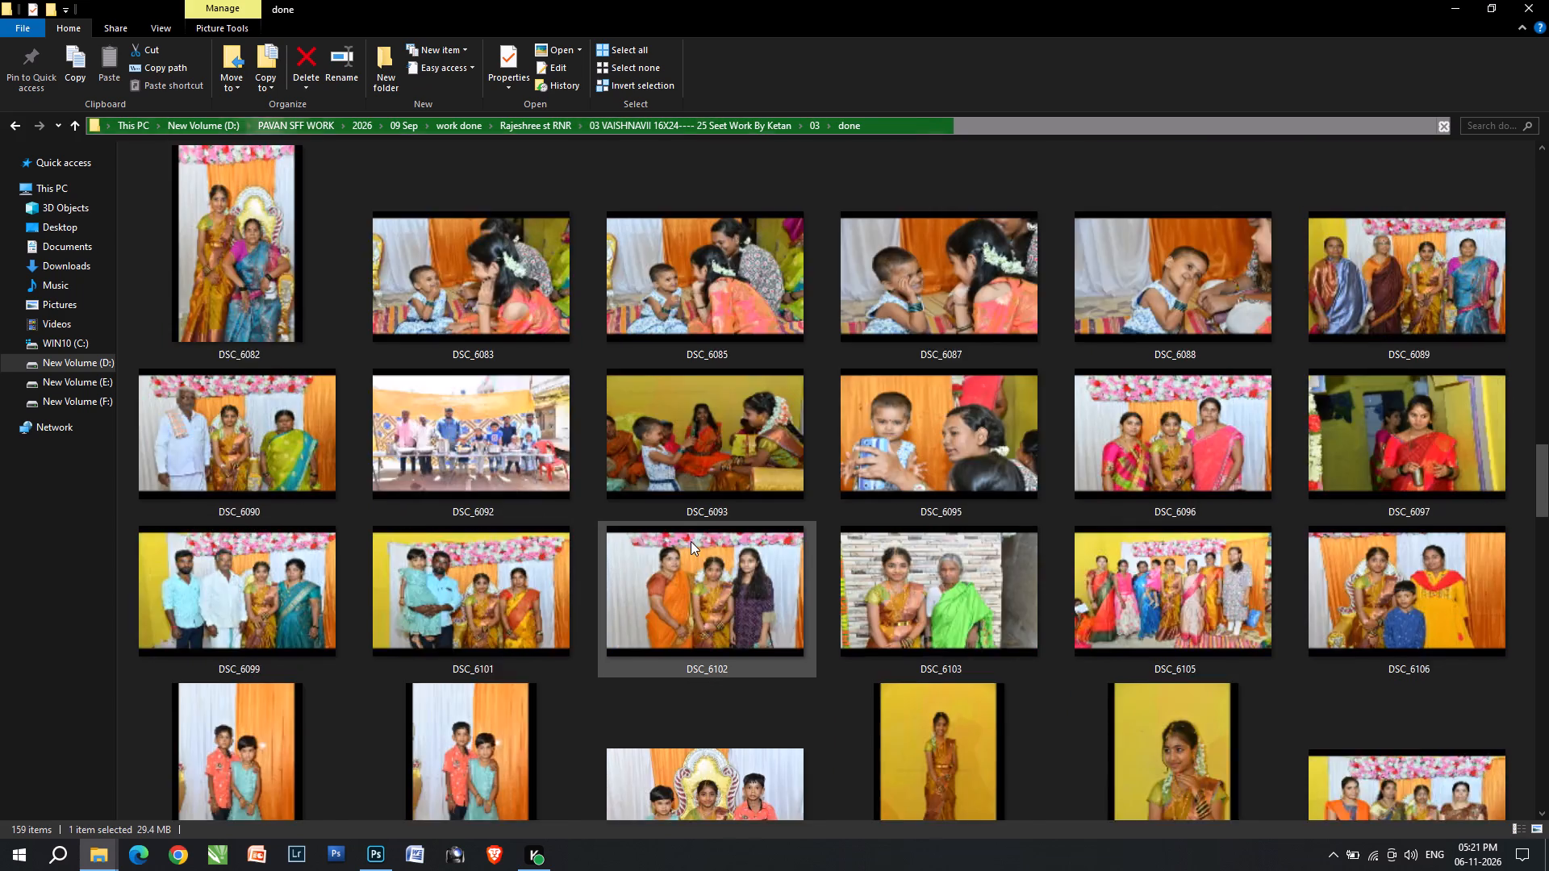
scroll(691, 541, "up", 1)
scroll(701, 624, "up", 1)
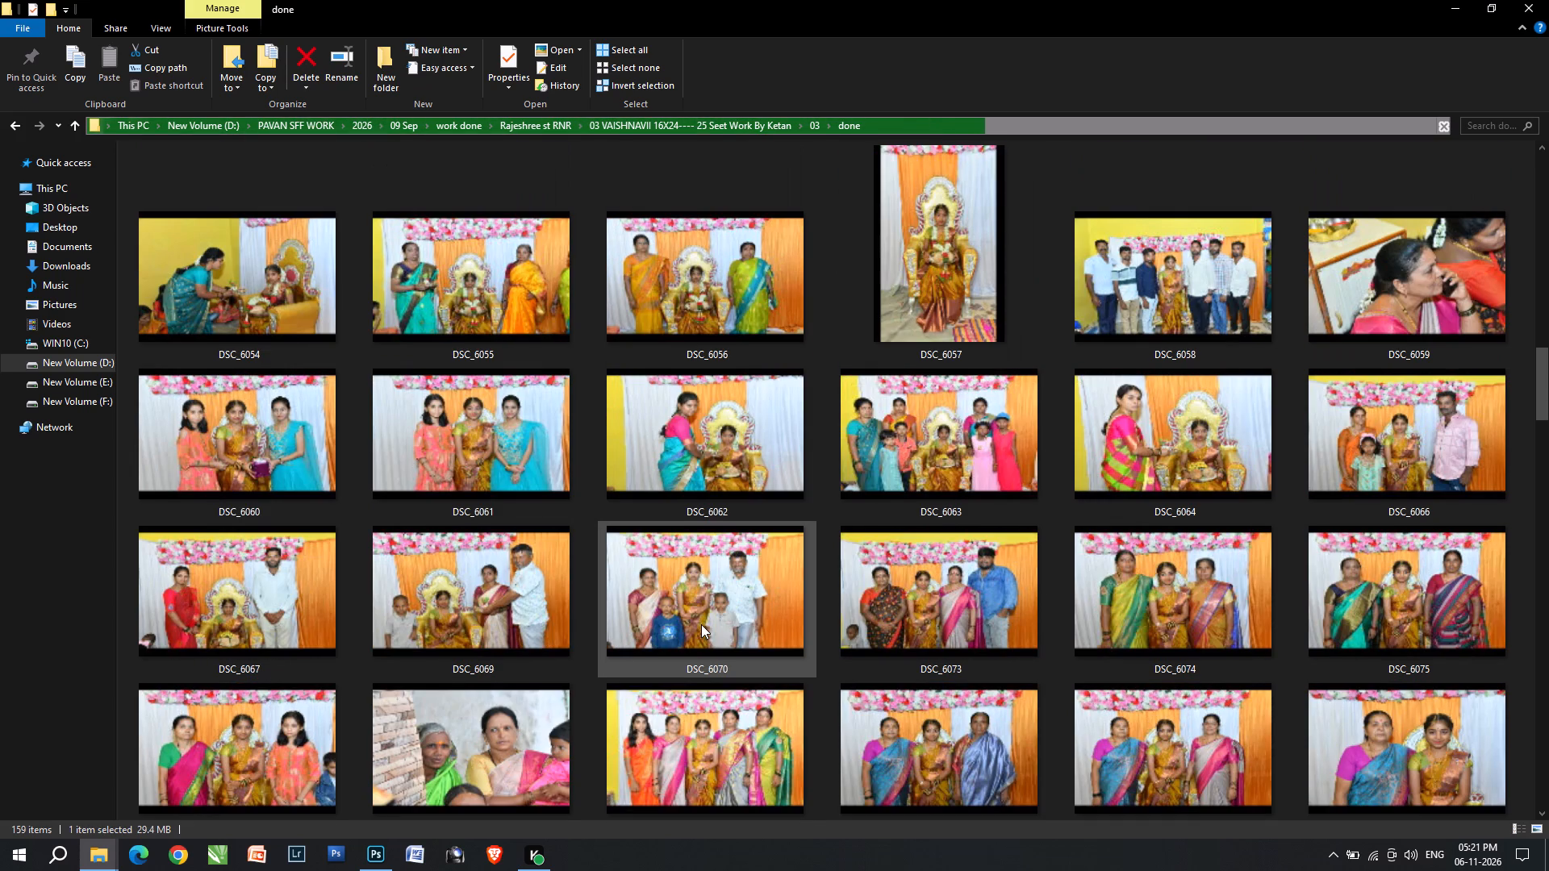
left_click(924, 235)
right_click(924, 235)
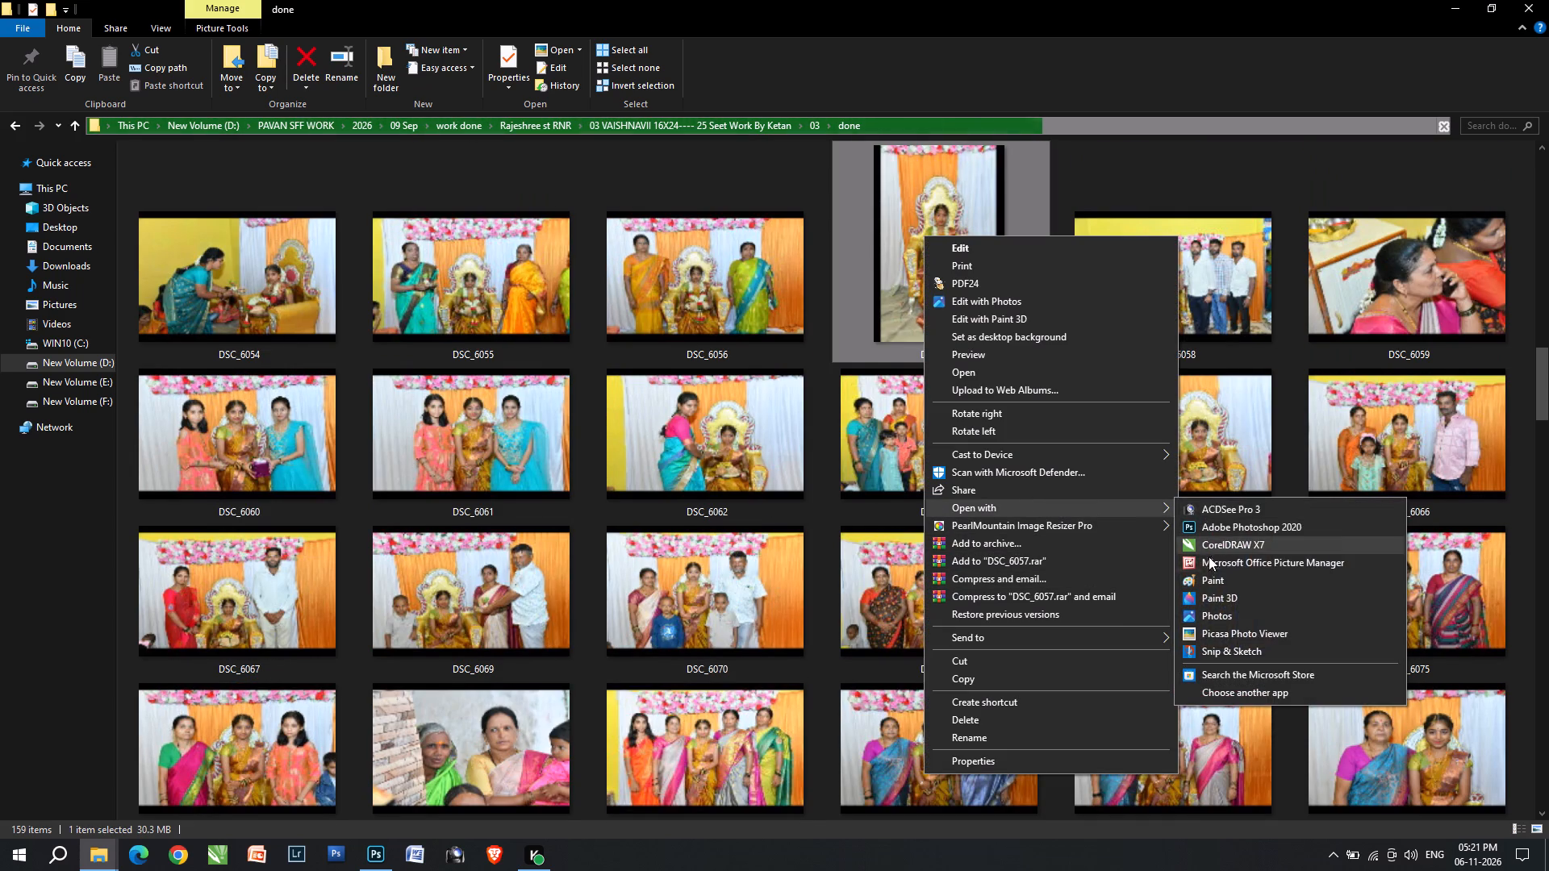
left_click_drag(860, 446, 851, 446)
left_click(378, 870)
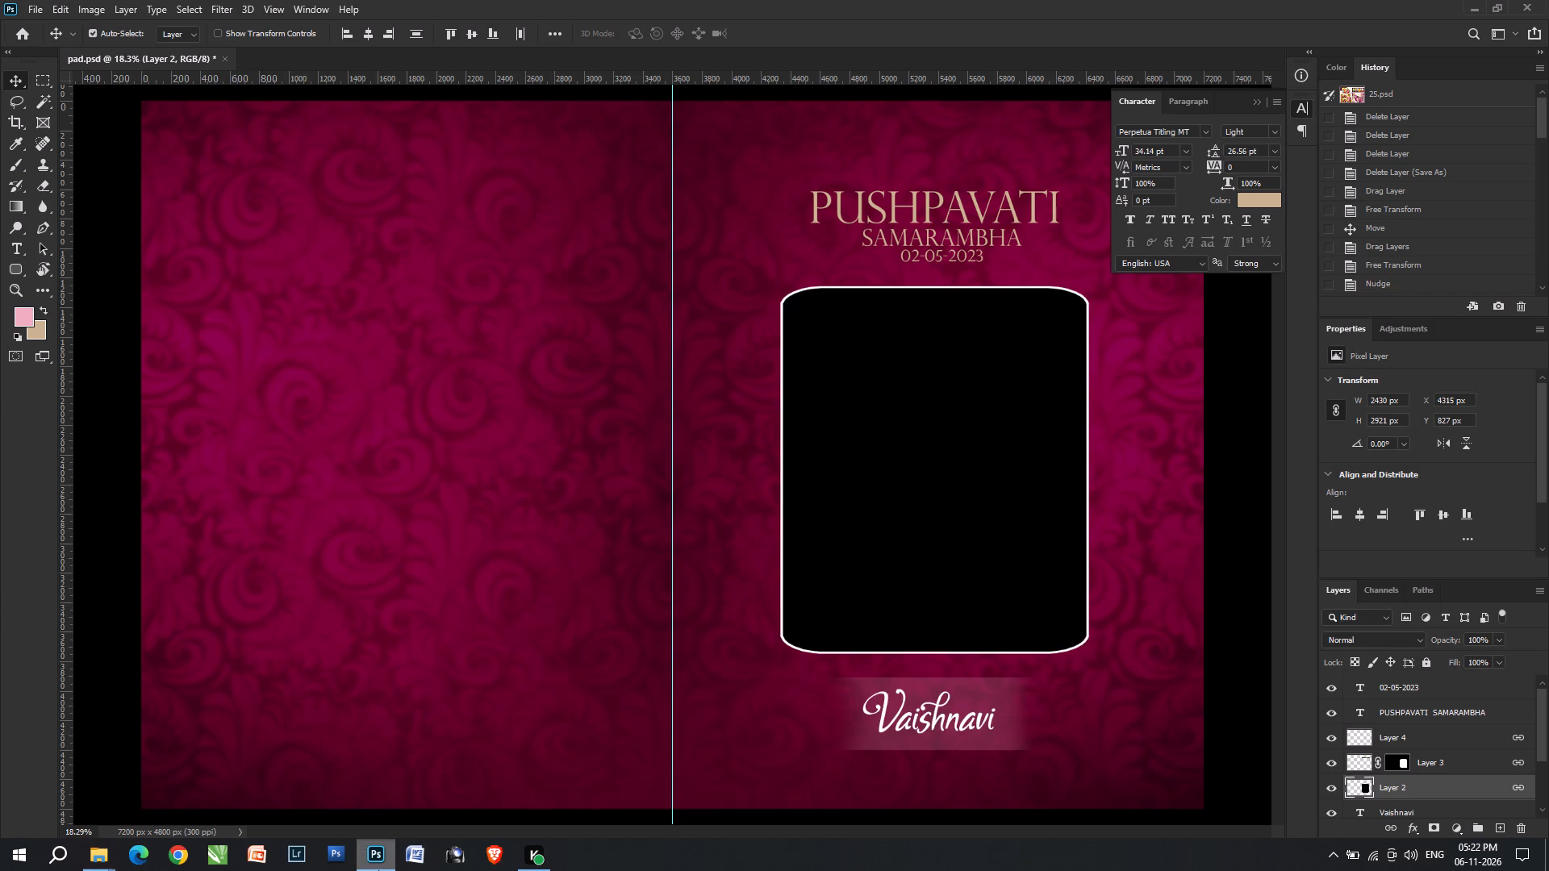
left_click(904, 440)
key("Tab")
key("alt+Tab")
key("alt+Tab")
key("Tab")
Switch through the open File Explorer windows and look into the titsls folder inside adding on New Volume (E:).
key("alt+Tab")
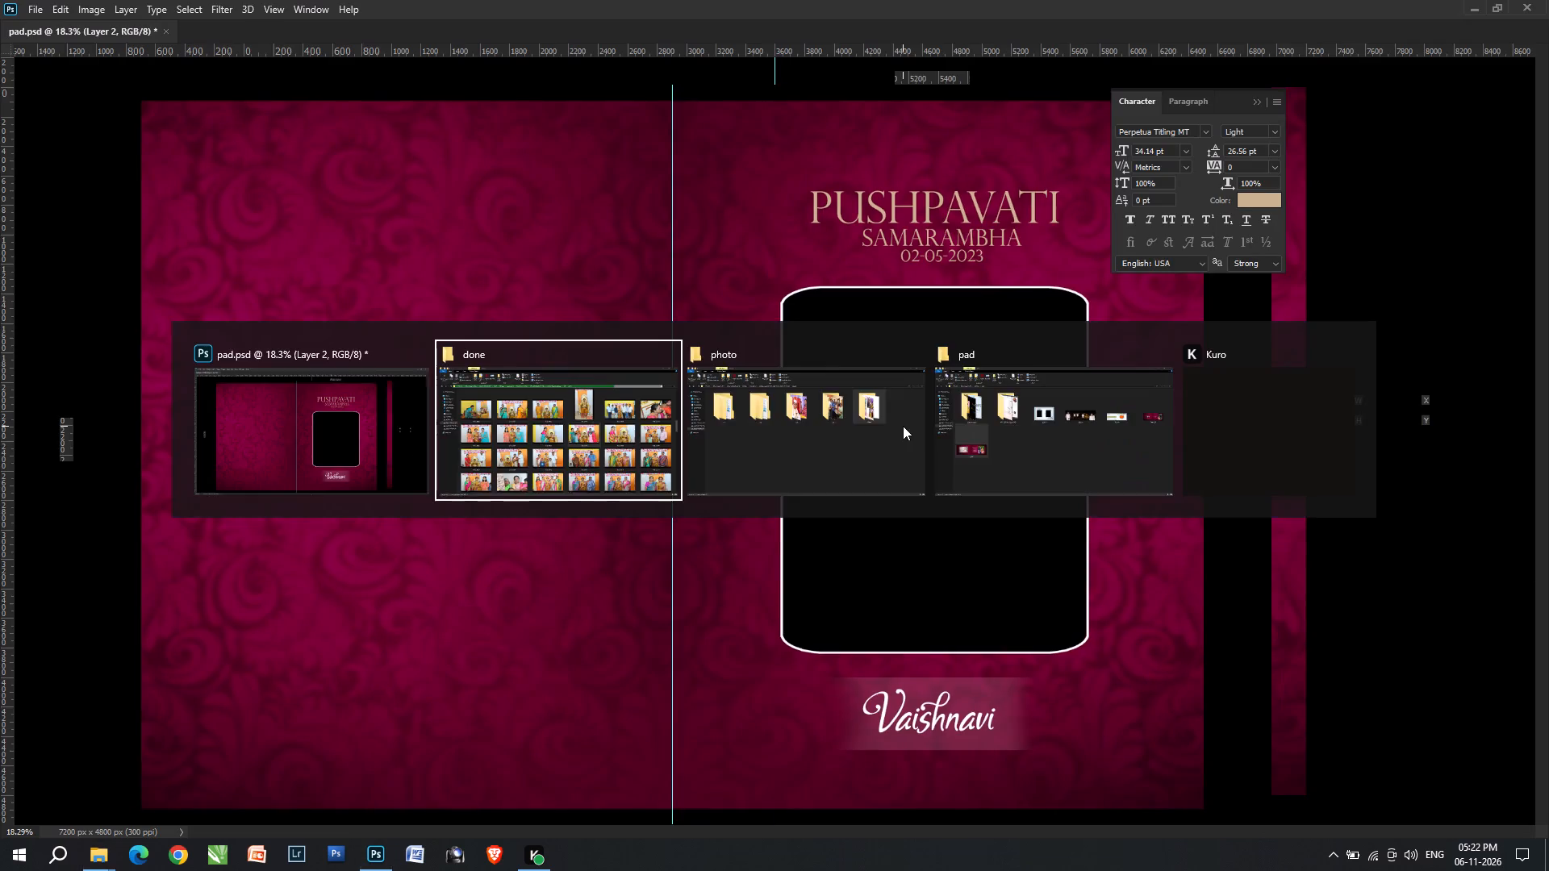
key("alt+Tab")
key("alt+Tab")
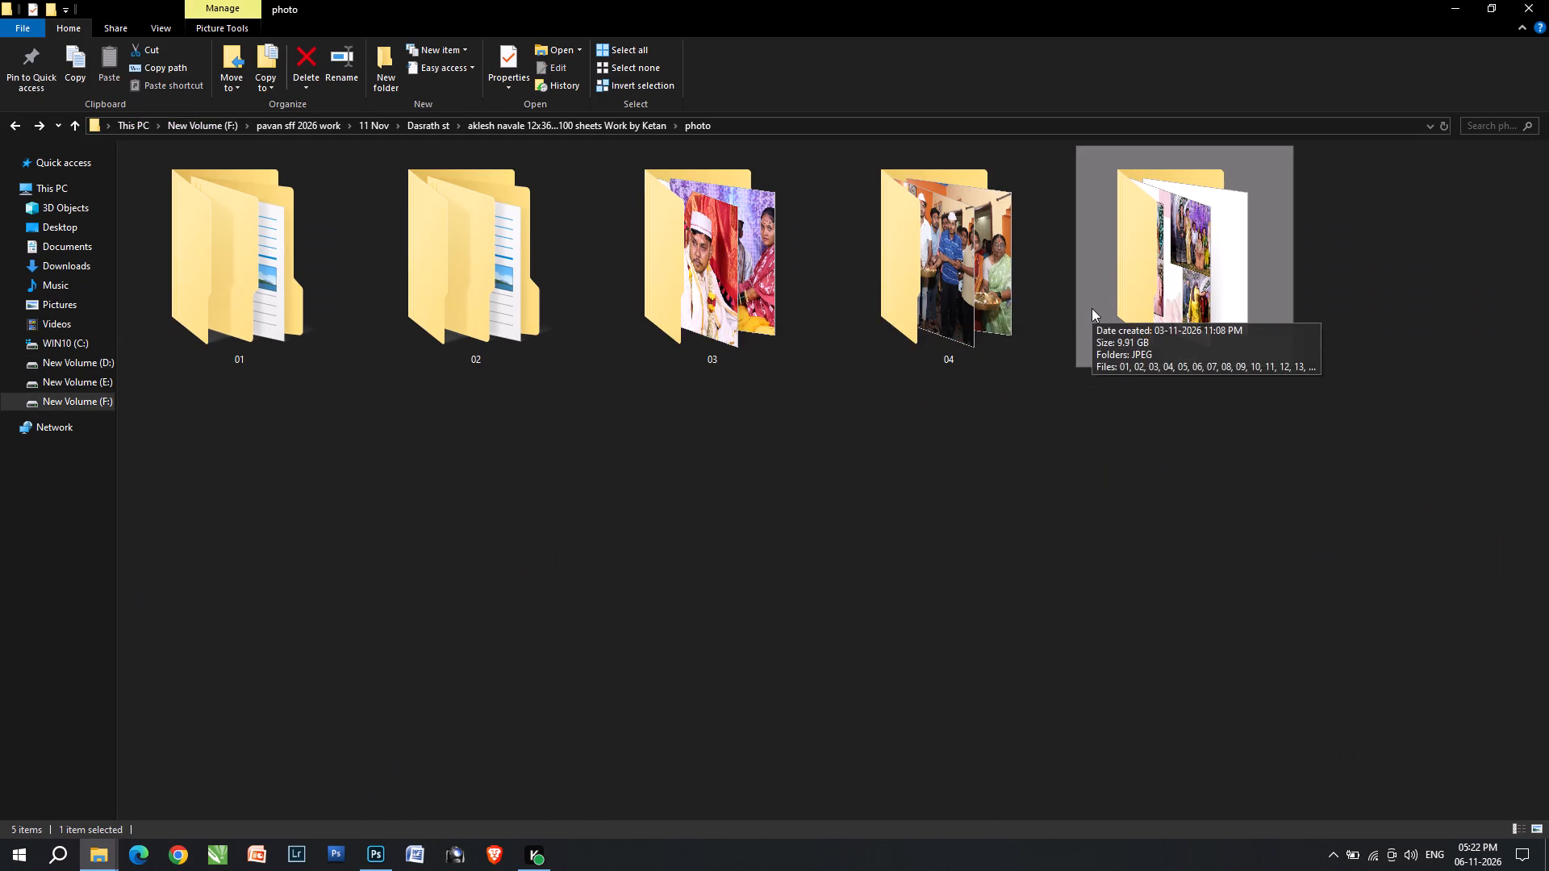
key("alt+Tab")
key("alt+Tab")
key("alt+Tab")
key("BackSpace")
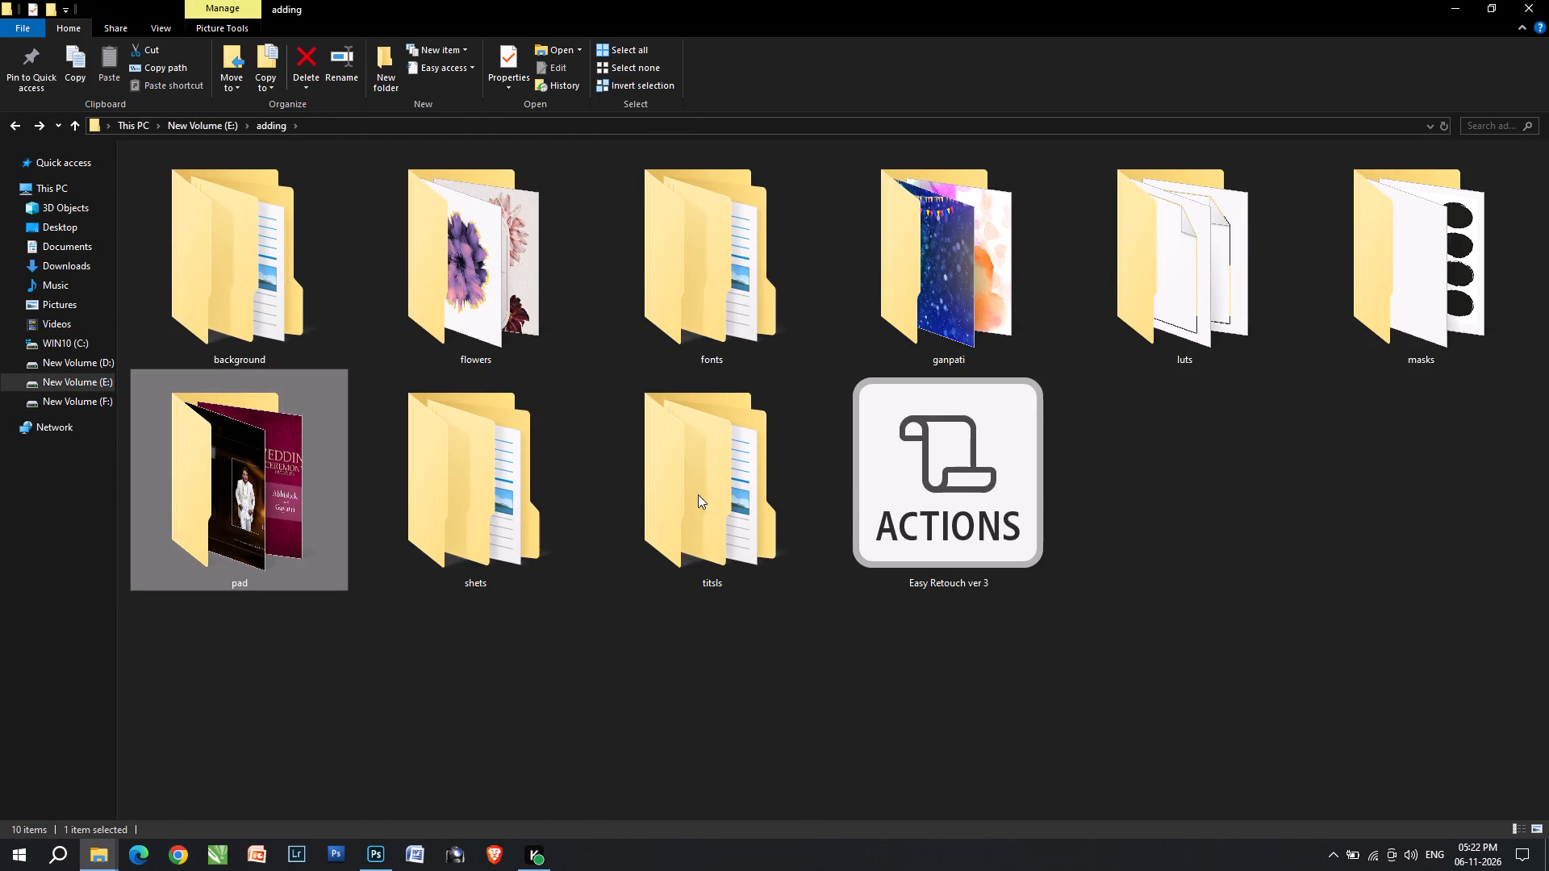
double_click(641, 487)
key("BackSpace")
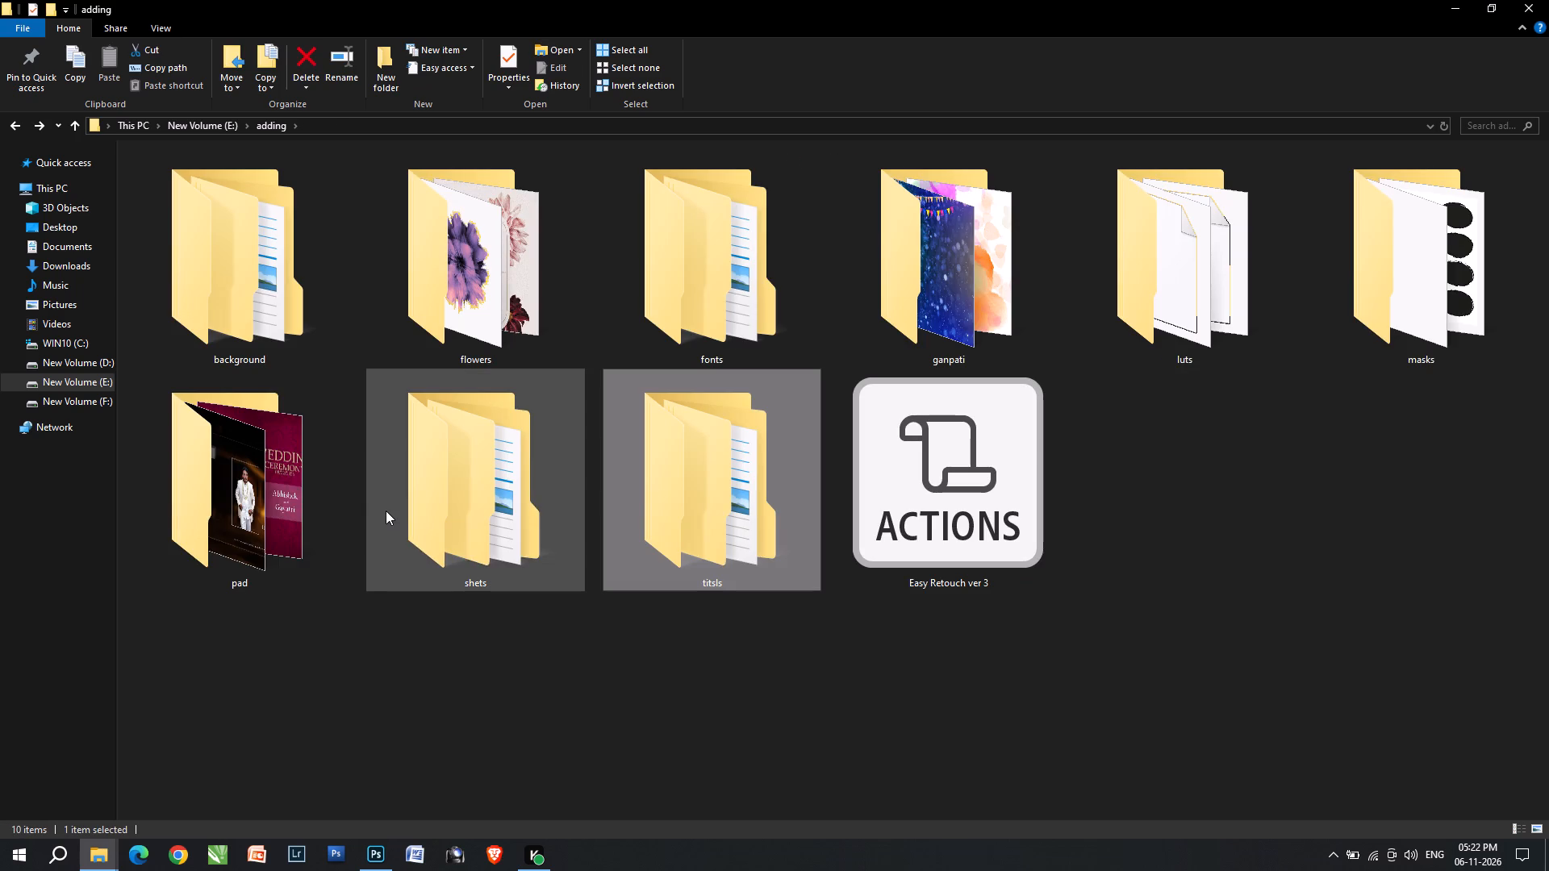
Return to the sheet folder of the 03 VAISHNAVII 16X24 album and preview sheet 16 in ACDSee Quick View.
key("alt+Tab")
key("alt+Tab")
key("BackSpace")
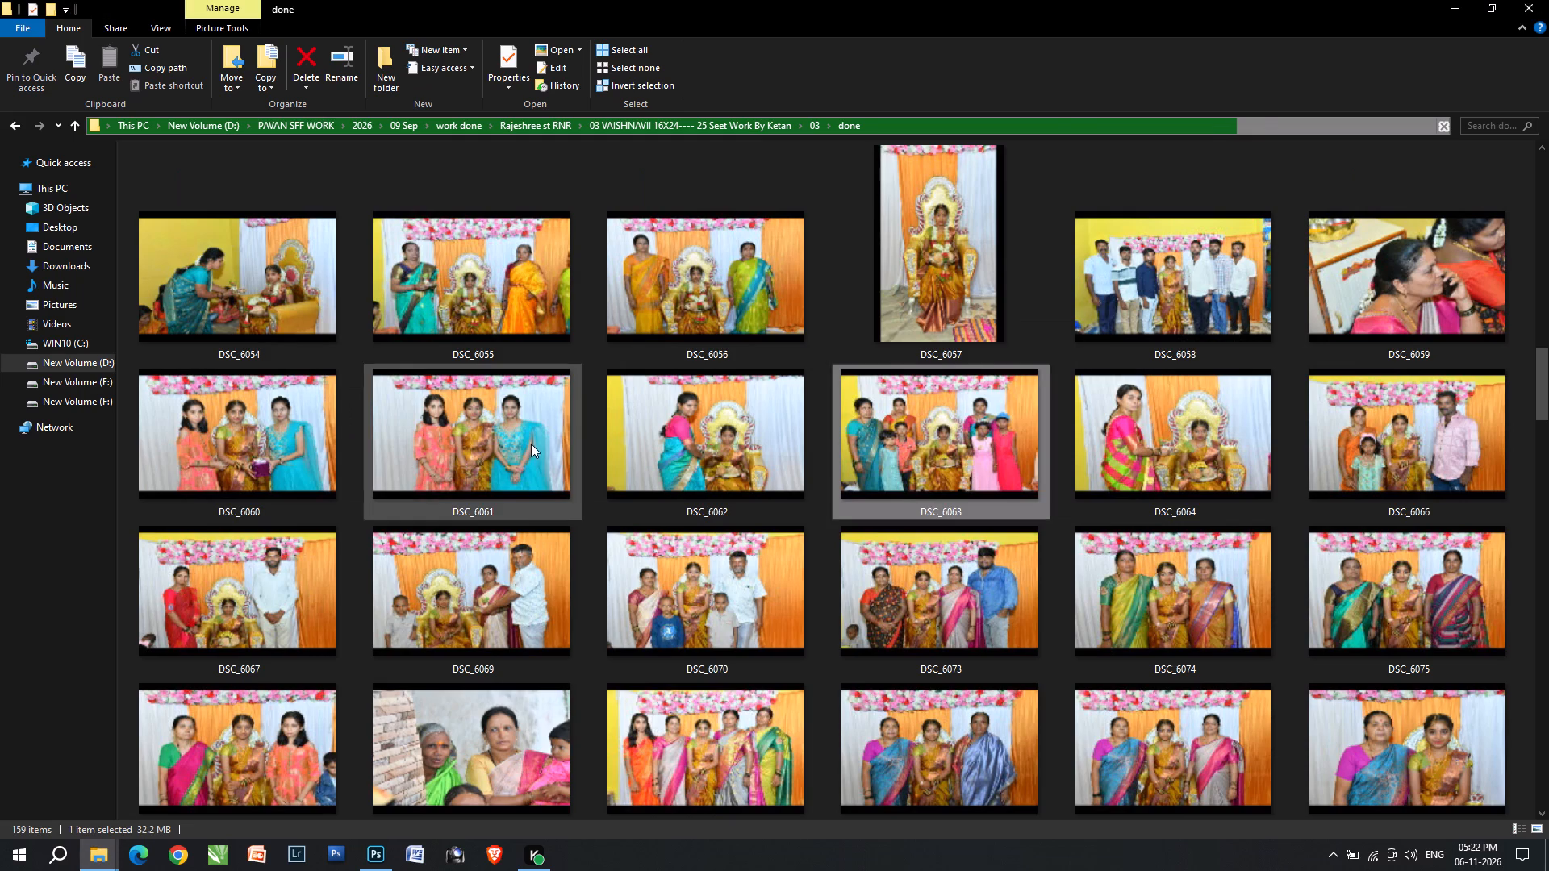
key("BackSpace")
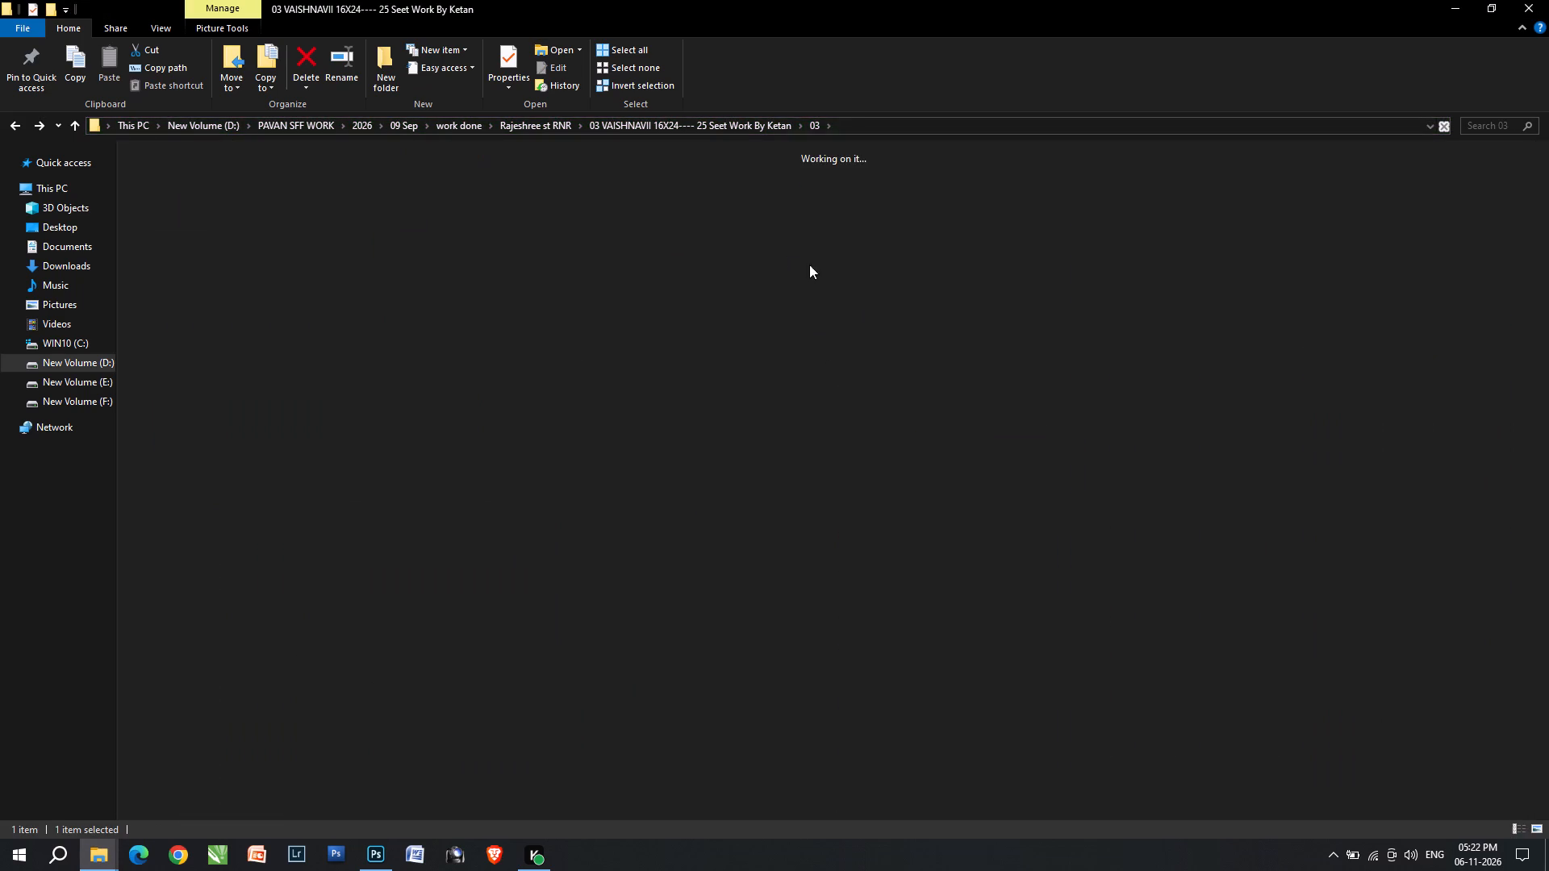
left_click(938, 289)
double_click(645, 248)
scroll(666, 449, "down", 5)
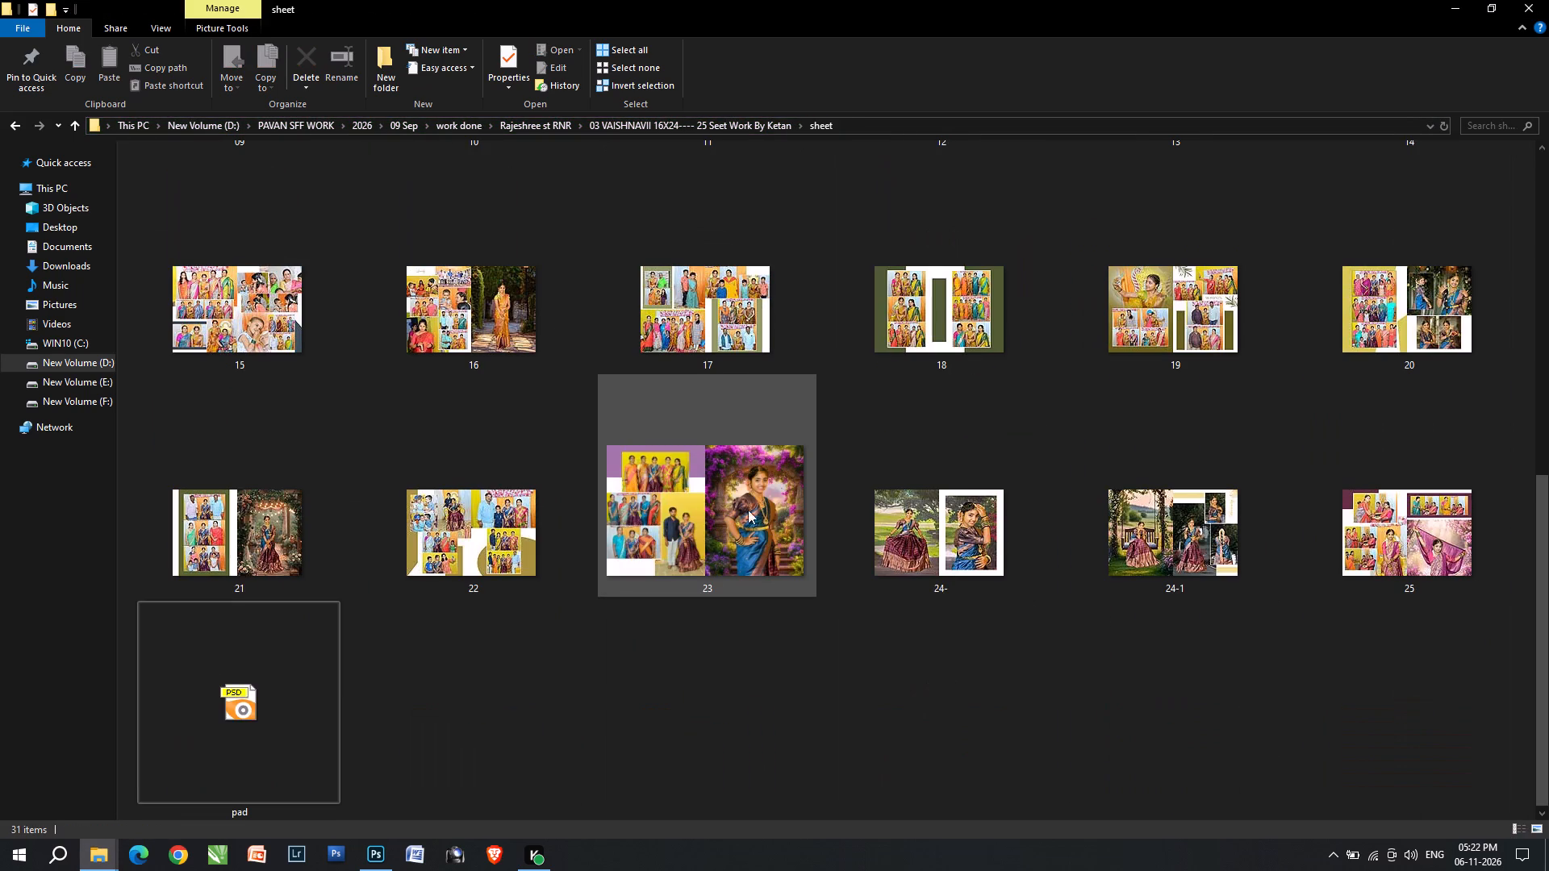
scroll(758, 513, "down", 3)
right_click(541, 661)
left_click_drag(627, 406, 694, 403)
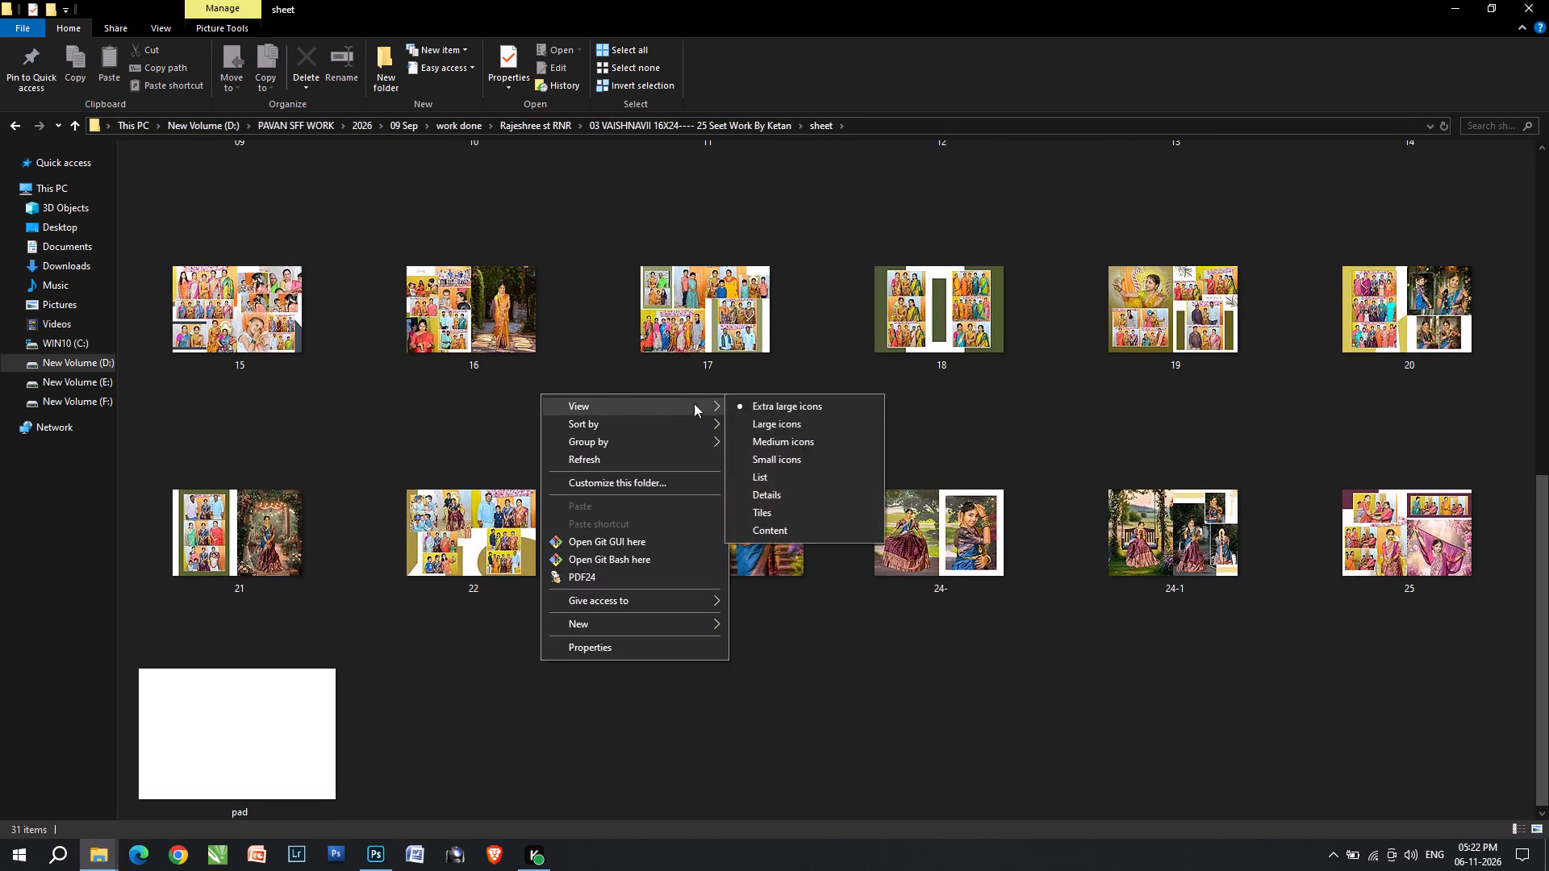
left_click_drag(694, 403, 780, 401)
double_click(507, 289)
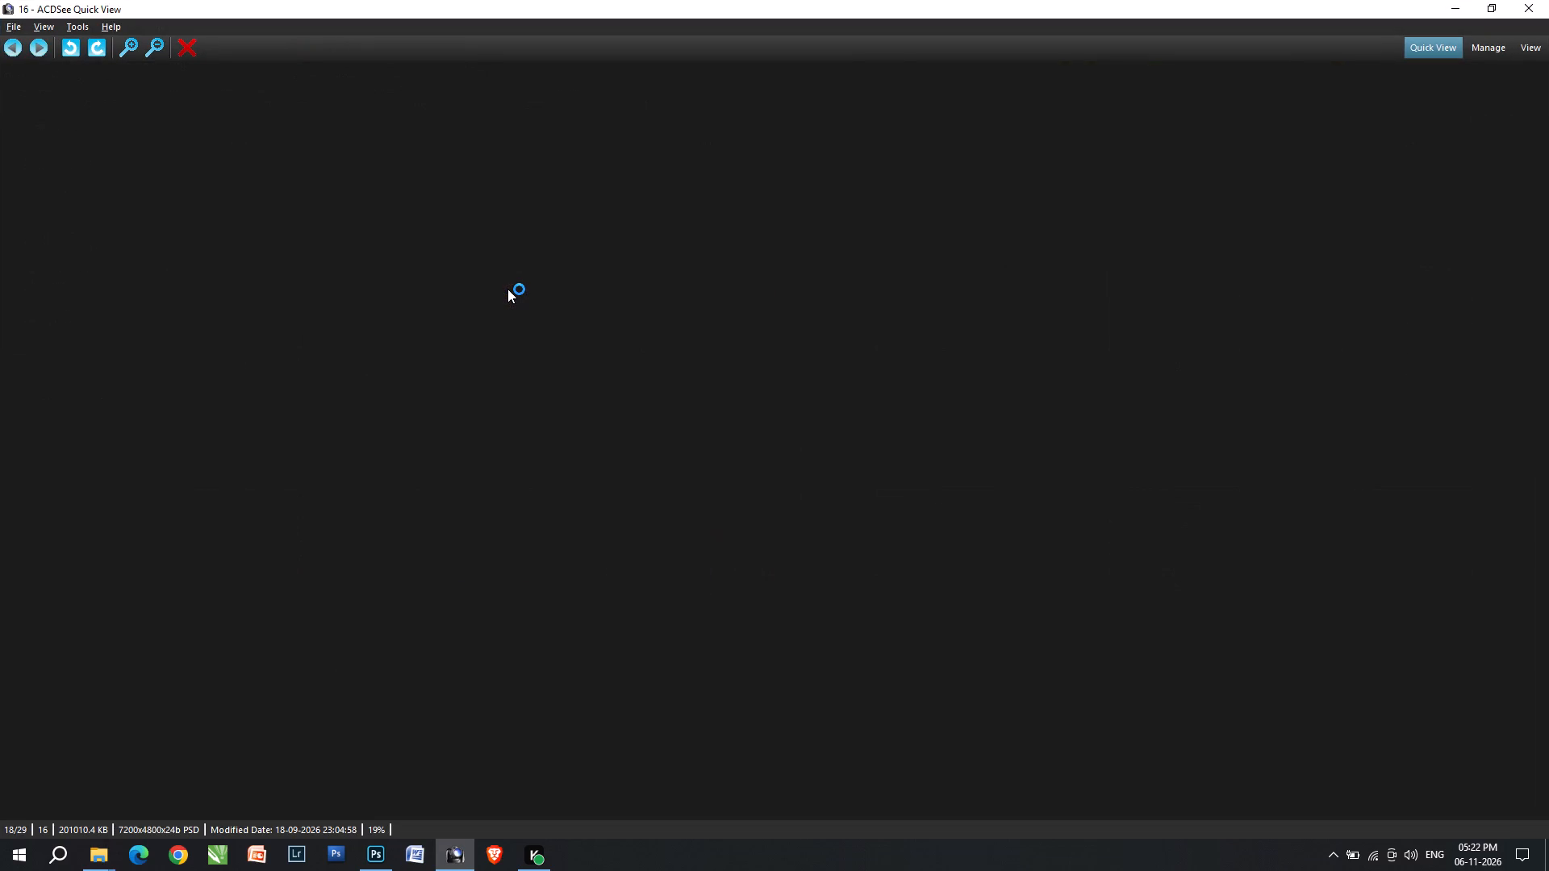
left_click(1548, 0)
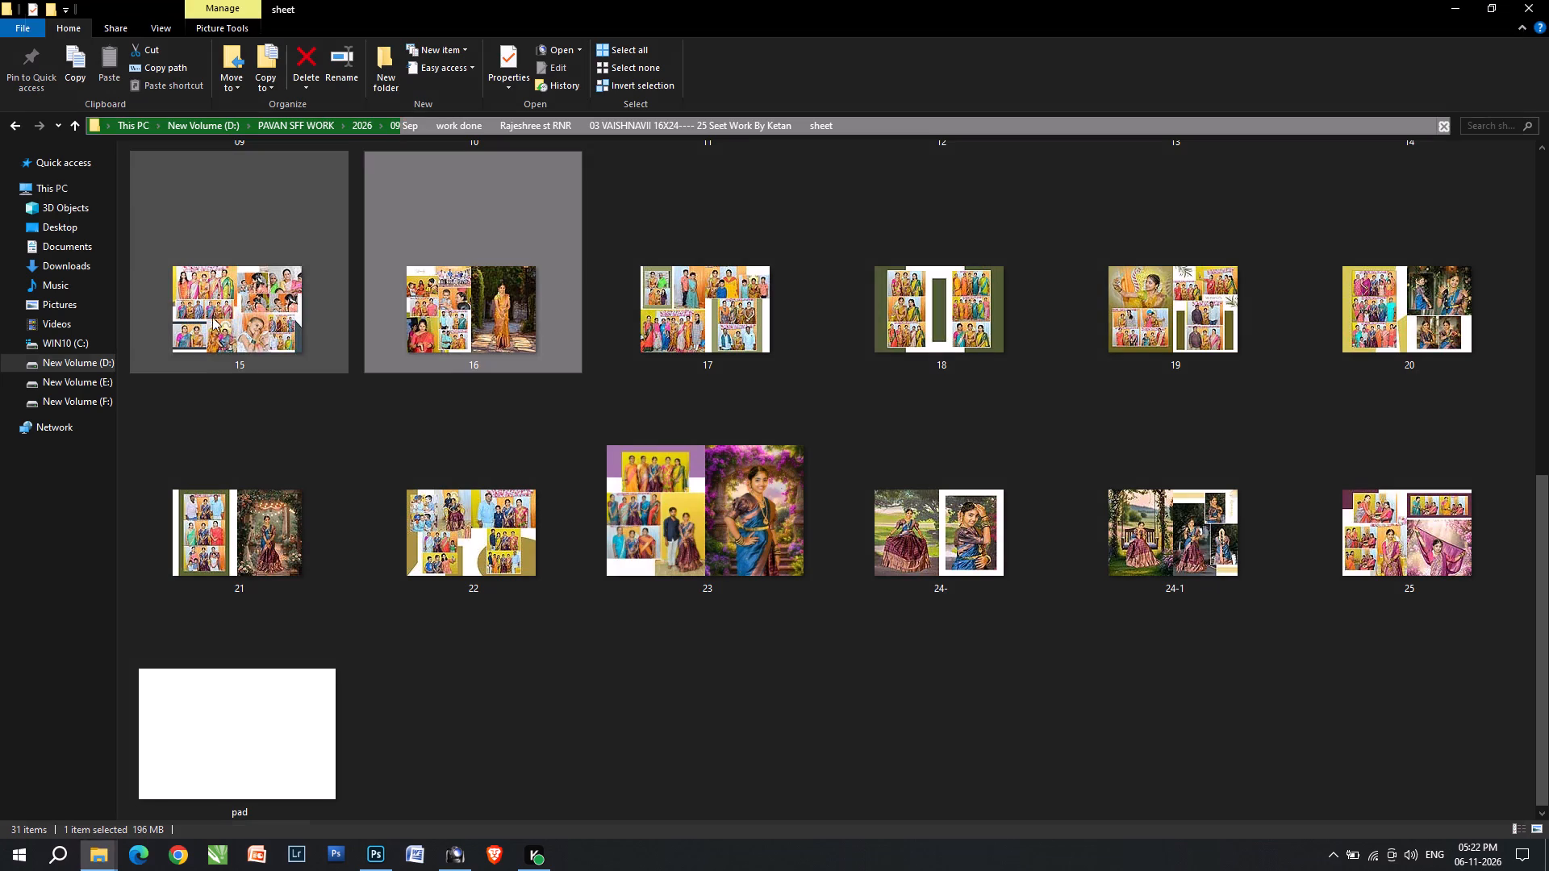
Open sheet 16 from the album's sheet folder as a separate document in Photoshop.
left_click_drag(465, 334, 807, 0)
key("alt+Tab")
key("alt+Tab")
key("alt+Tab")
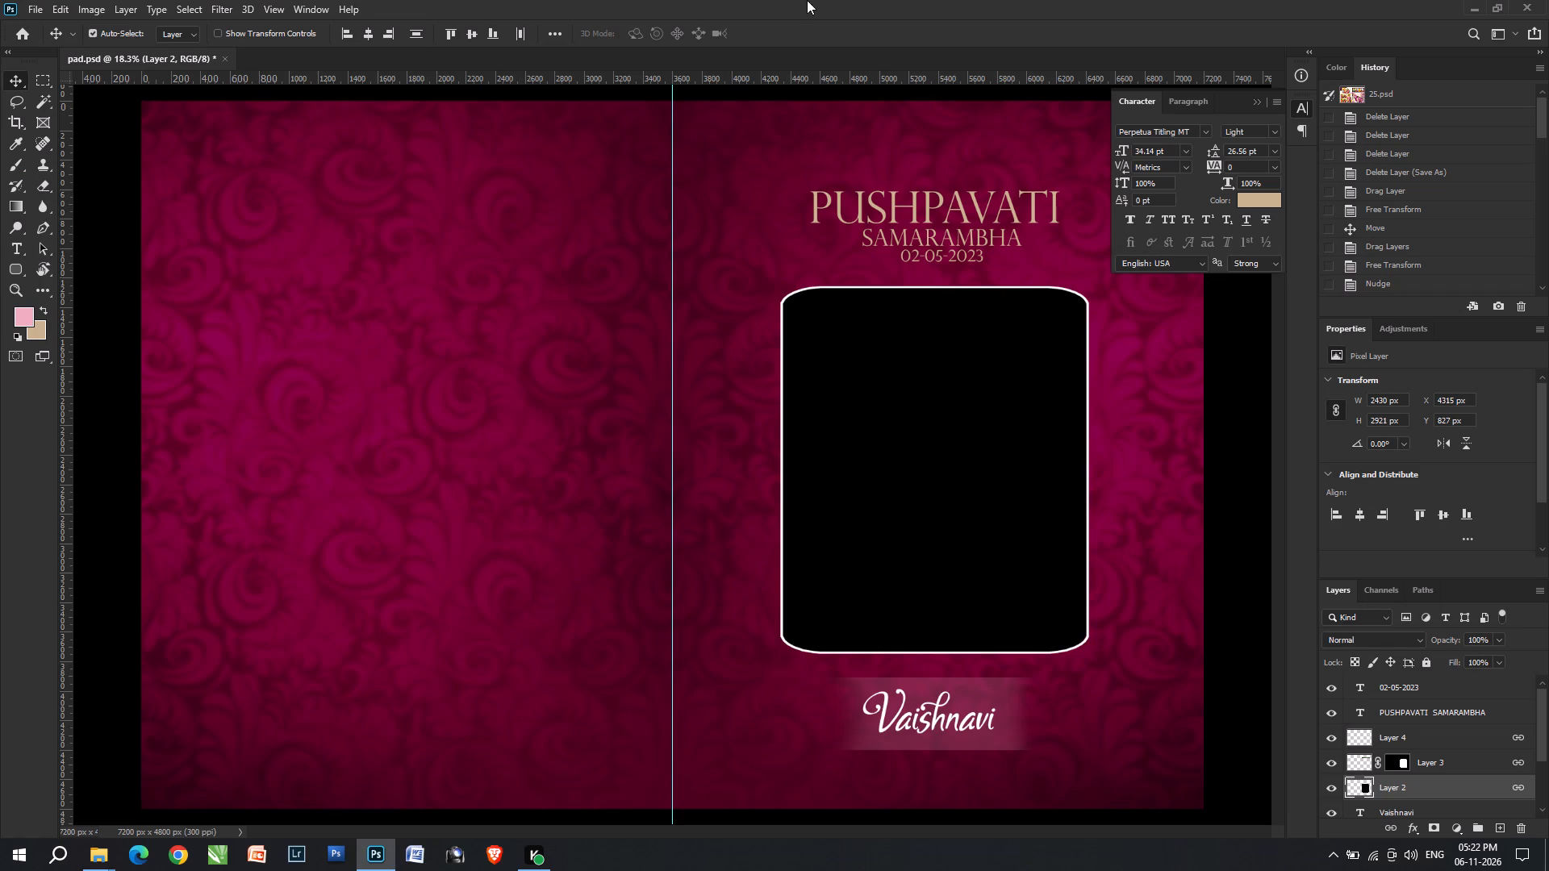
left_click(807, 0)
key("v")
Look through the album's sheet folder in File Explorer and switch to the adding folder on New Volume (E:).
key("alt+Tab")
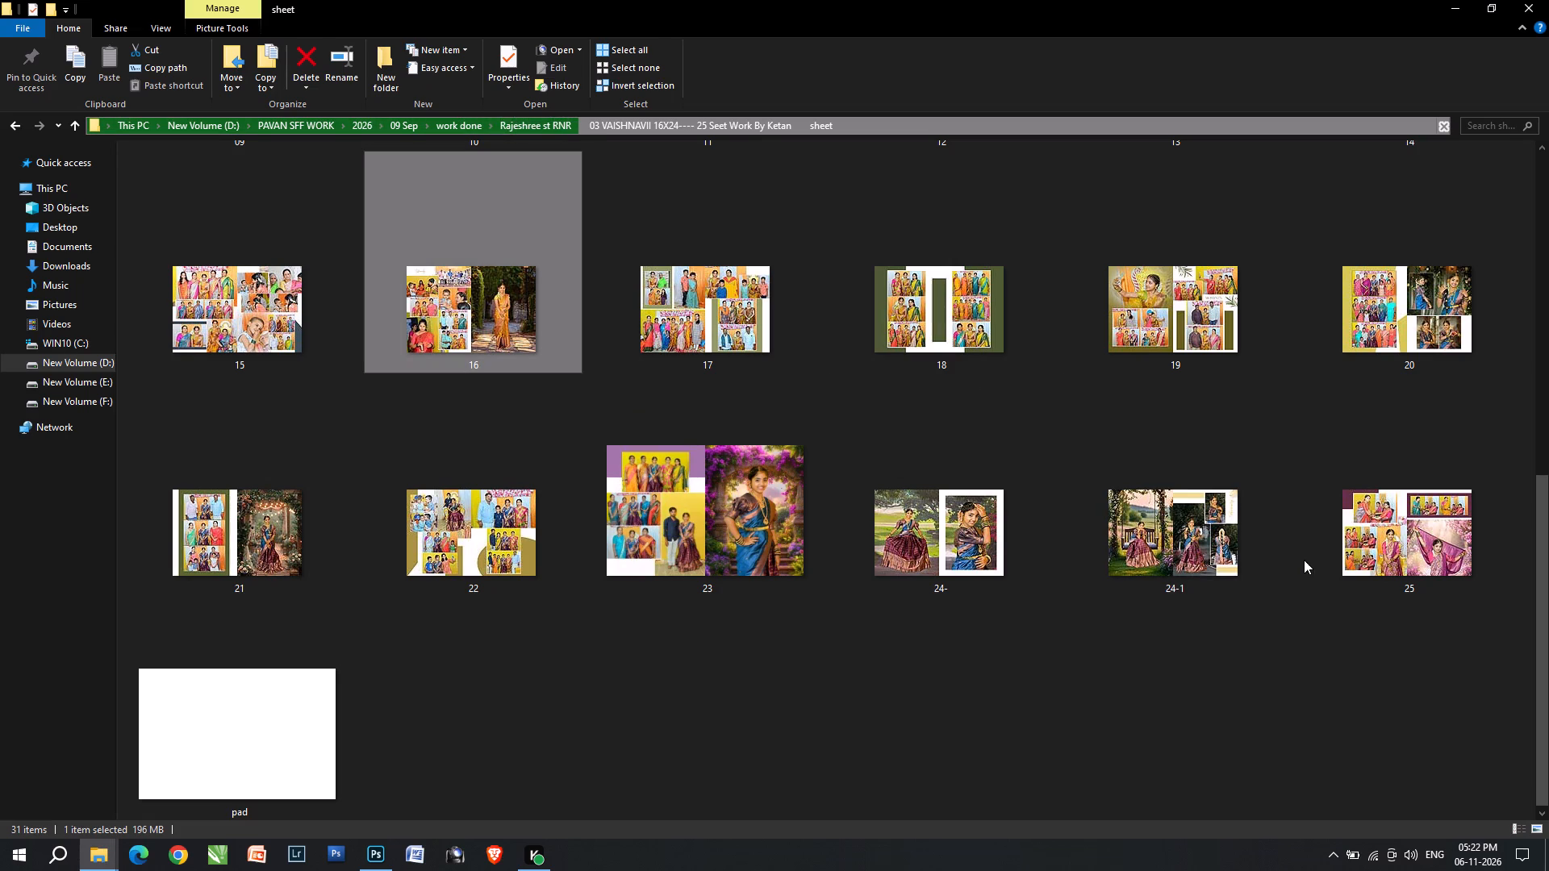
scroll(1304, 560, "up", 1)
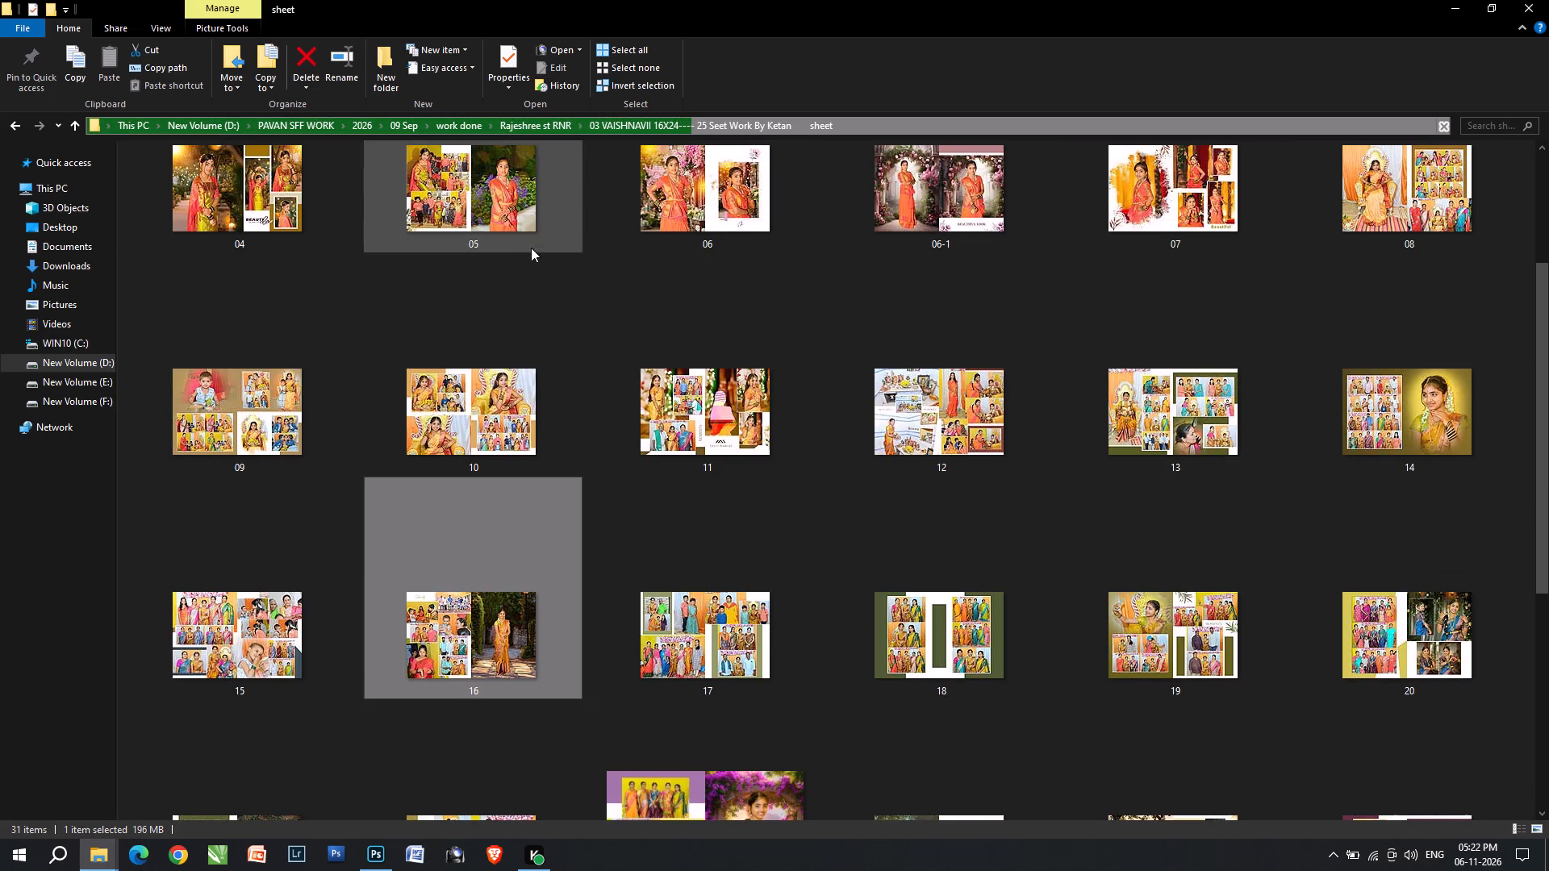
scroll(635, 278, "up", 1)
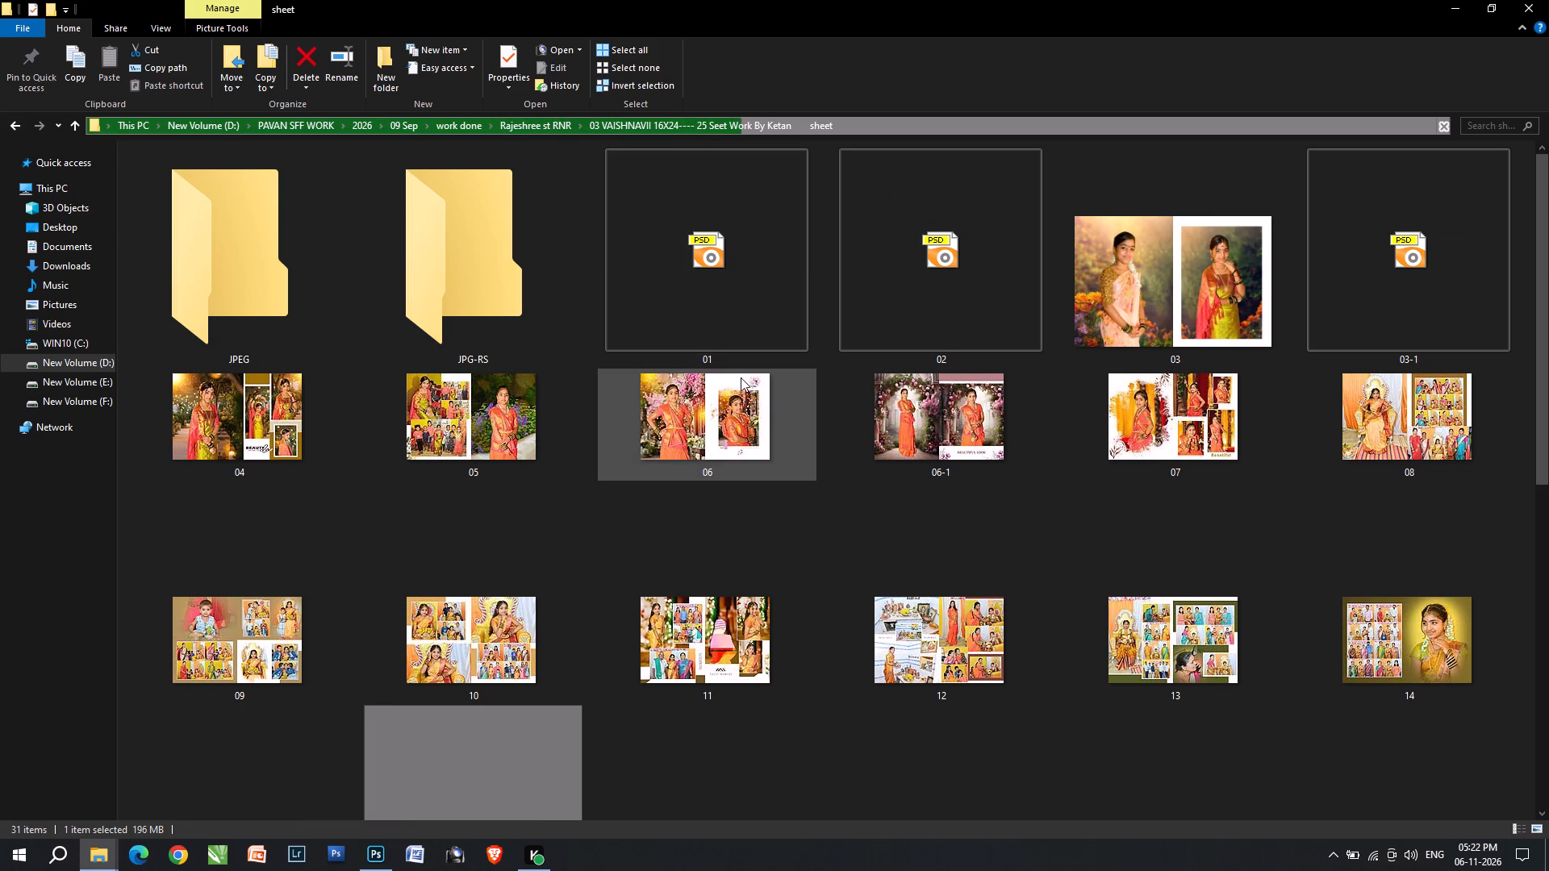
scroll(750, 381, "up", 2)
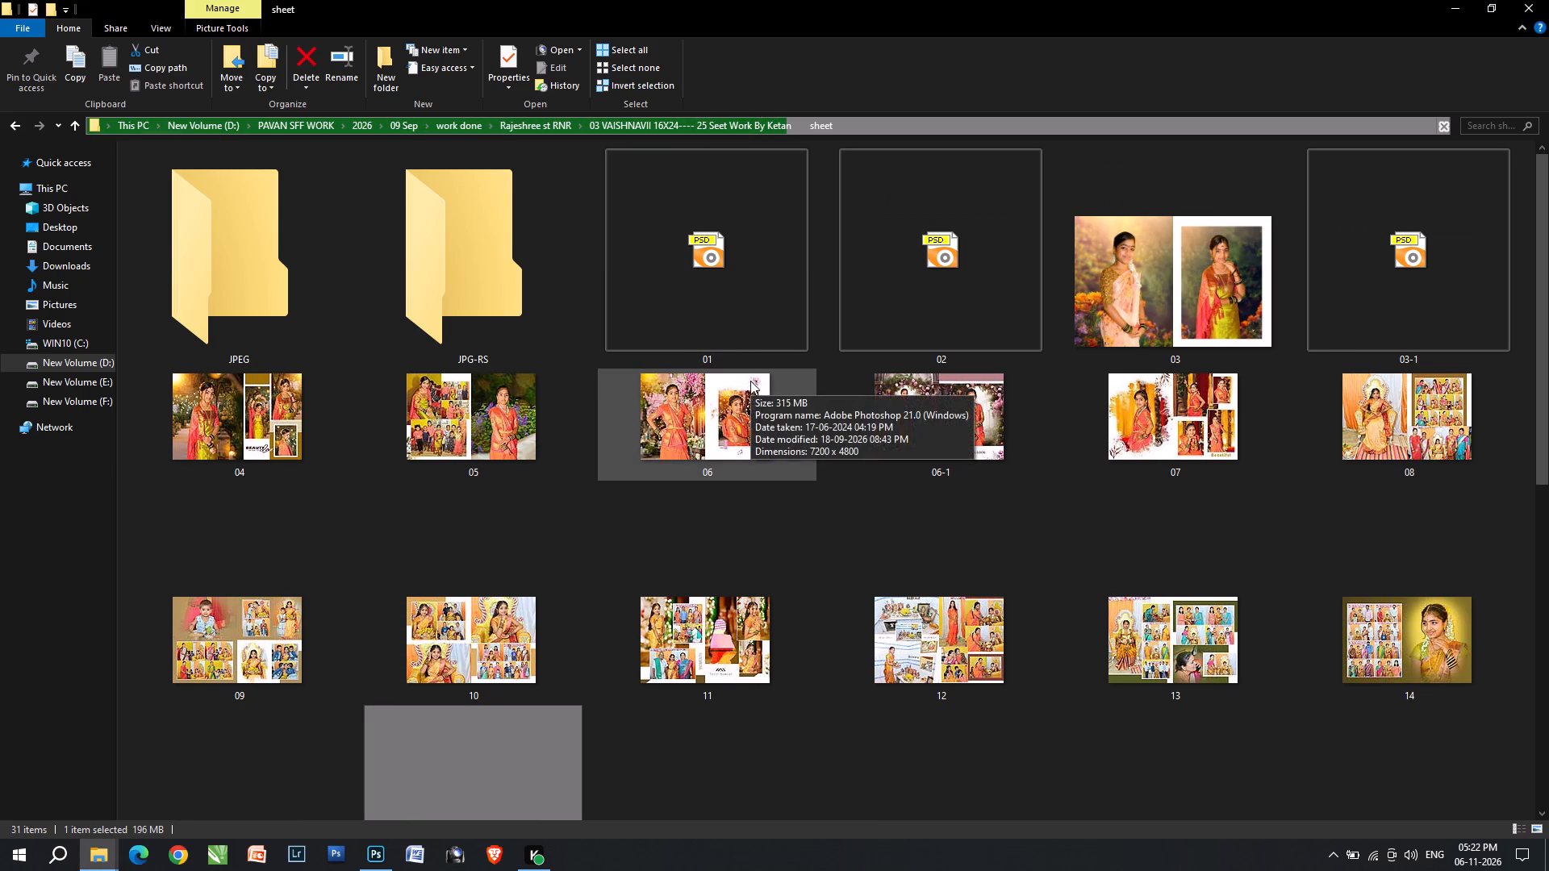
key("alt+Tab")
key("alt+Tab")
key("alt+Tab")
key("alt+Tab")
key("alt+Tab")
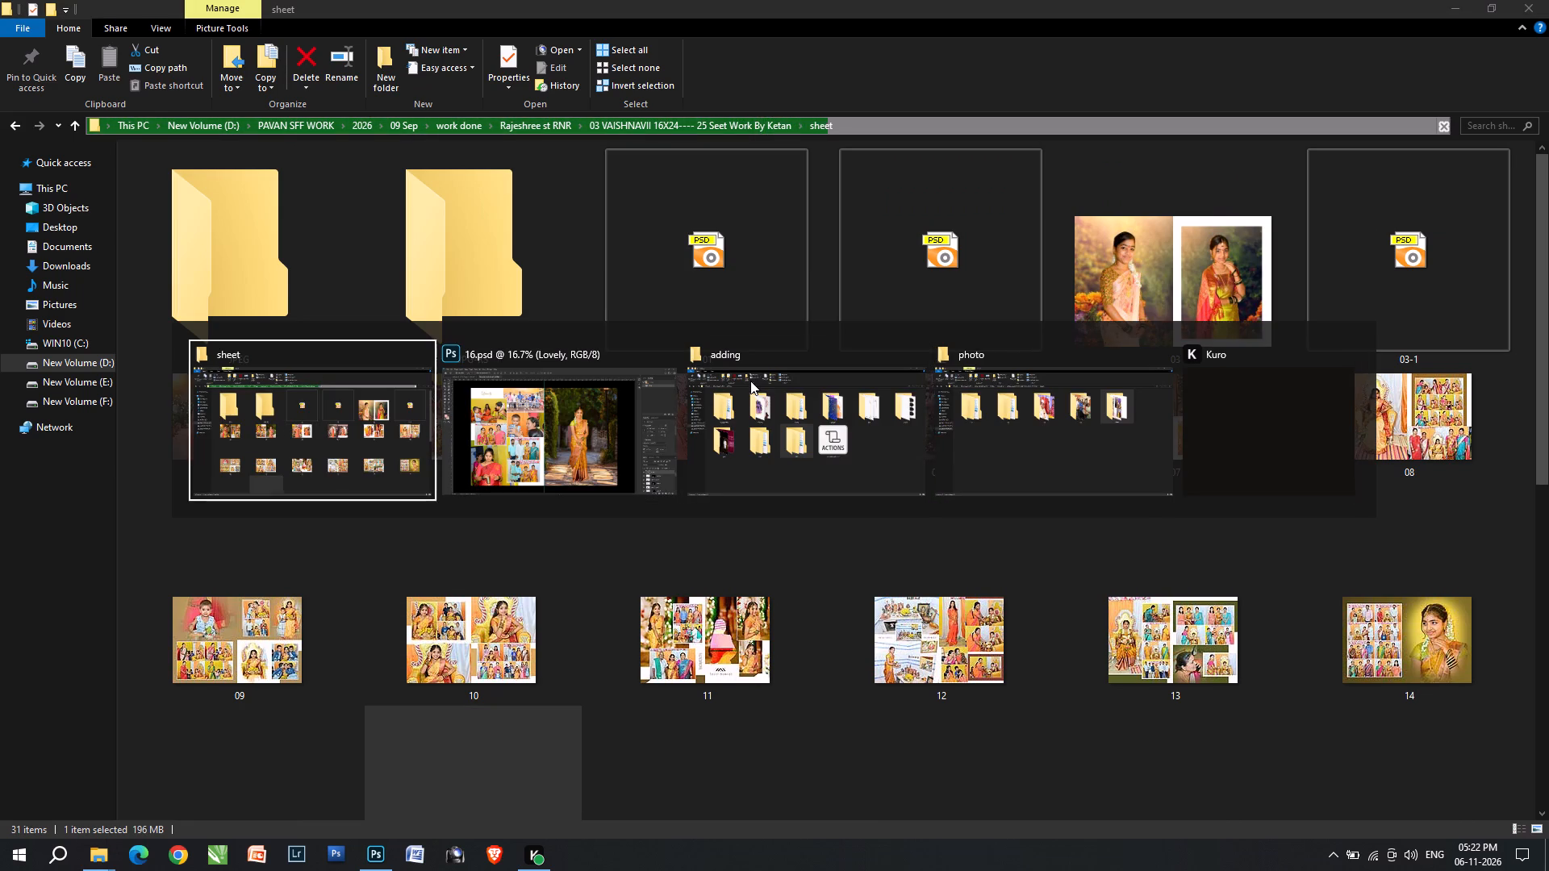
key("alt+Tab")
key("alt+Tab")
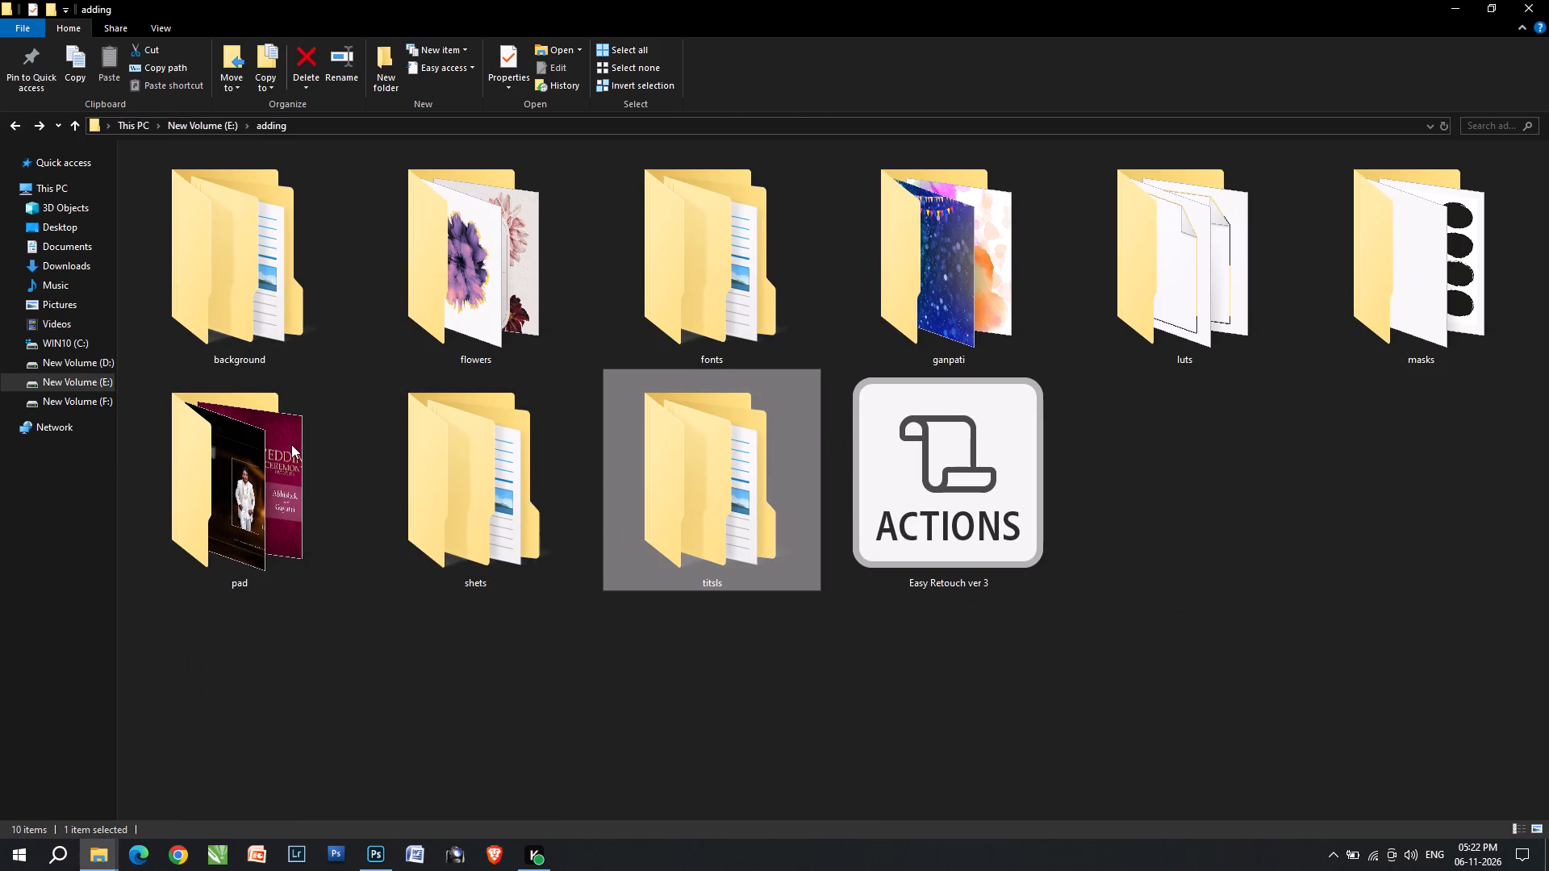
Look through the 03 and 40+Wedding_Album_Background folders inside the background folder.
left_click(291, 444)
double_click(243, 269)
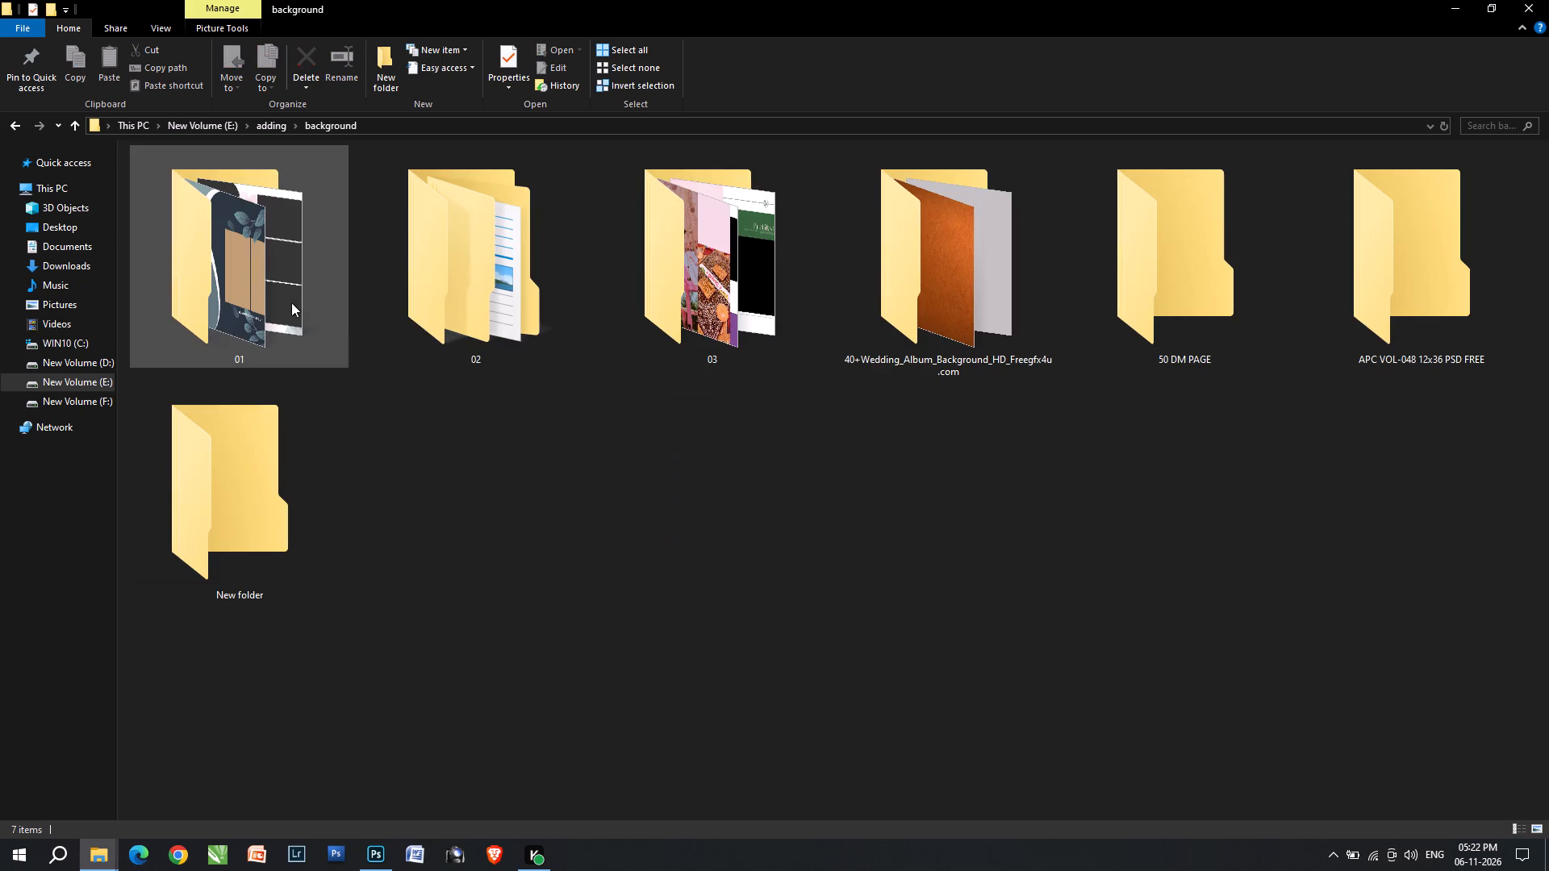
double_click(747, 312)
scroll(772, 373, "down", 2)
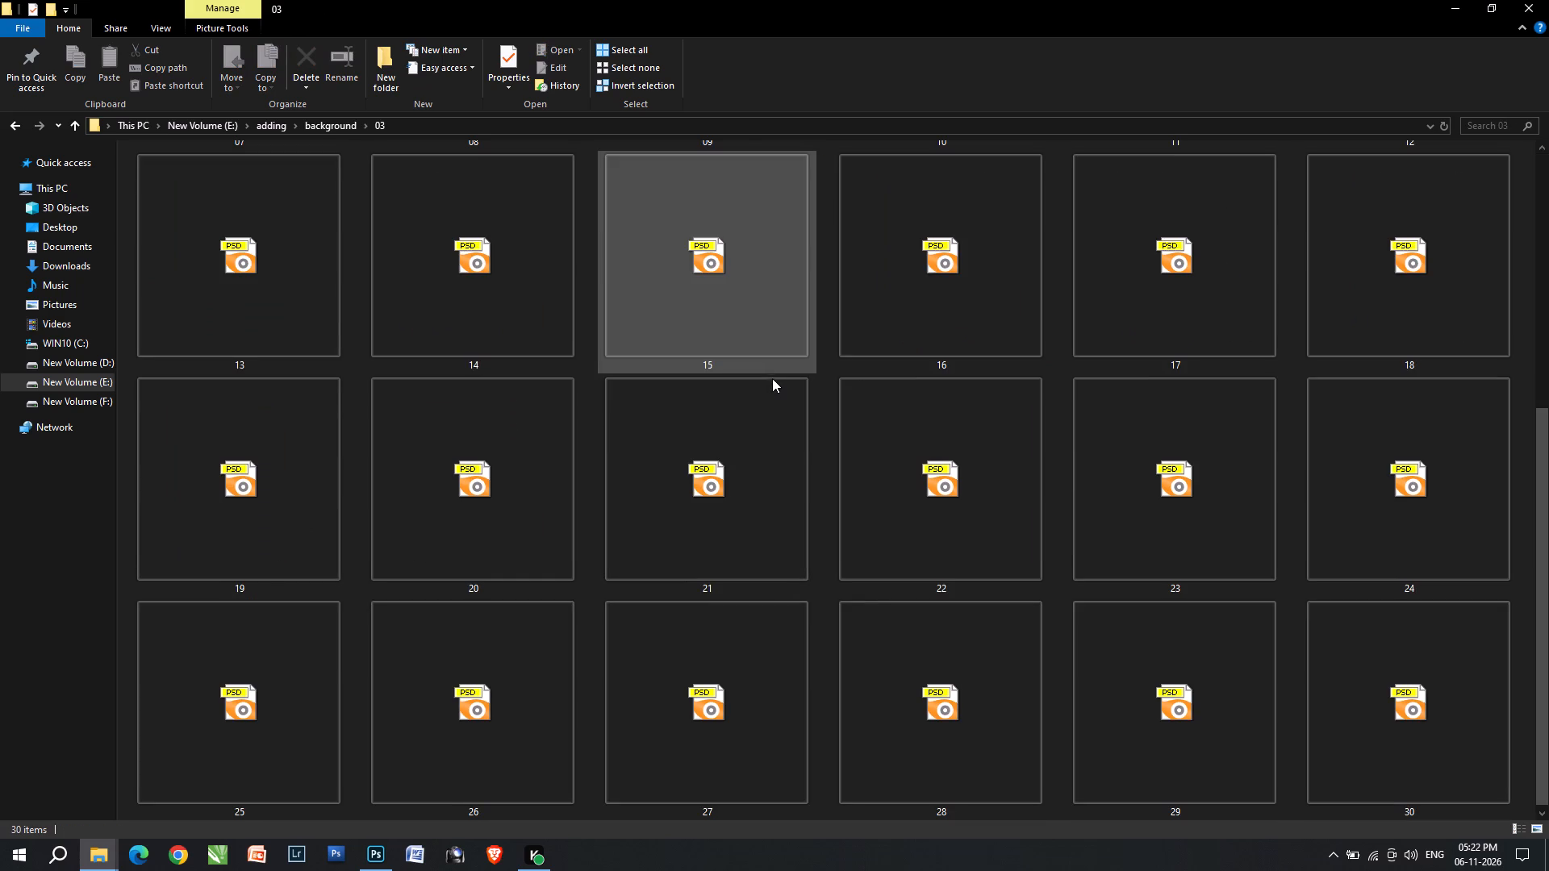
scroll(772, 378, "down", 2)
key("BackSpace")
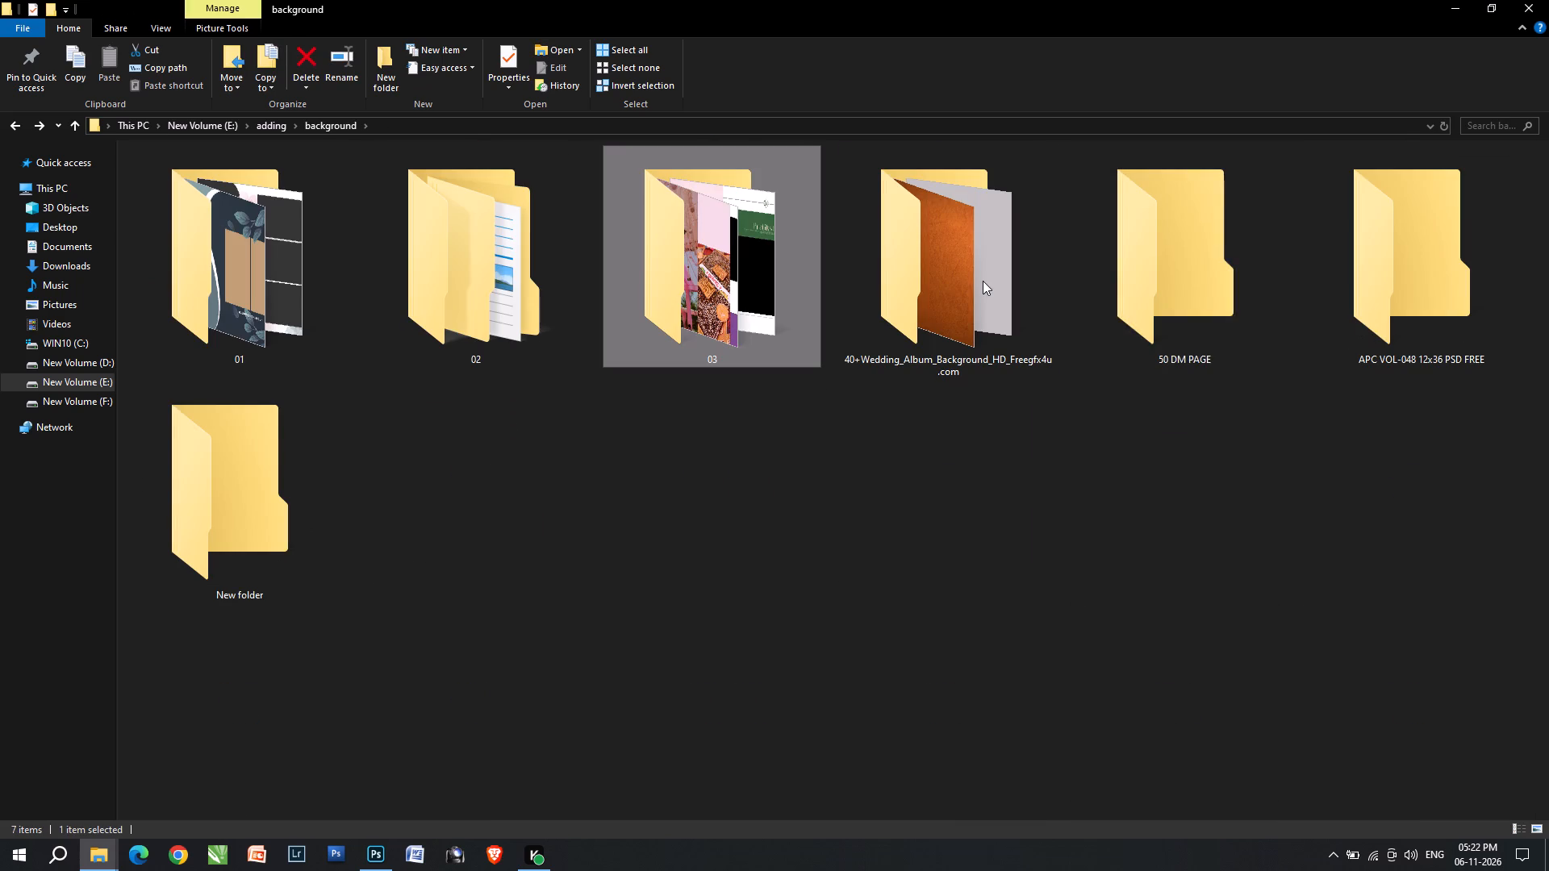
double_click(983, 281)
scroll(566, 487, "down", 1)
key("BackSpace")
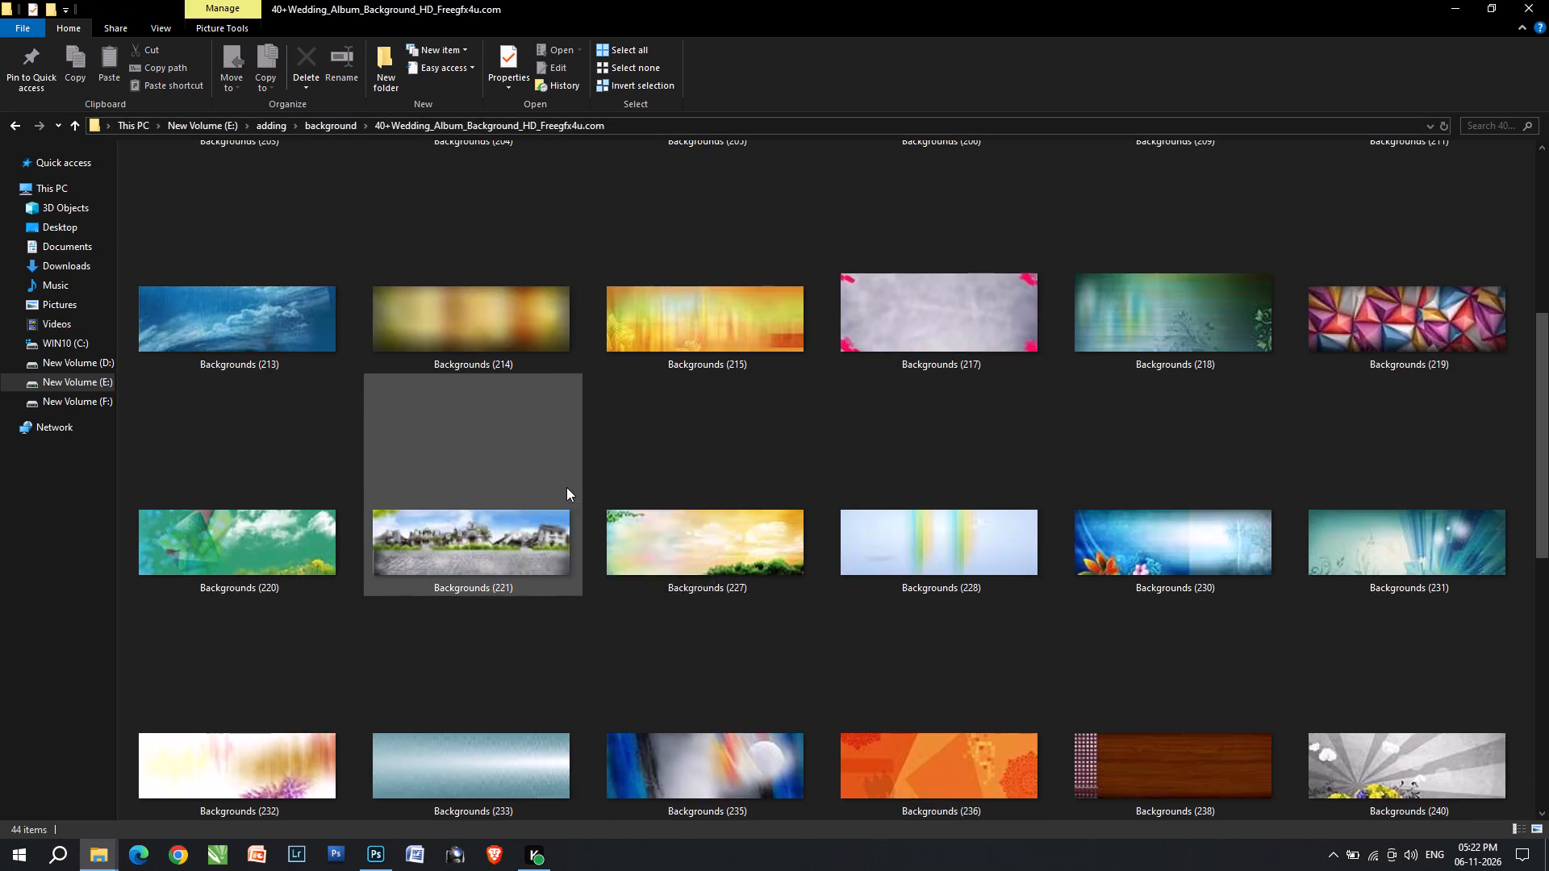
Preview the PSD templates in the background folder's 01 subfolder one after another, starting from 002, and close the viewer.
double_click(265, 310)
scroll(433, 406, "down", 4)
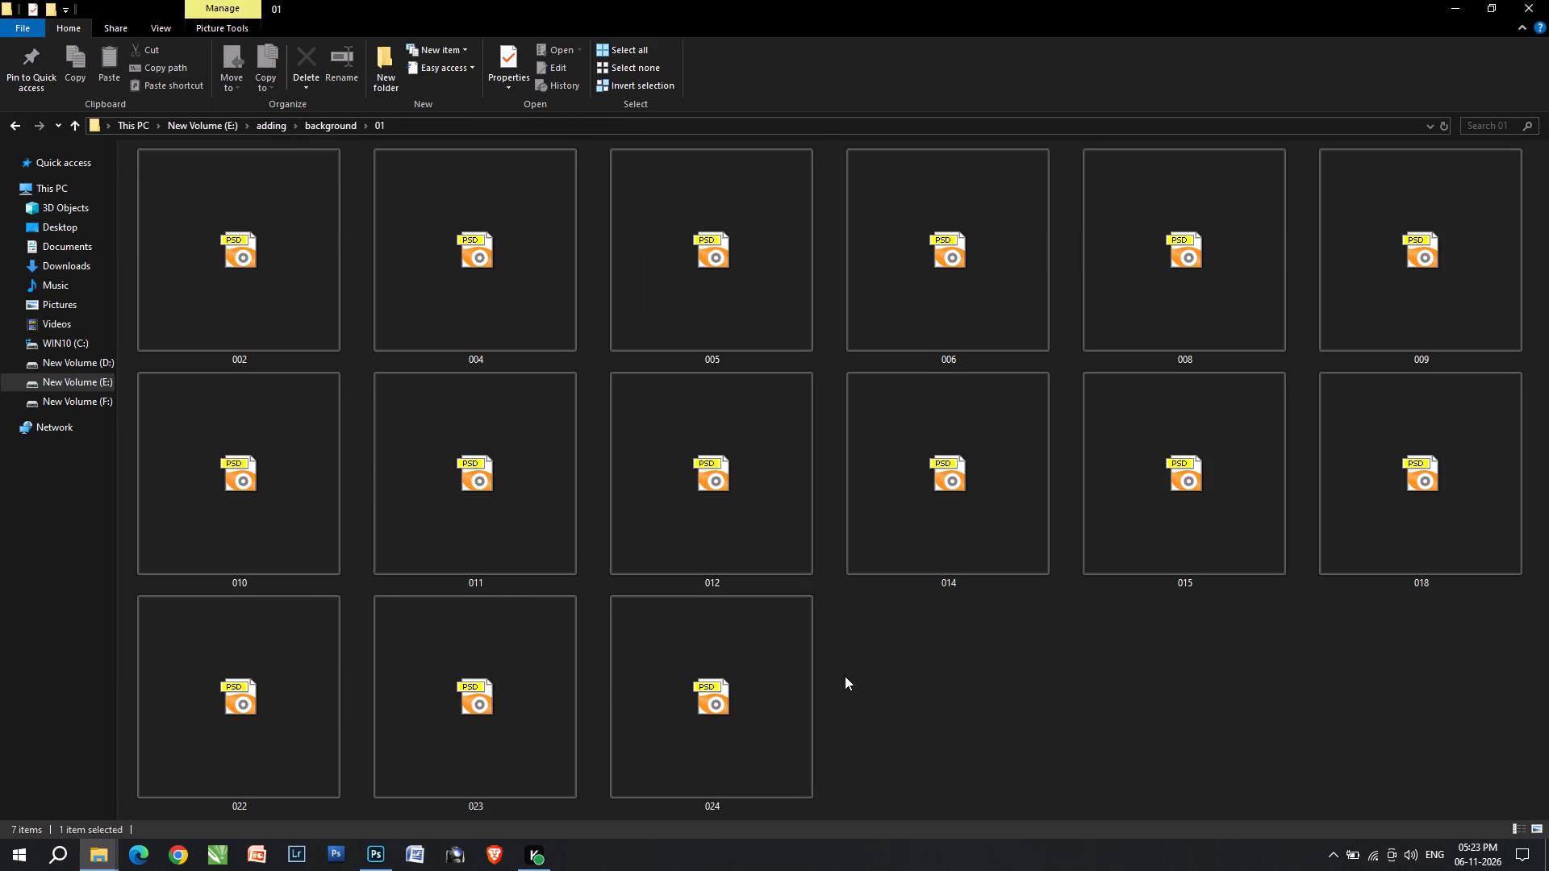
right_click(860, 640)
left_click_drag(929, 390, 1076, 388)
scroll(459, 296, "up", 2)
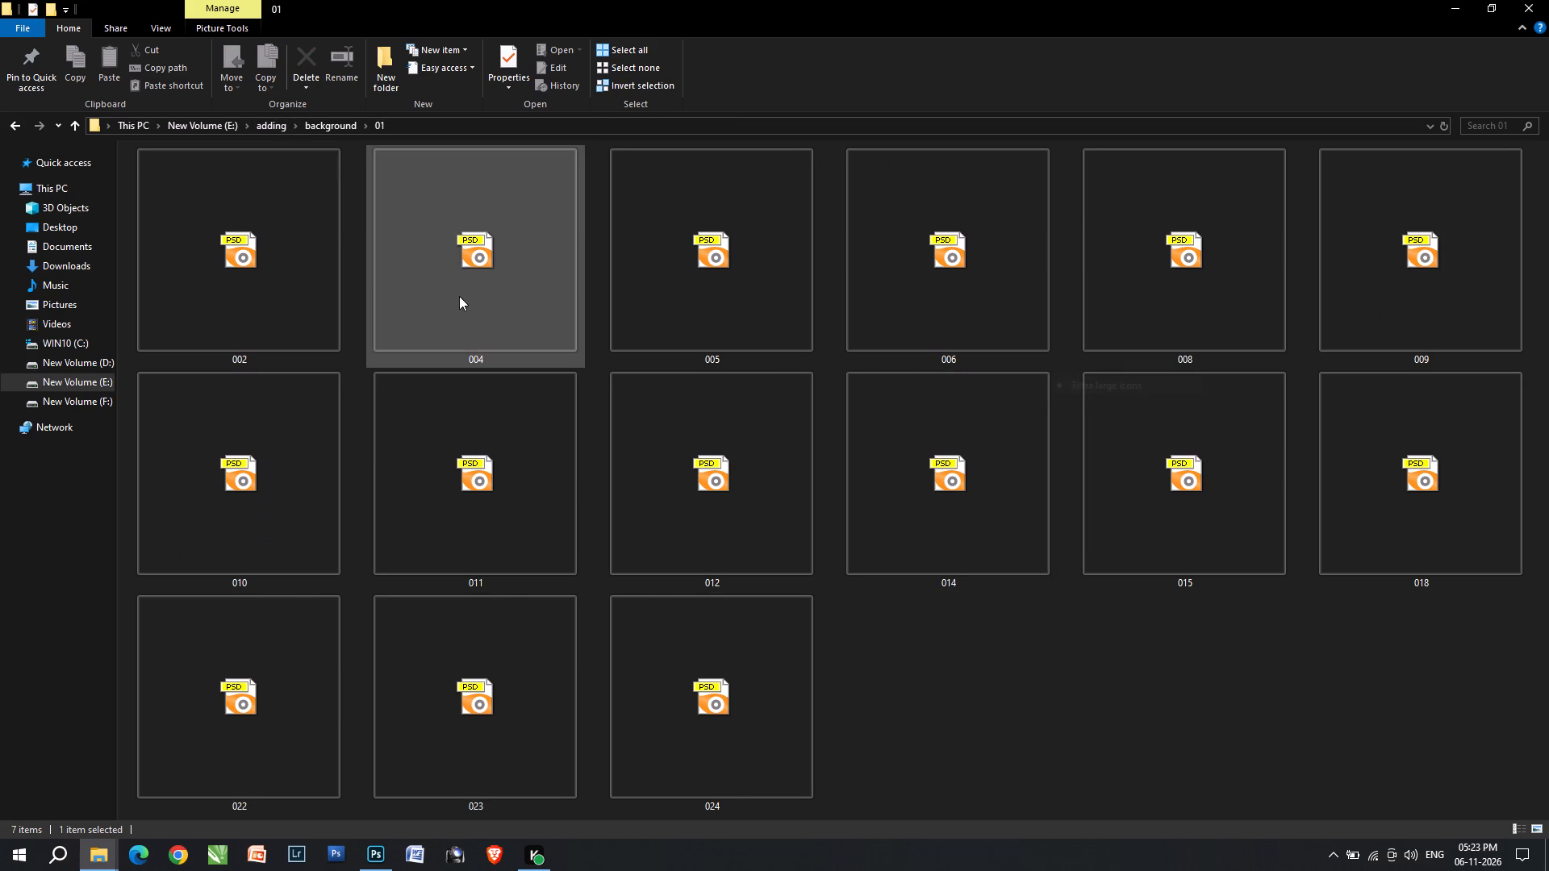
double_click(298, 275)
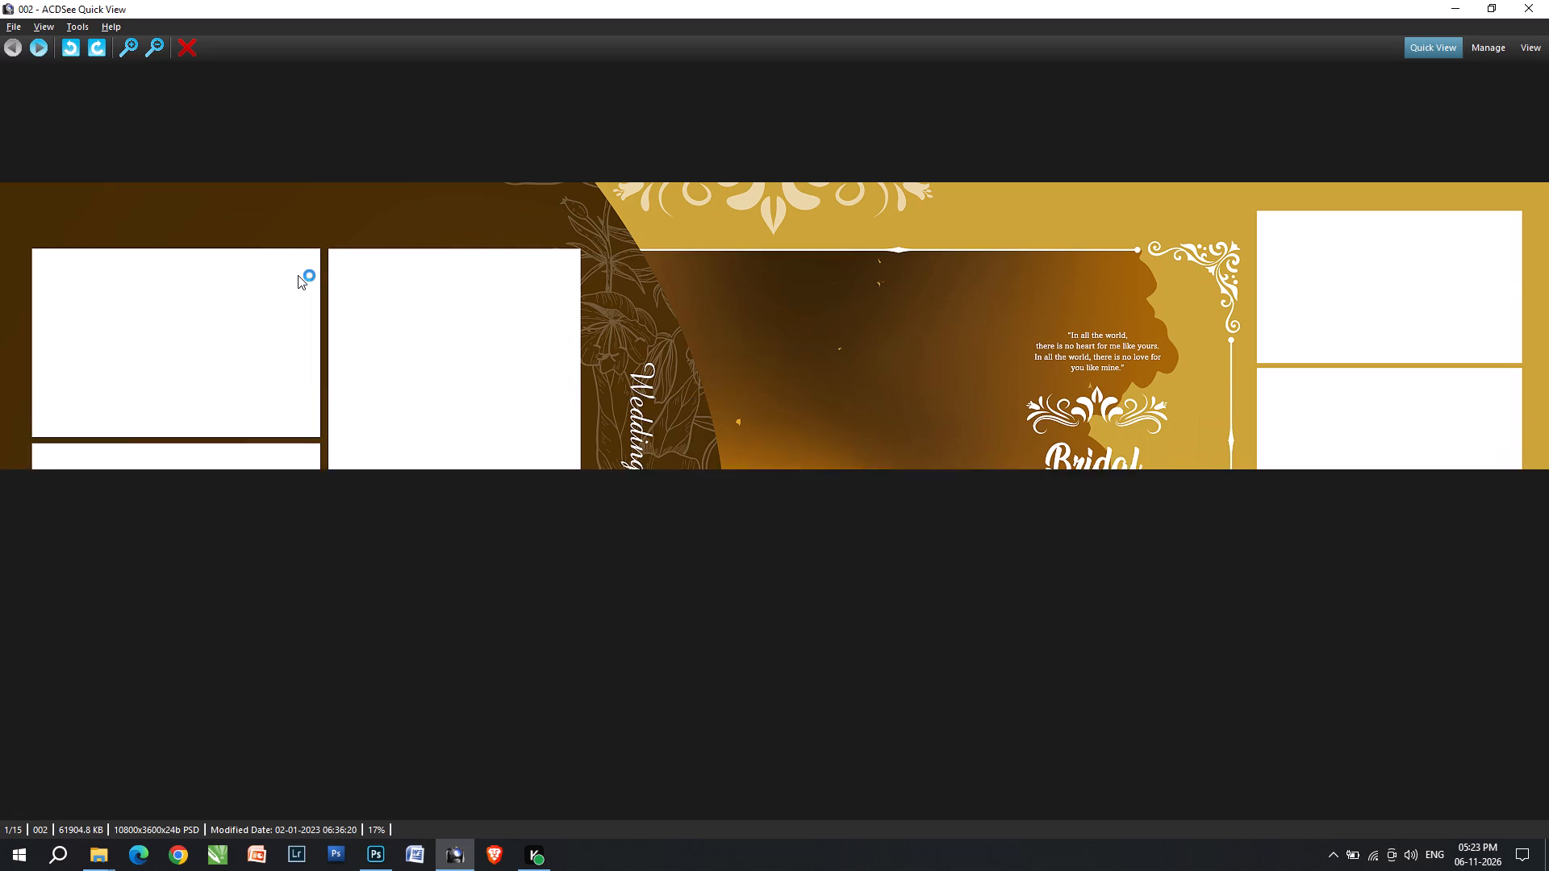
key("Left")
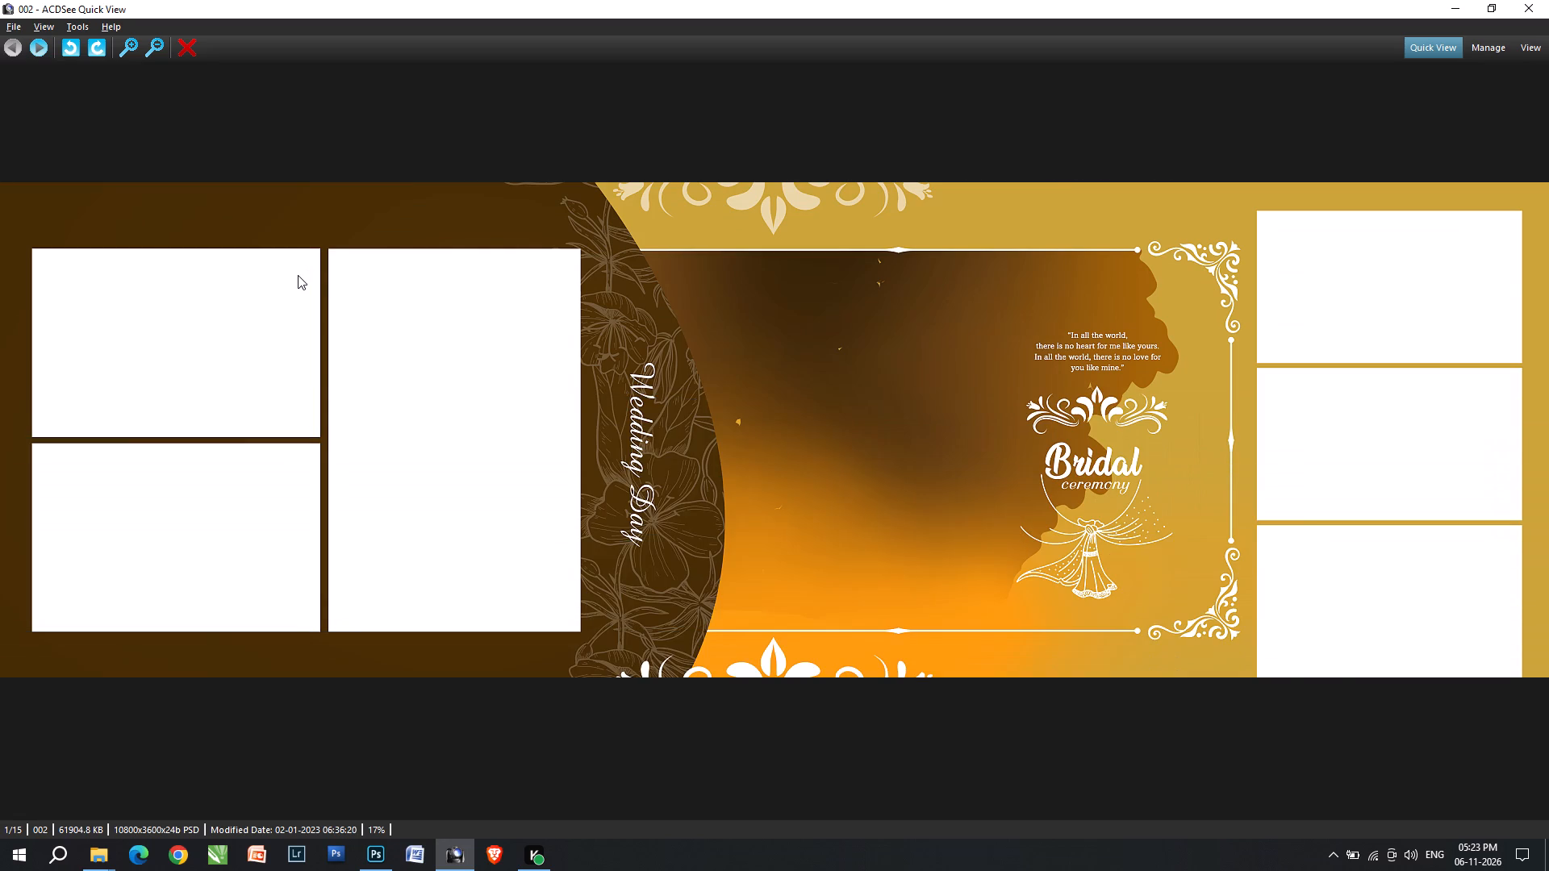
key("Right")
key("Right")
key("Right")
key("Right")
key("Right")
key("Right")
key("Right")
key("Right")
key("Right")
key("Right")
key("Right")
key("Right")
key("Right")
key("Right")
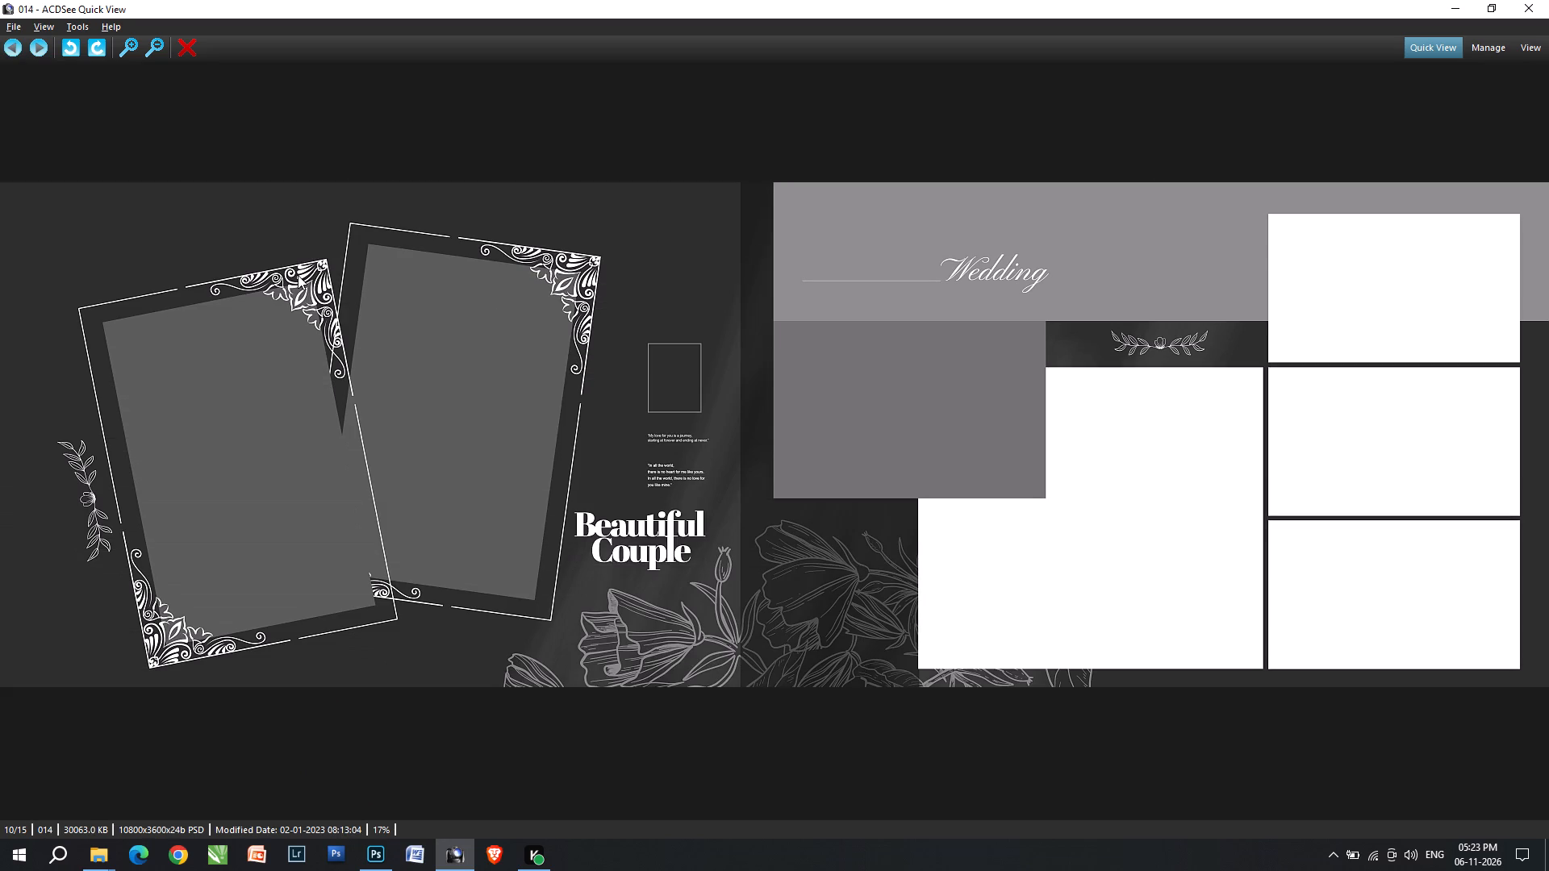
left_click(1548, 0)
Preview the designs in the APC VOL-048 12x36 PSD FREE folder inside background and close the viewer.
left_click(332, 132)
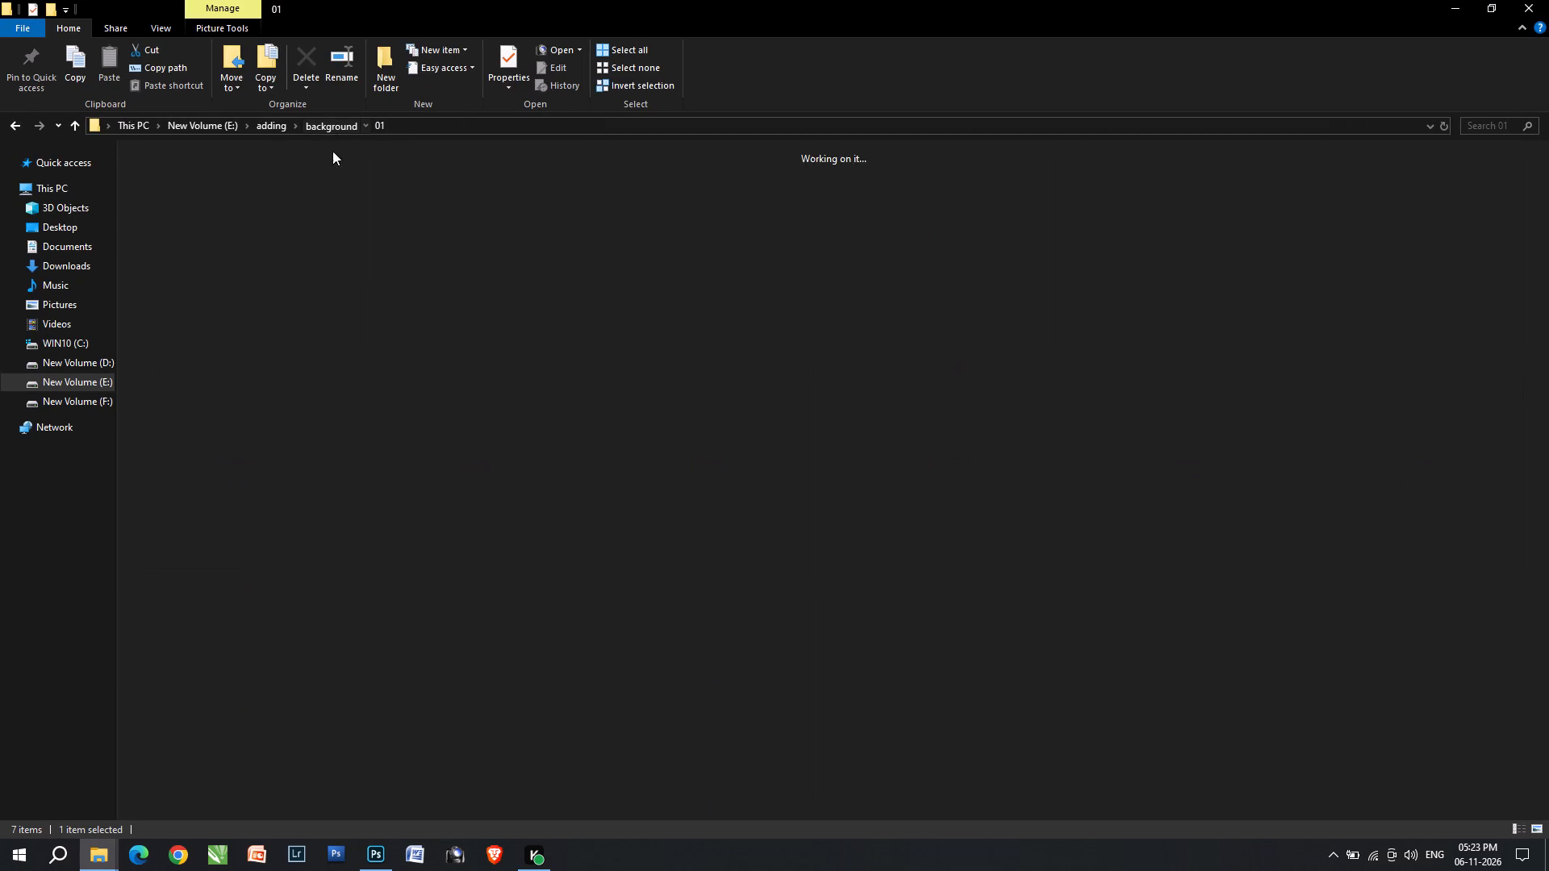
double_click(1351, 330)
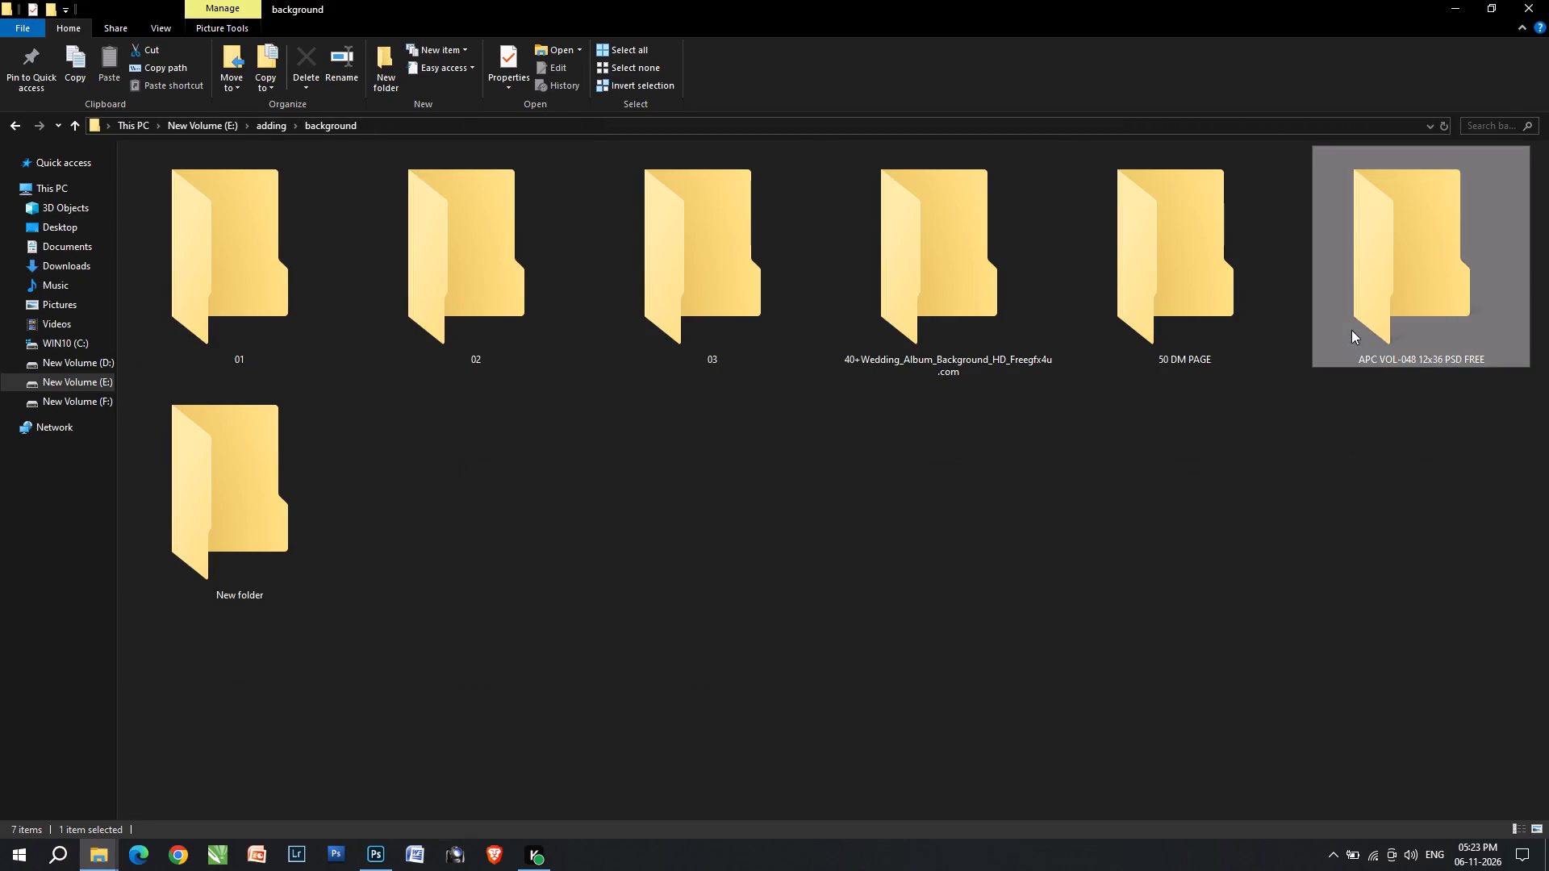
double_click(234, 249)
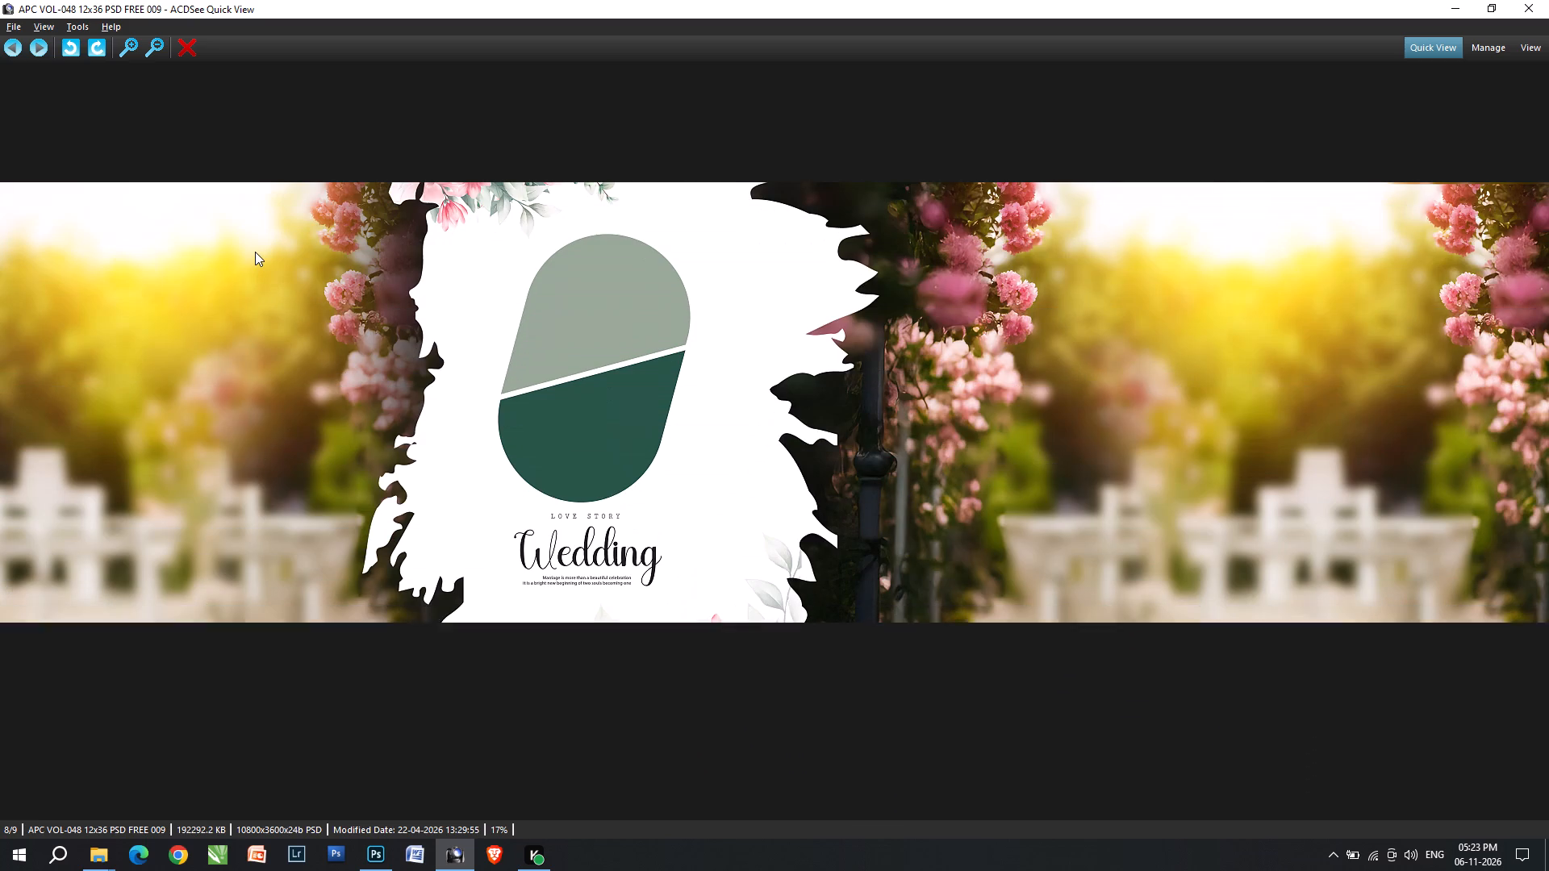
key("Right")
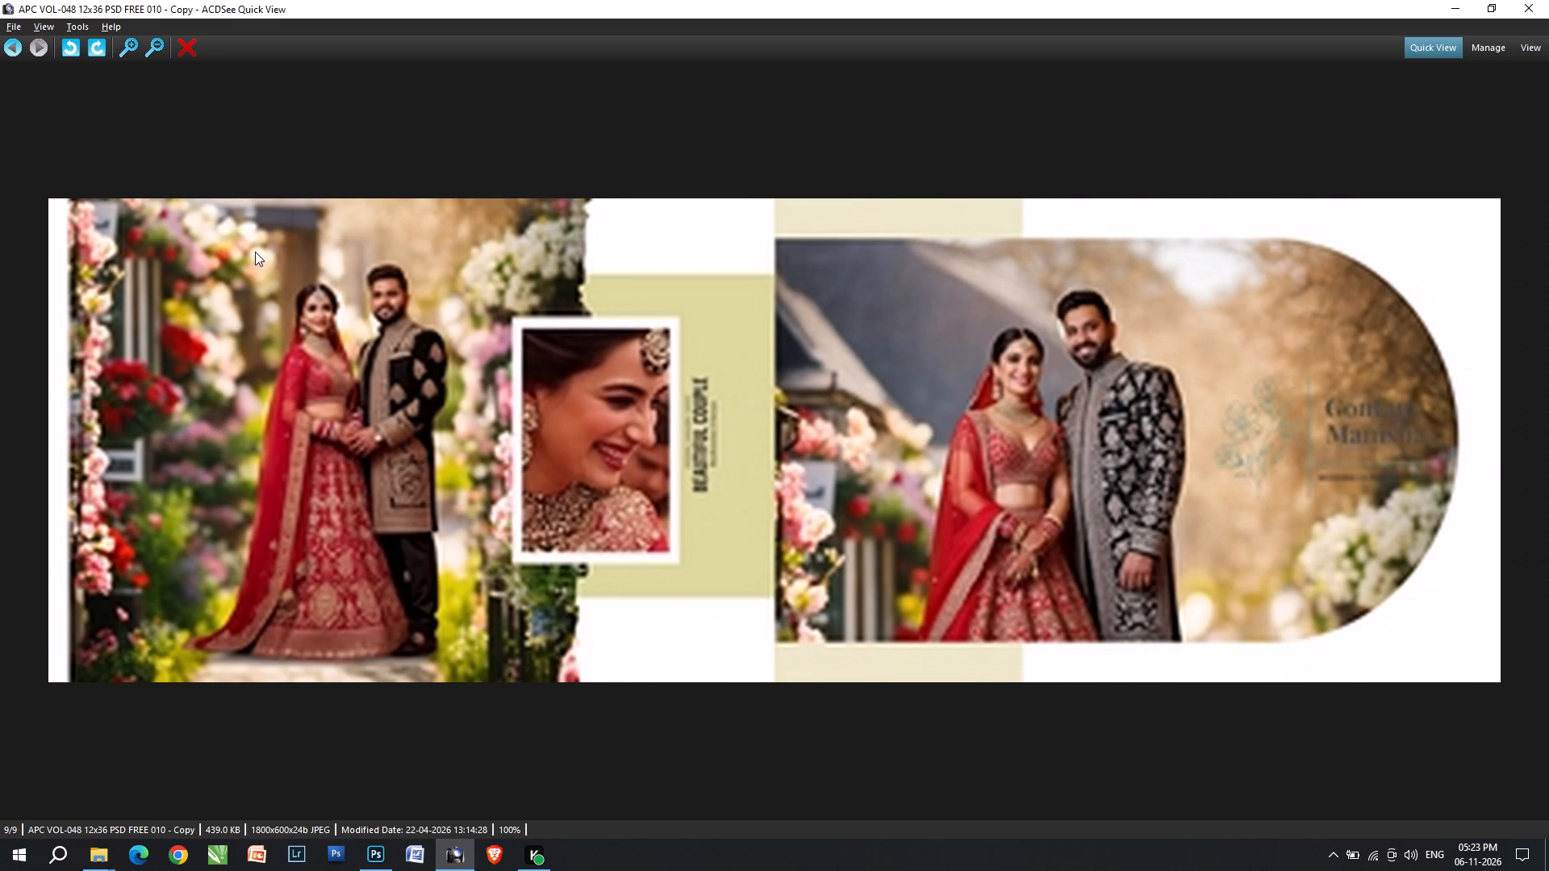
key("Right")
key("Left")
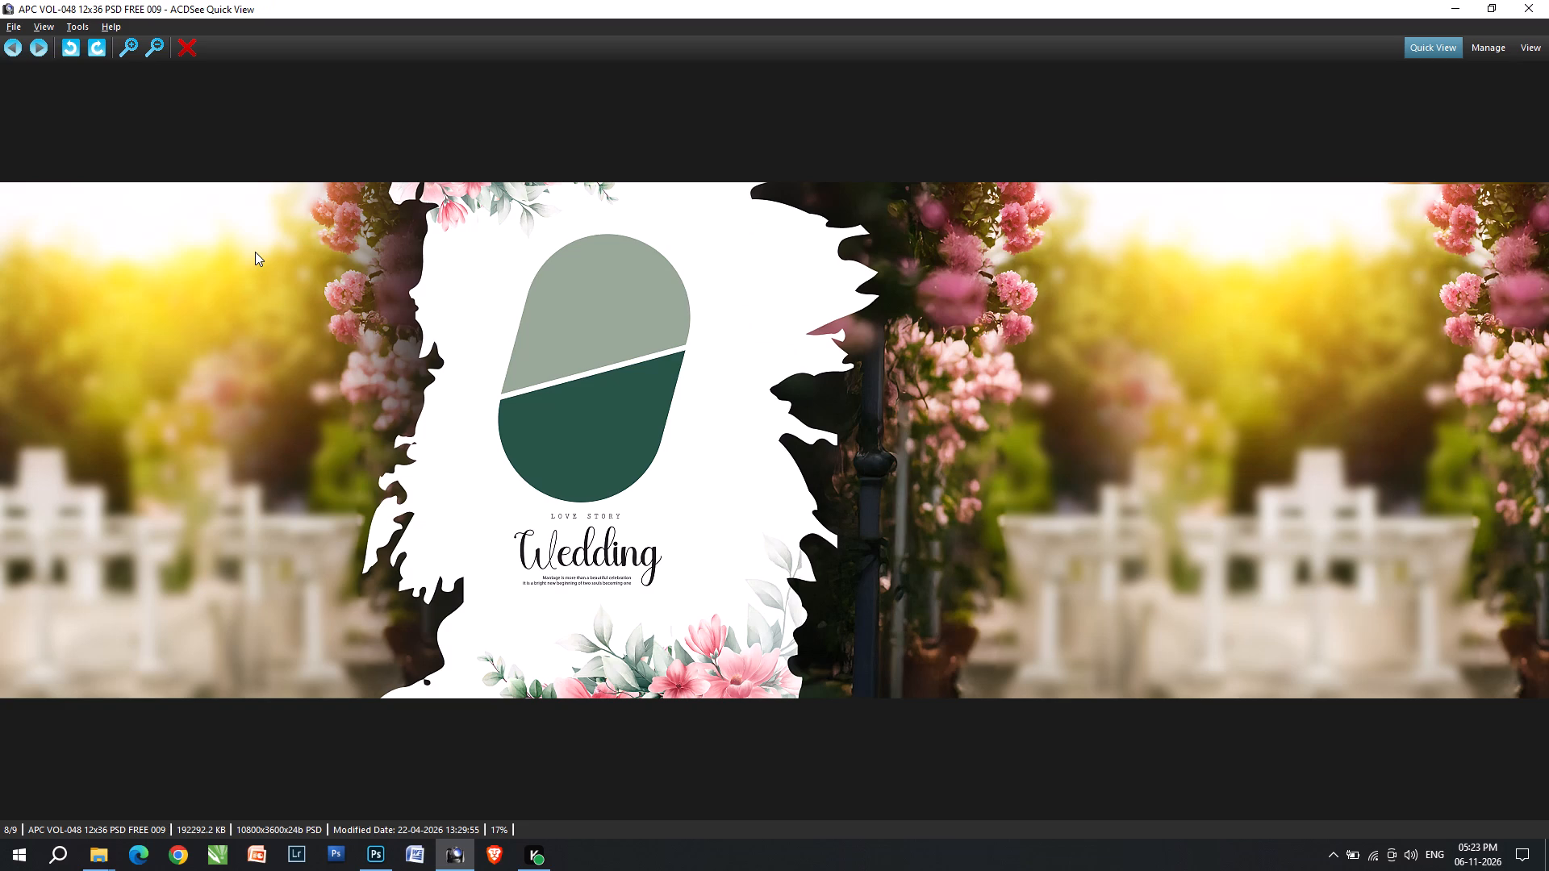
left_click(1548, 0)
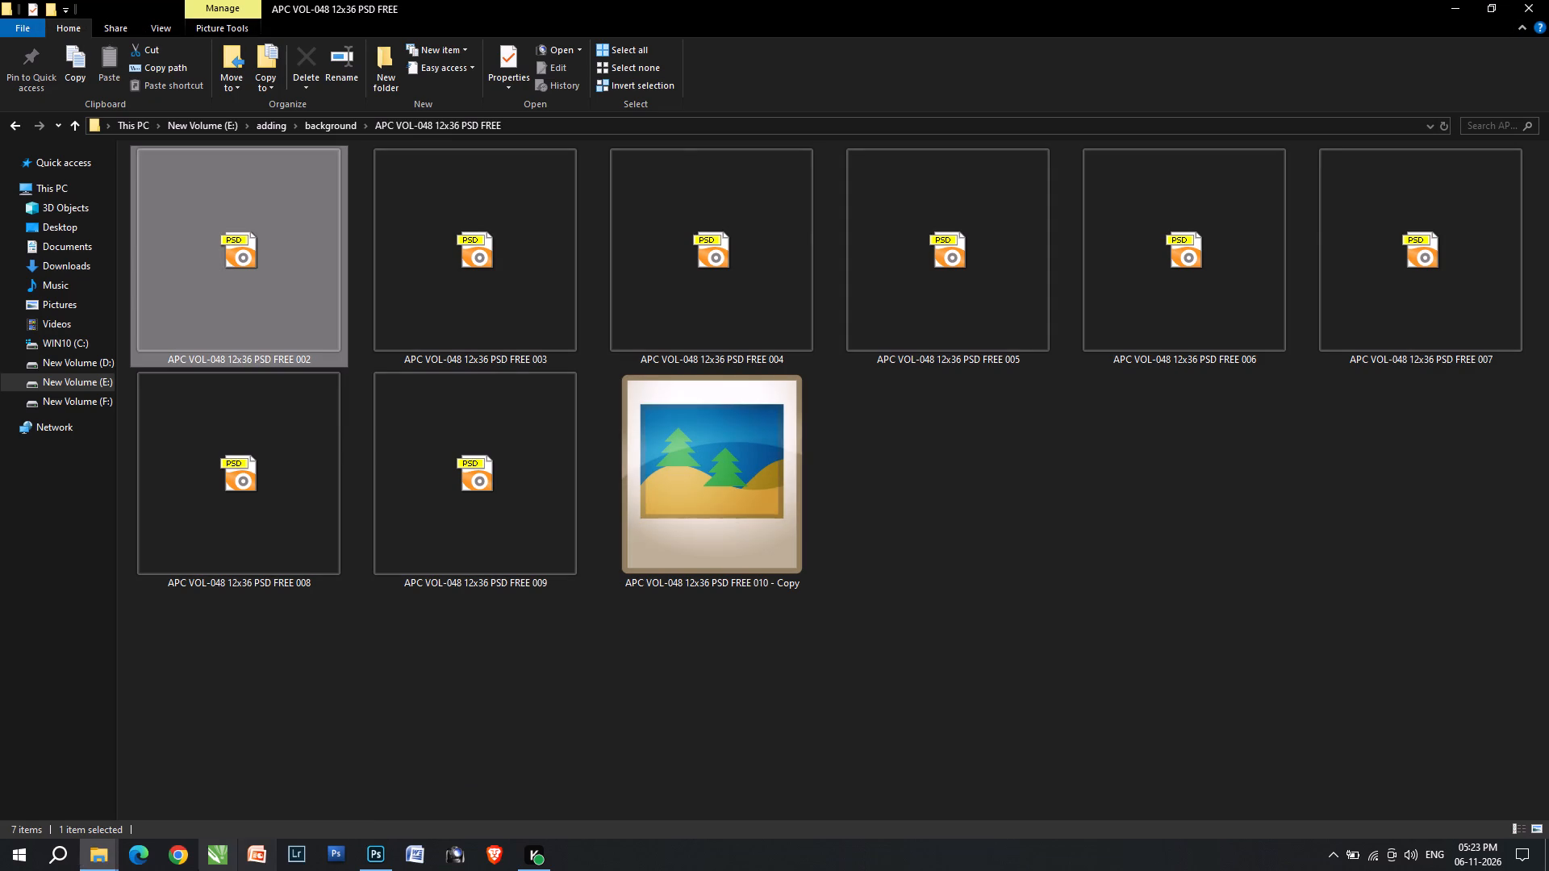
Look through the sheets in the album's sheet folder again, previewing sheet 05 and closing the viewer.
left_click(370, 864)
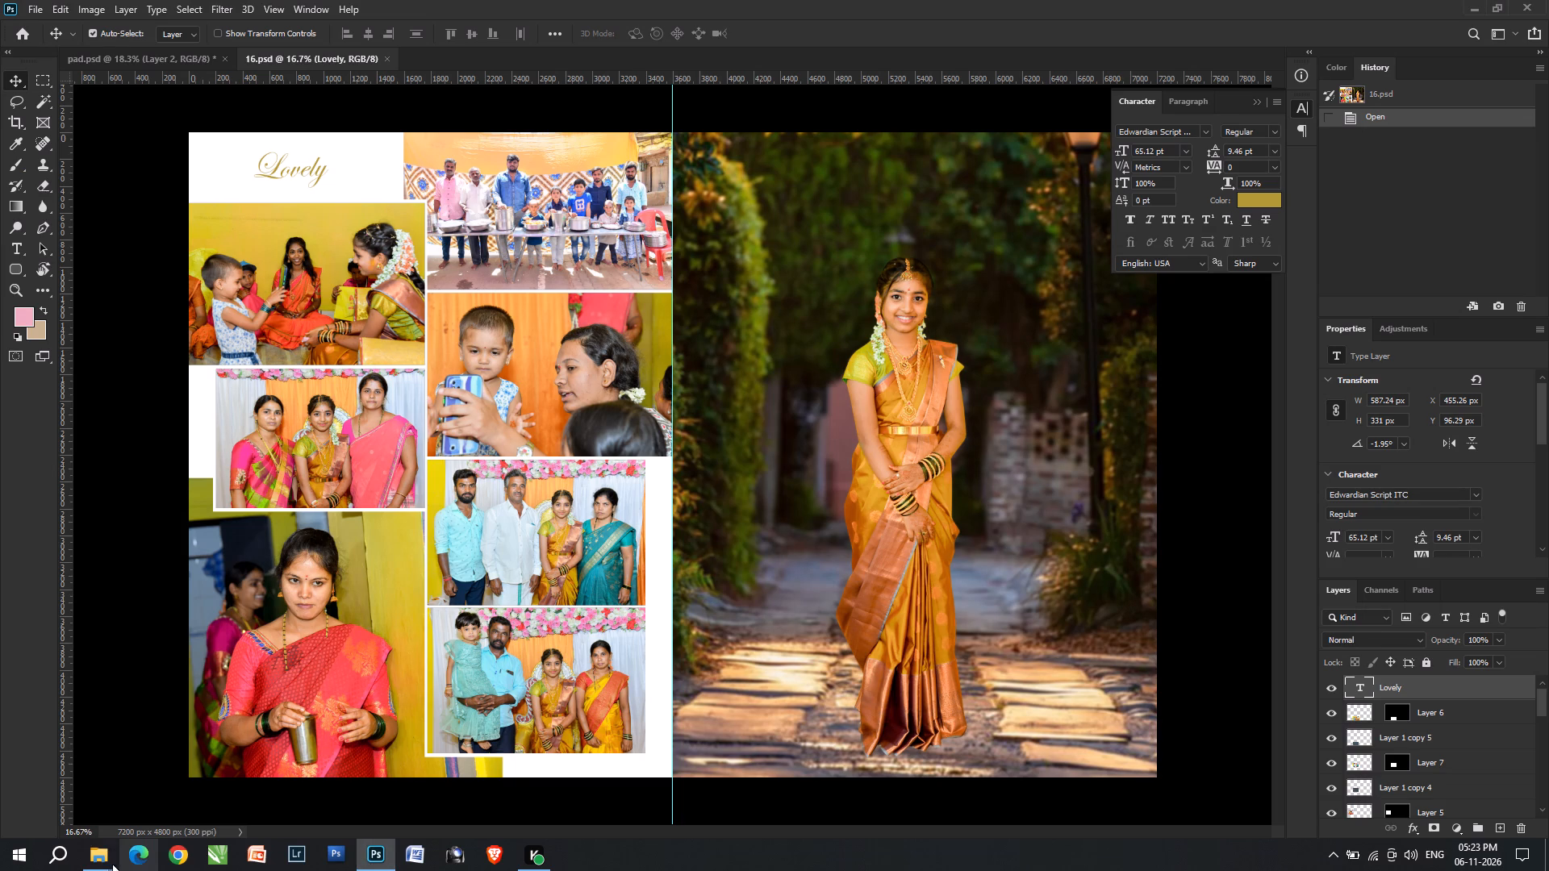
left_click(102, 865)
left_click(368, 800)
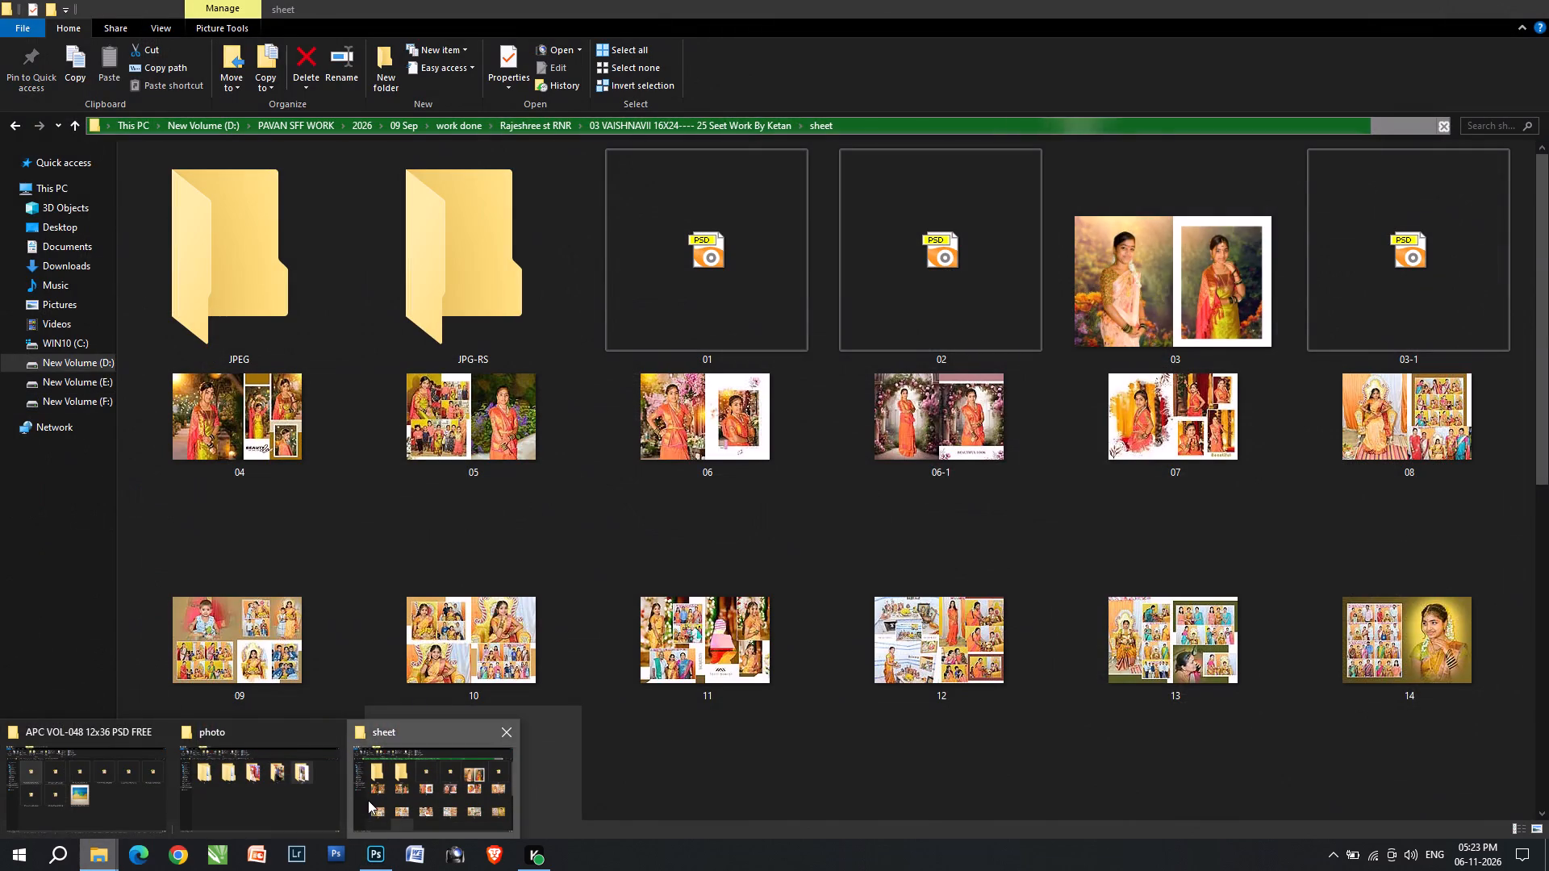
scroll(956, 535, "down", 1)
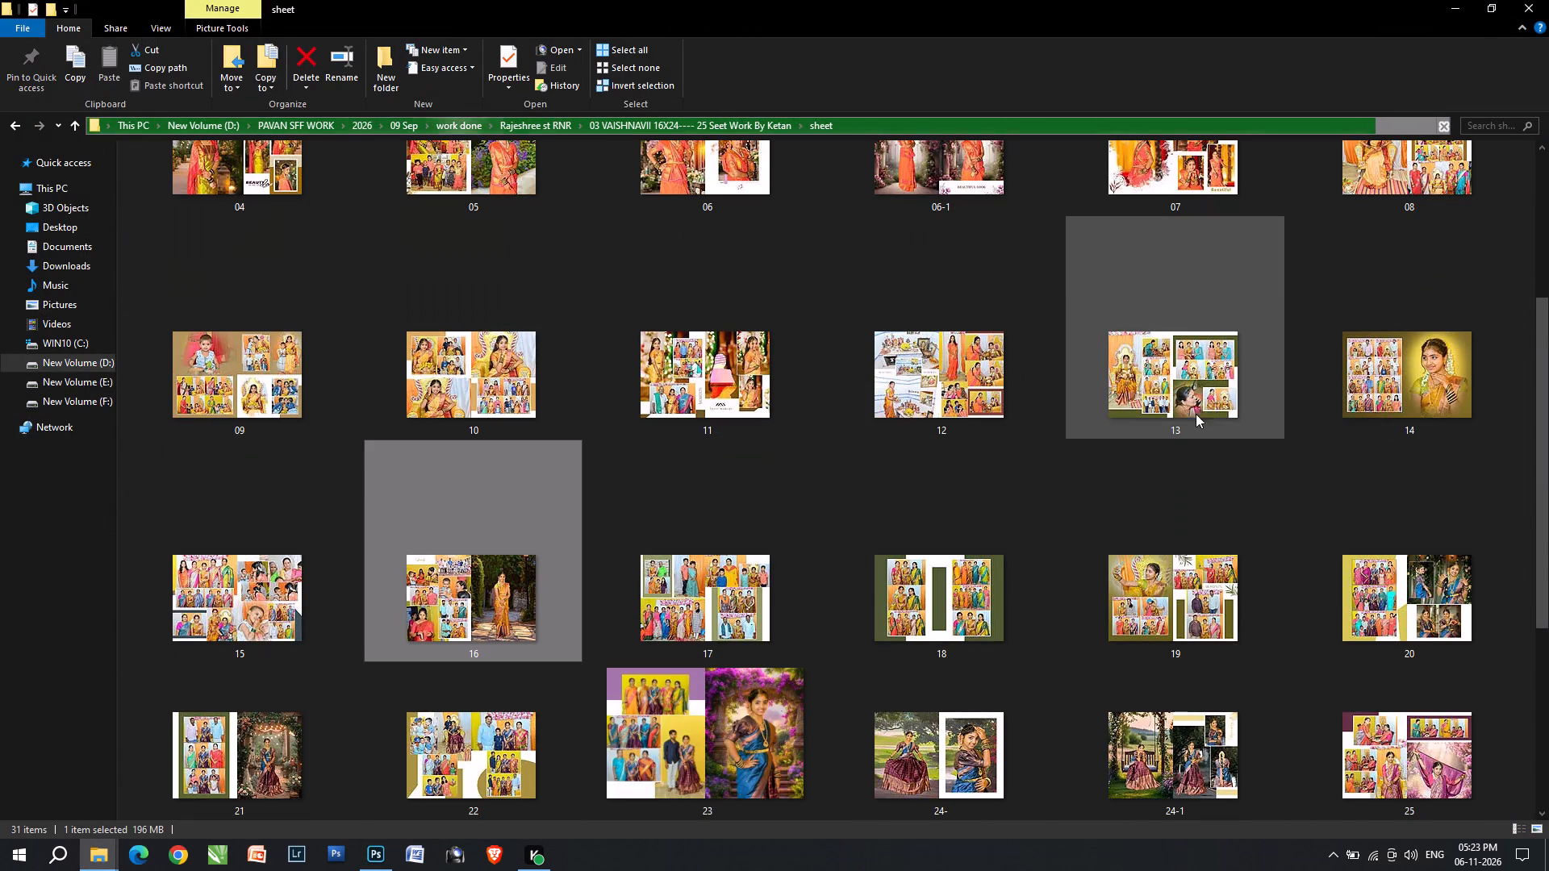
scroll(1203, 400, "up", 1)
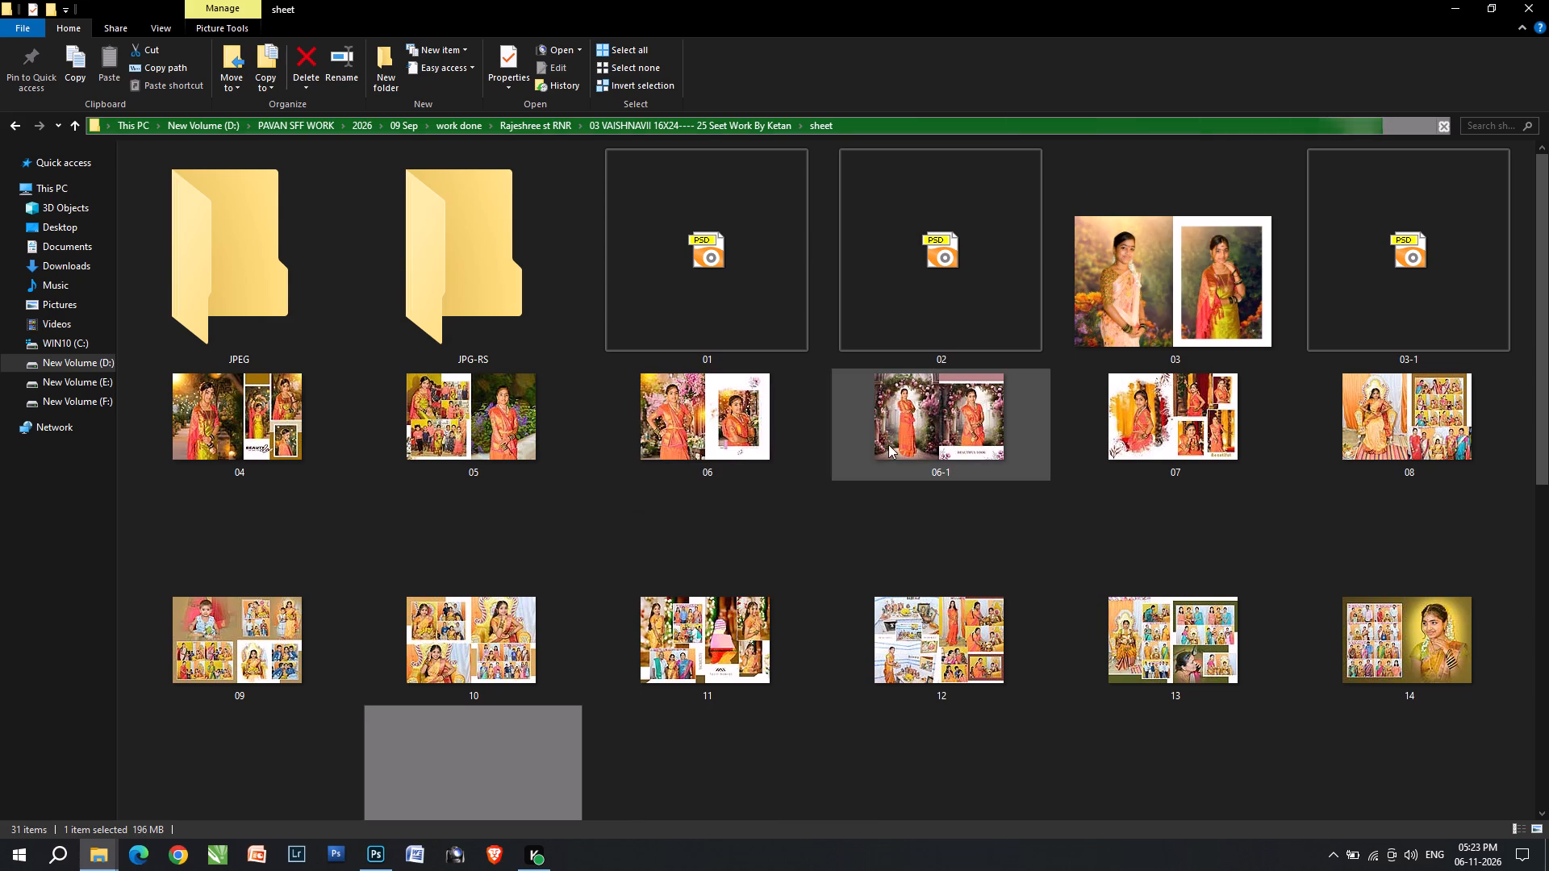
double_click(520, 463)
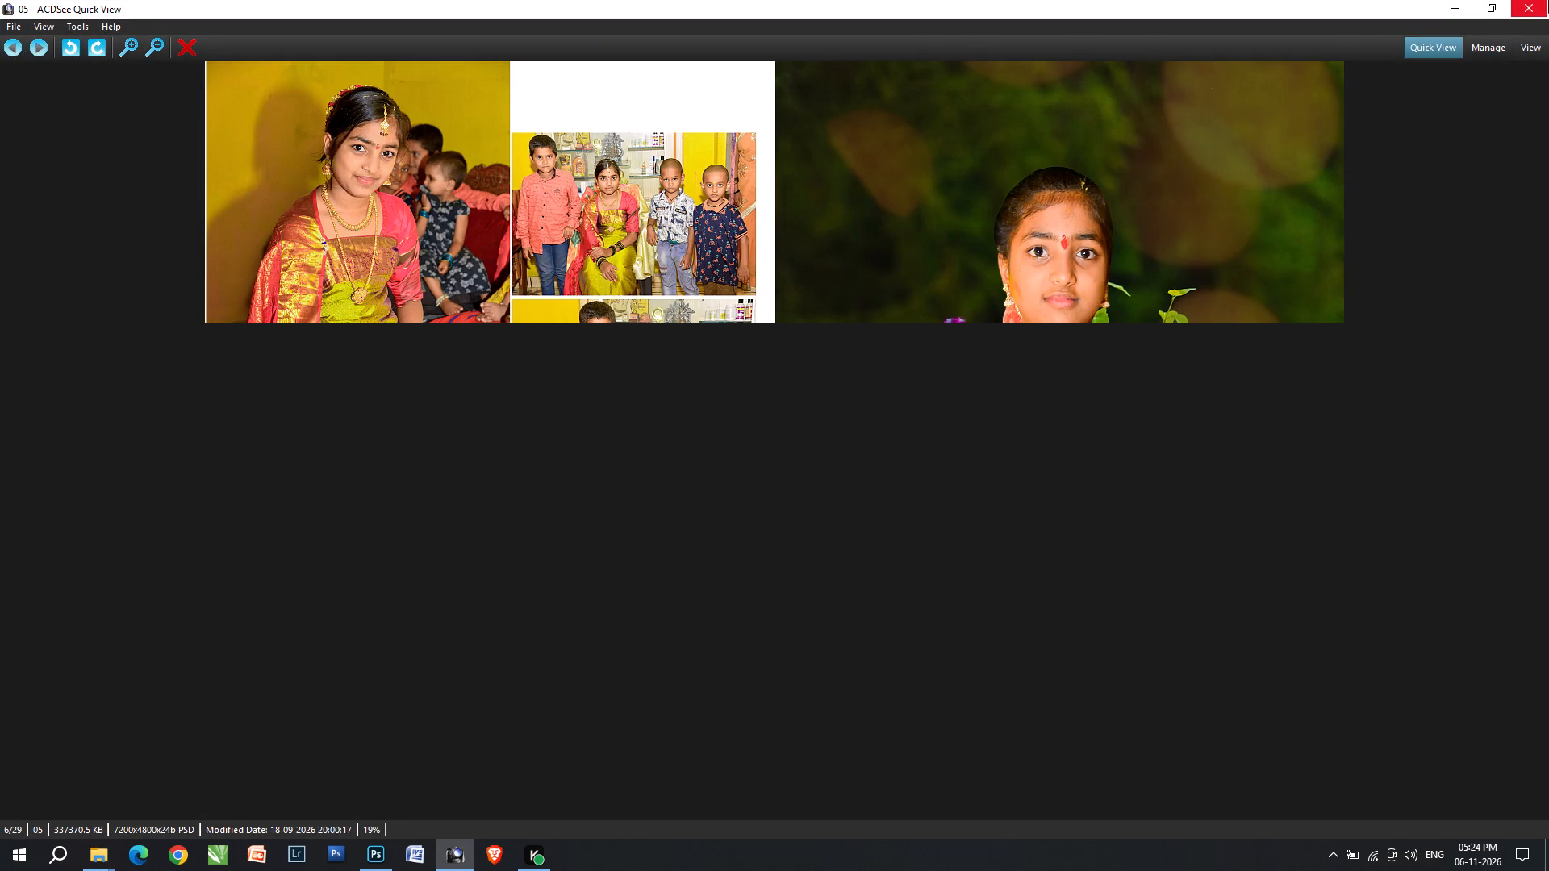
left_click(1548, 0)
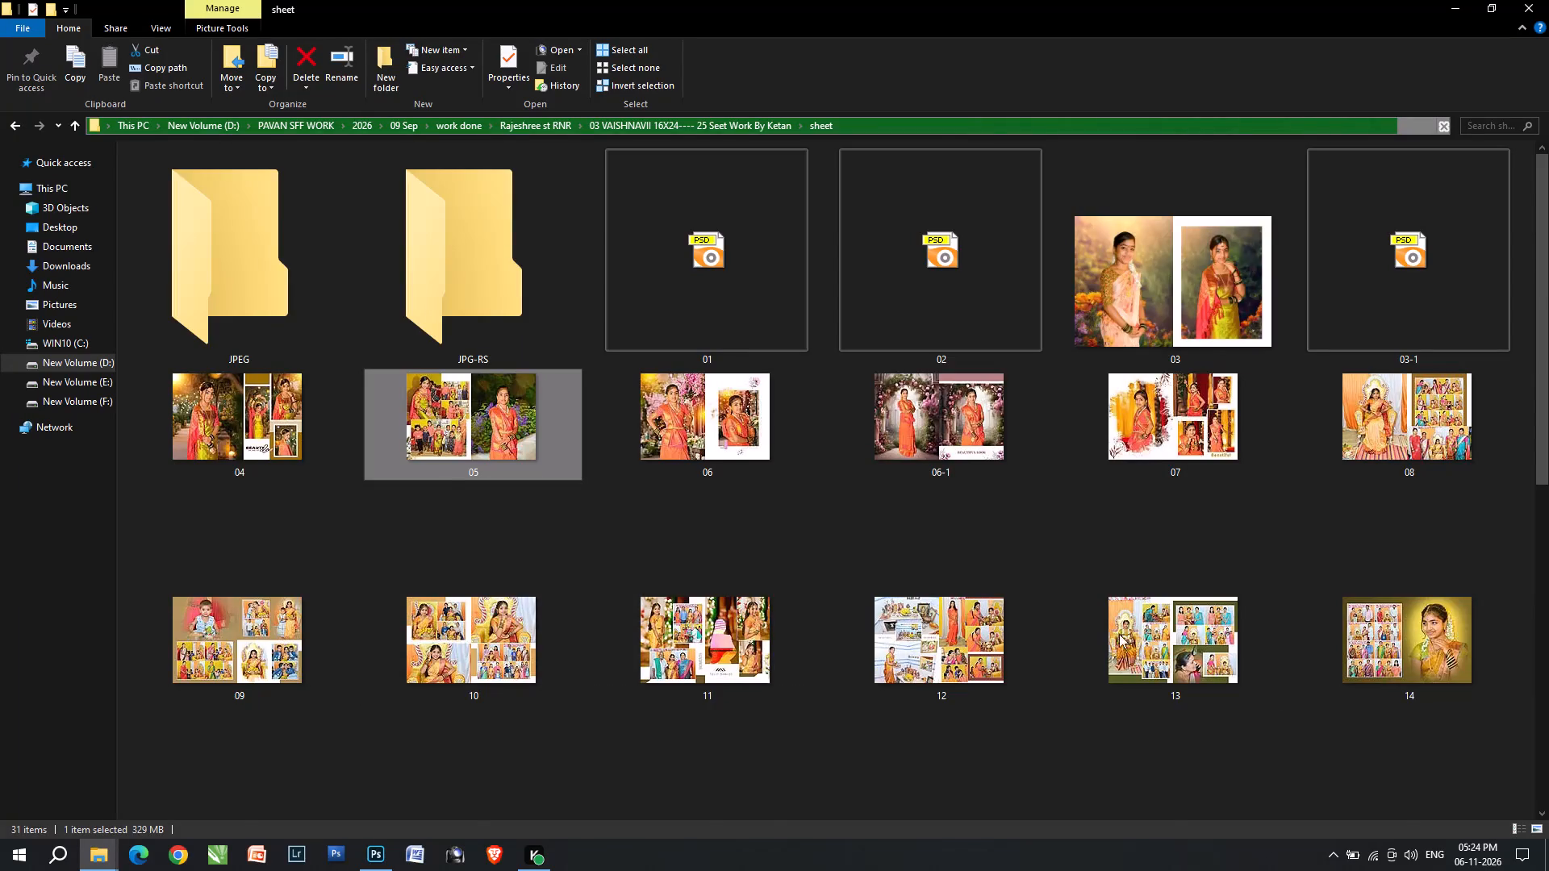
scroll(1145, 637, "down", 1)
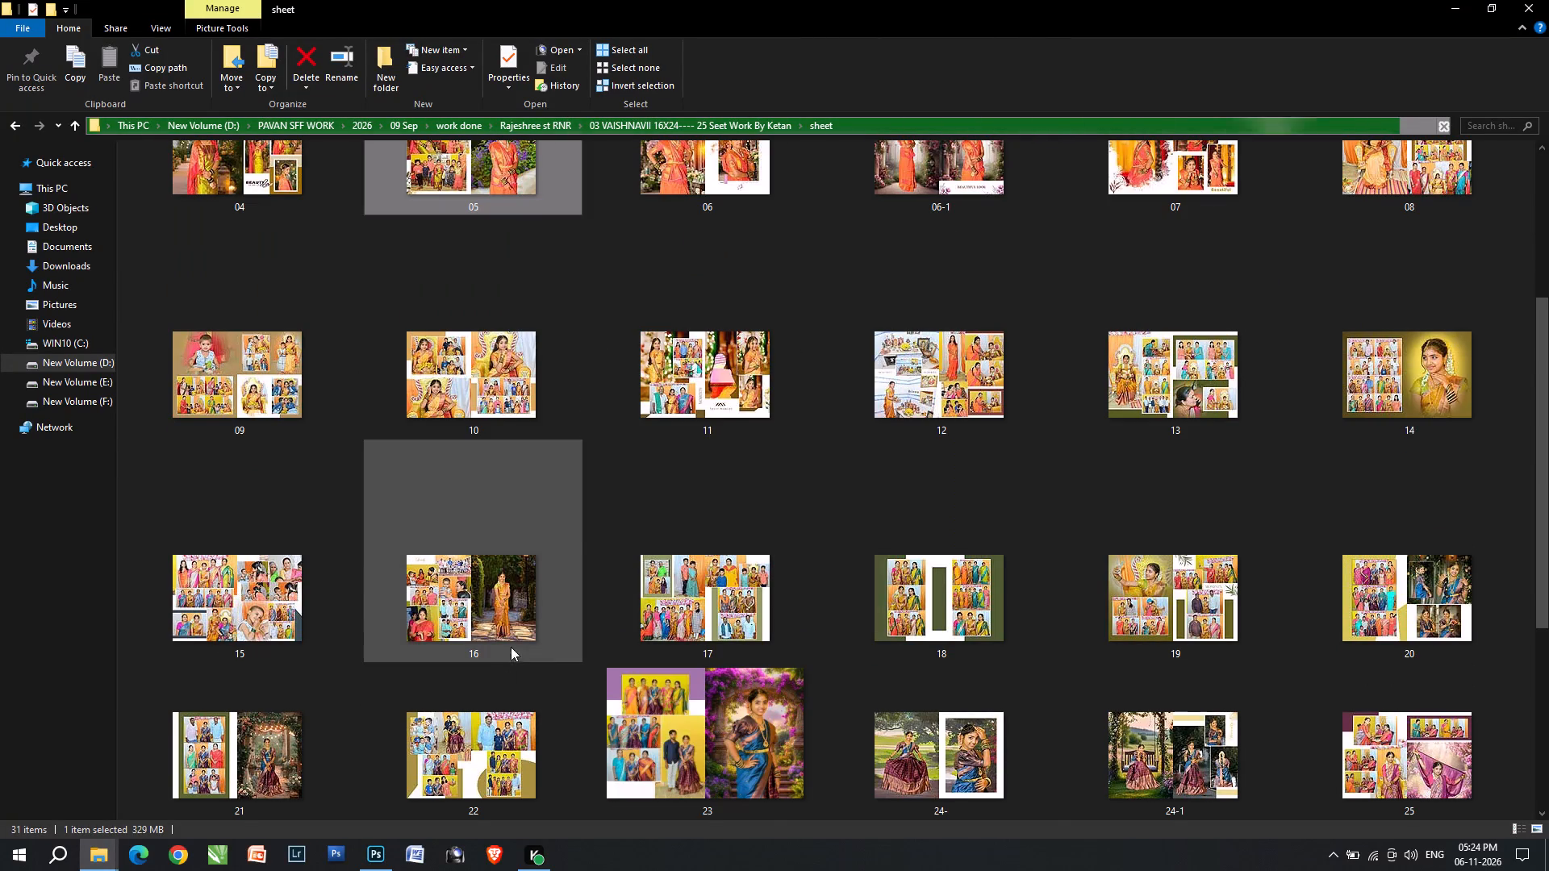
scroll(879, 652, "down", 1)
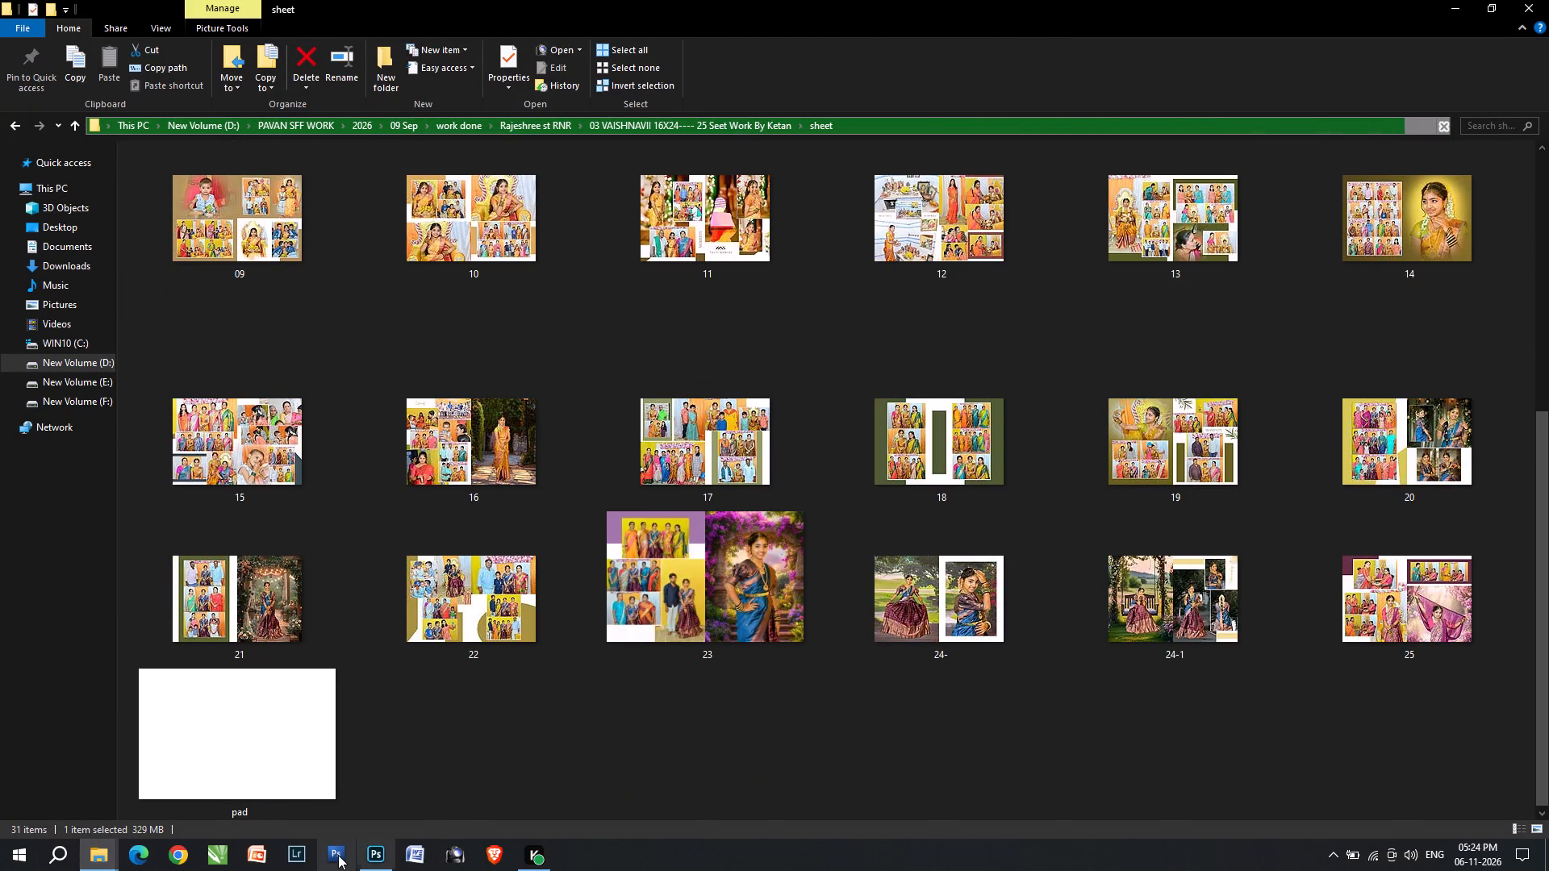
Open the template APC VOL-048 12x36 PSD FREE 009 from its background folder in Photoshop.
left_click(91, 870)
left_click(112, 808)
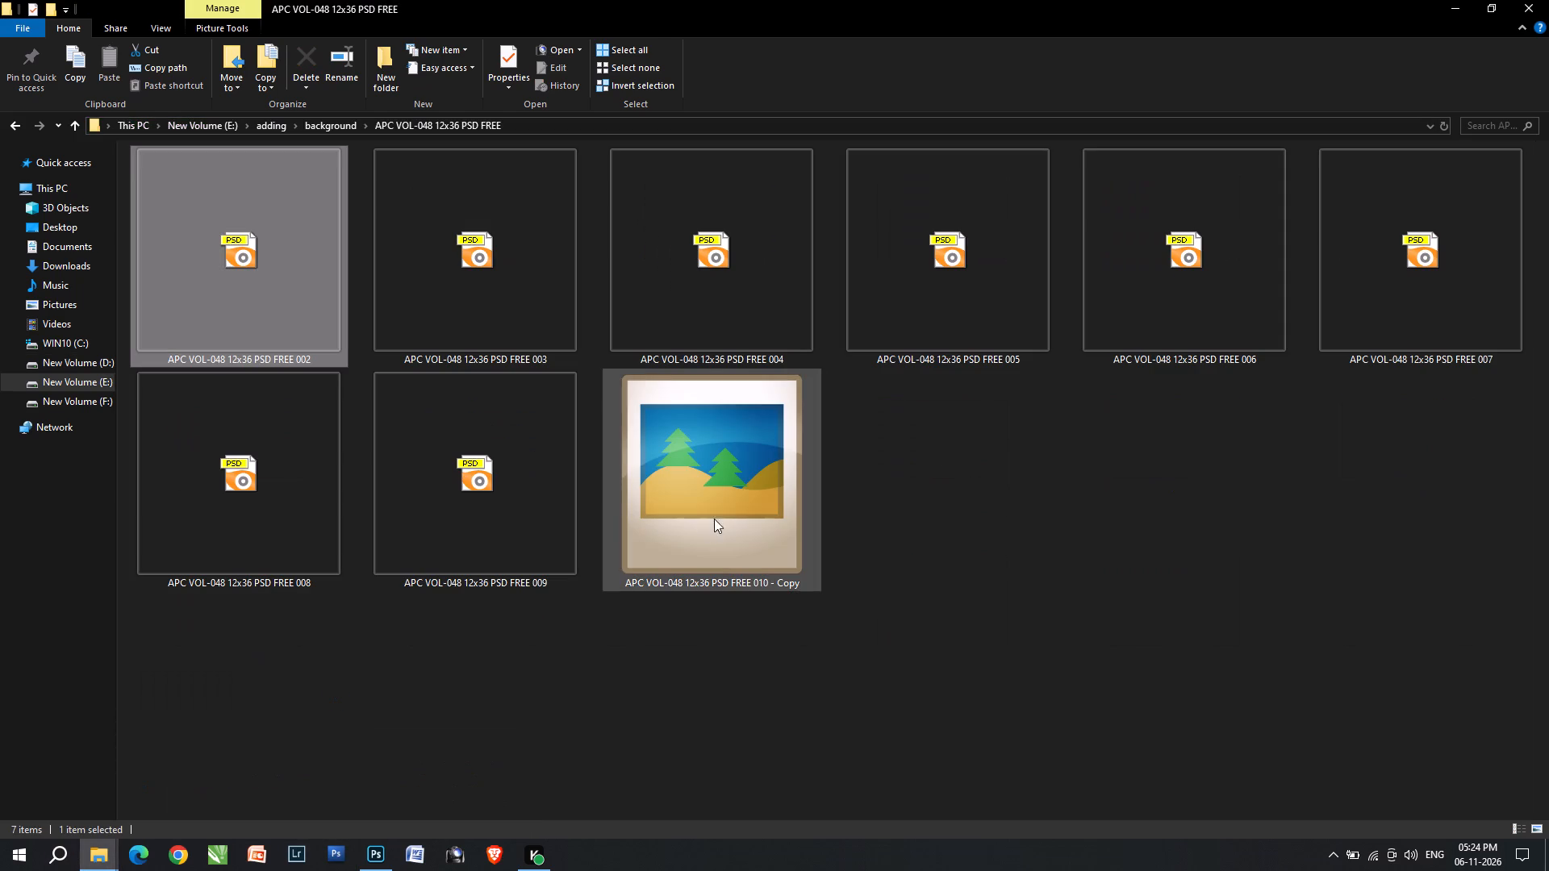
left_click(520, 532)
left_click_drag(478, 519, 724, 351)
key("Tab")
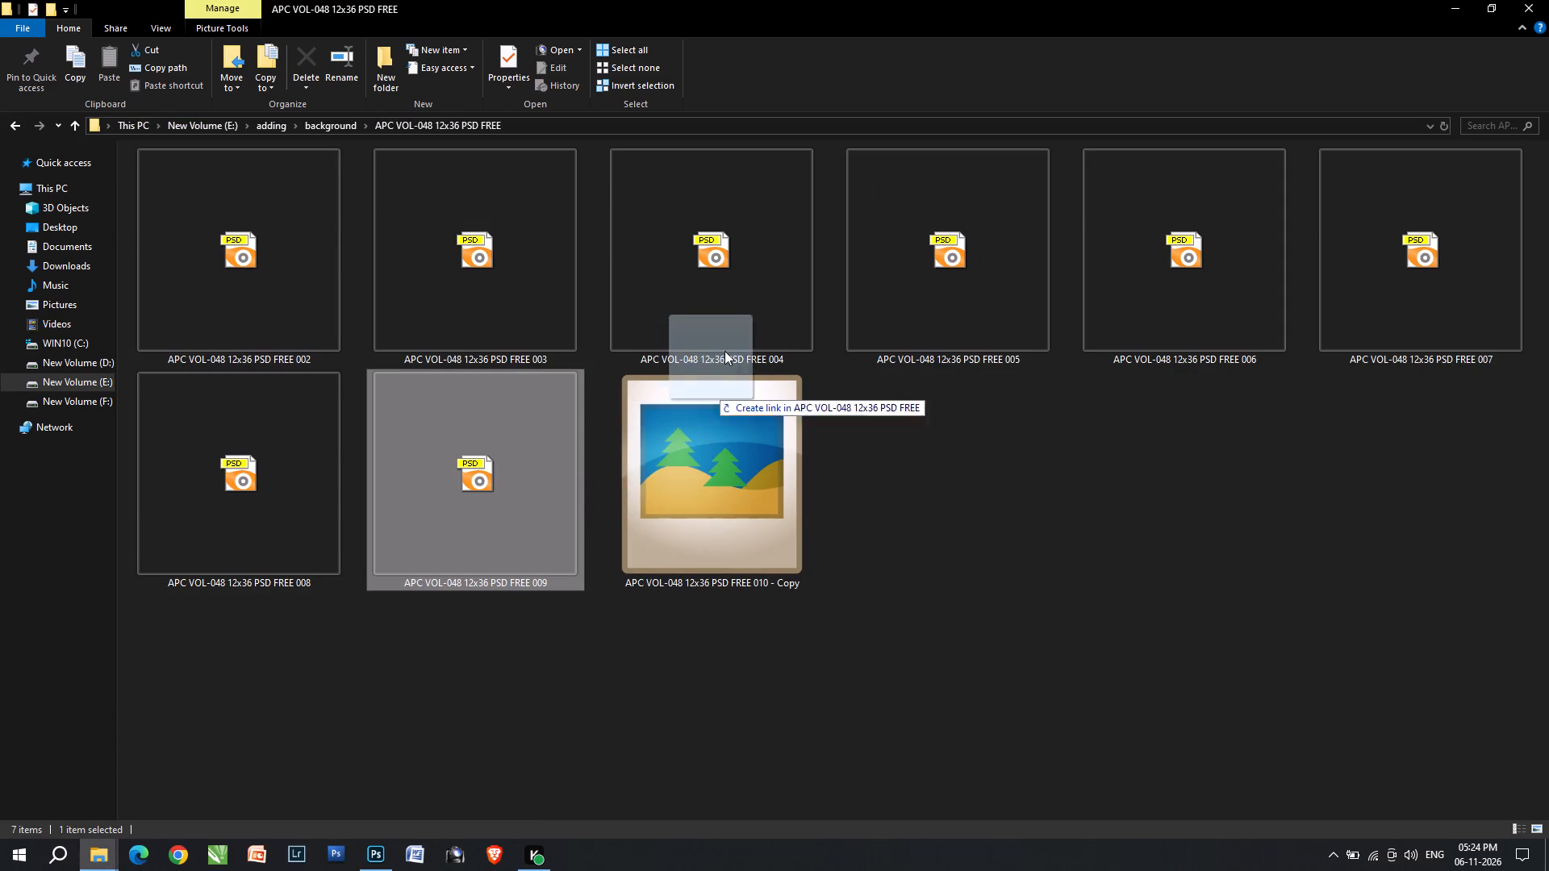
left_click_drag(724, 351, 1038, 0)
key("alt+Tab")
key("alt+Tab")
left_click(1038, 0)
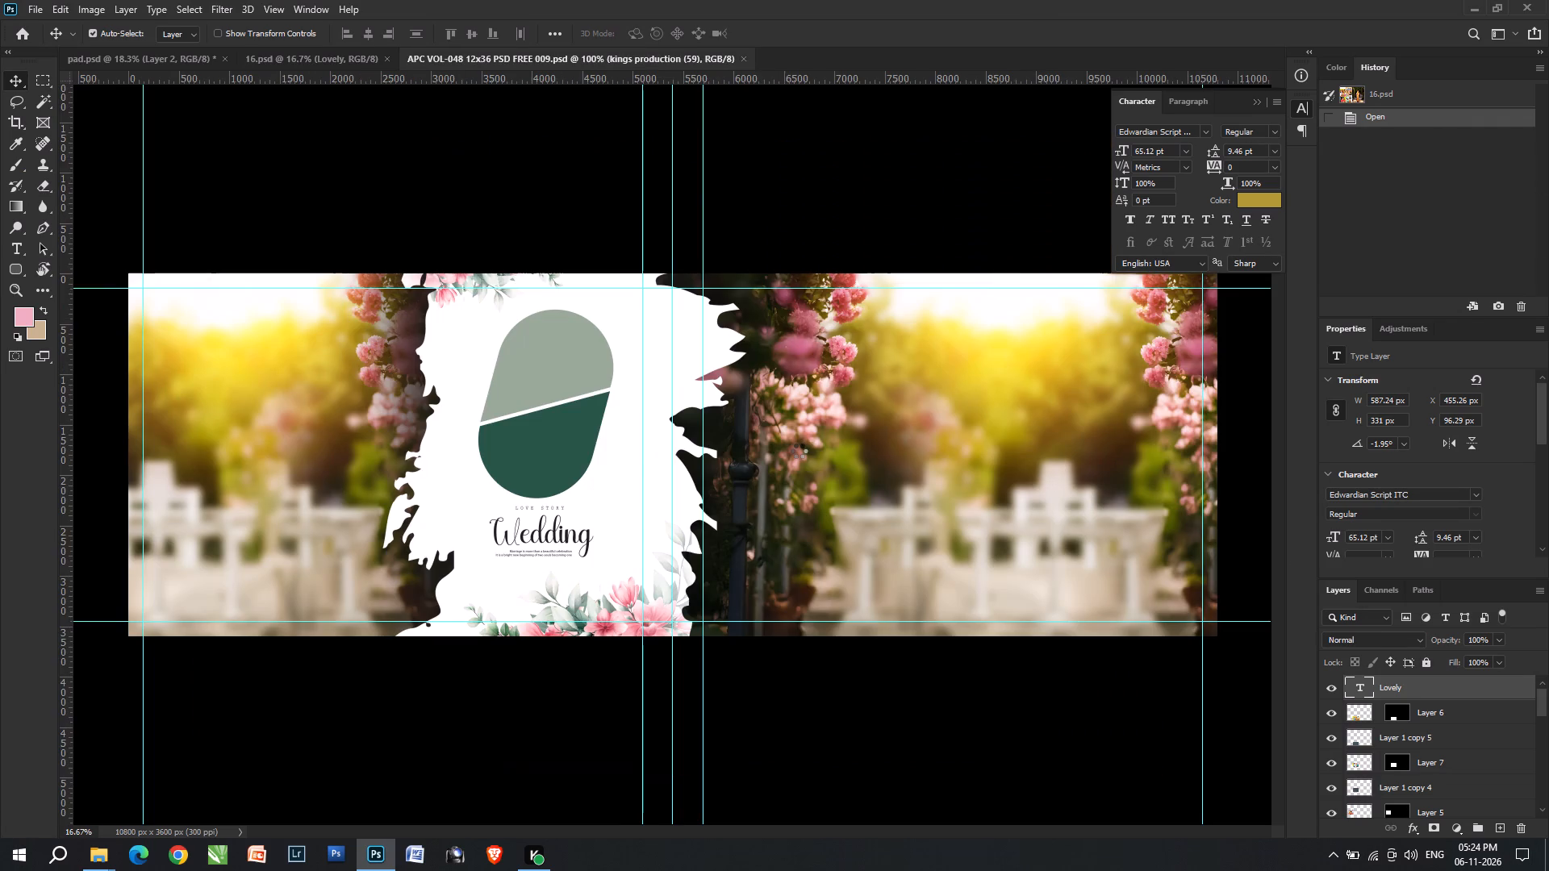
Move the front garden photo aside in the 009 template and copy the blossom garden picture beneath it into pad.psd.
left_click_drag(1054, 491, 1073, 251)
left_click_drag(954, 554, 132, 63)
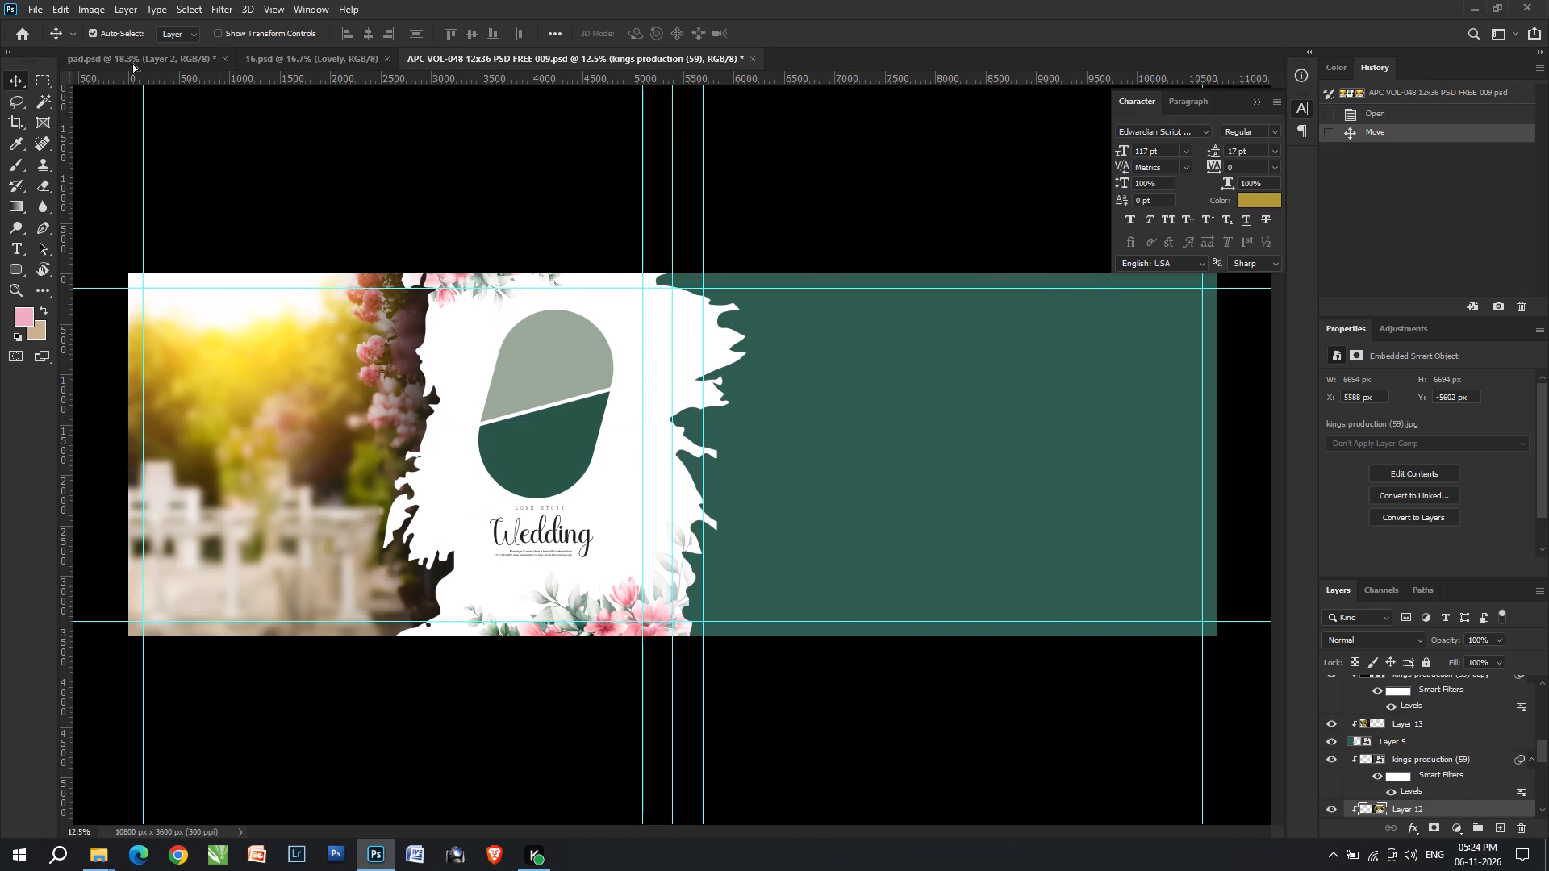
left_click_drag(132, 63, 927, 484)
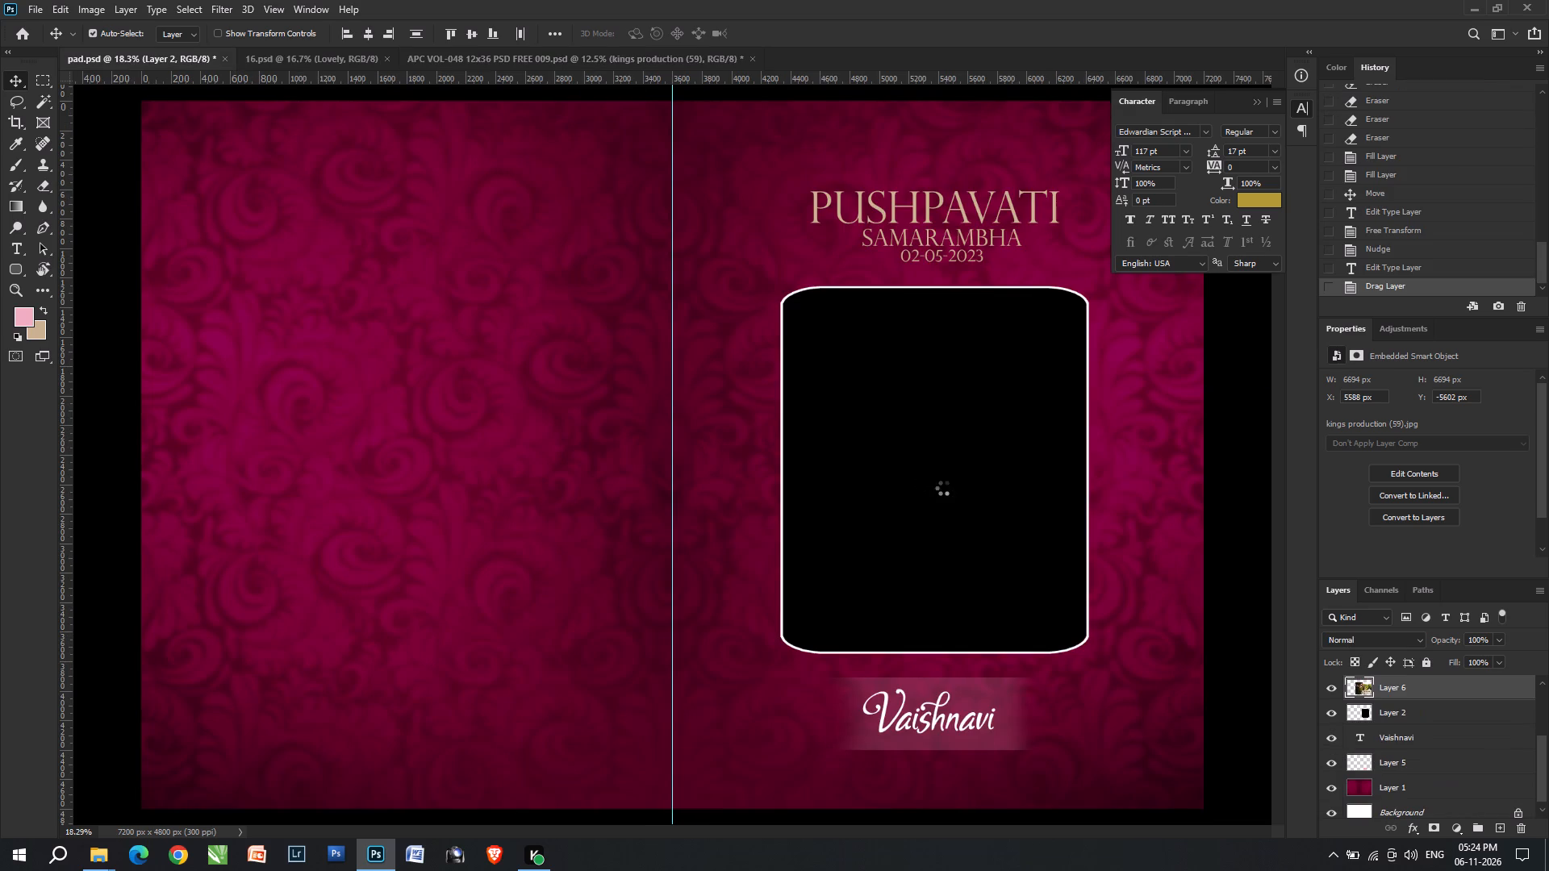
Clip the garden picture to the rounded frame shape in Layer 2 and reposition it at about X 3204, Y 1251 px.
scroll(1439, 722, "up", 2)
scroll(1439, 722, "down", 2)
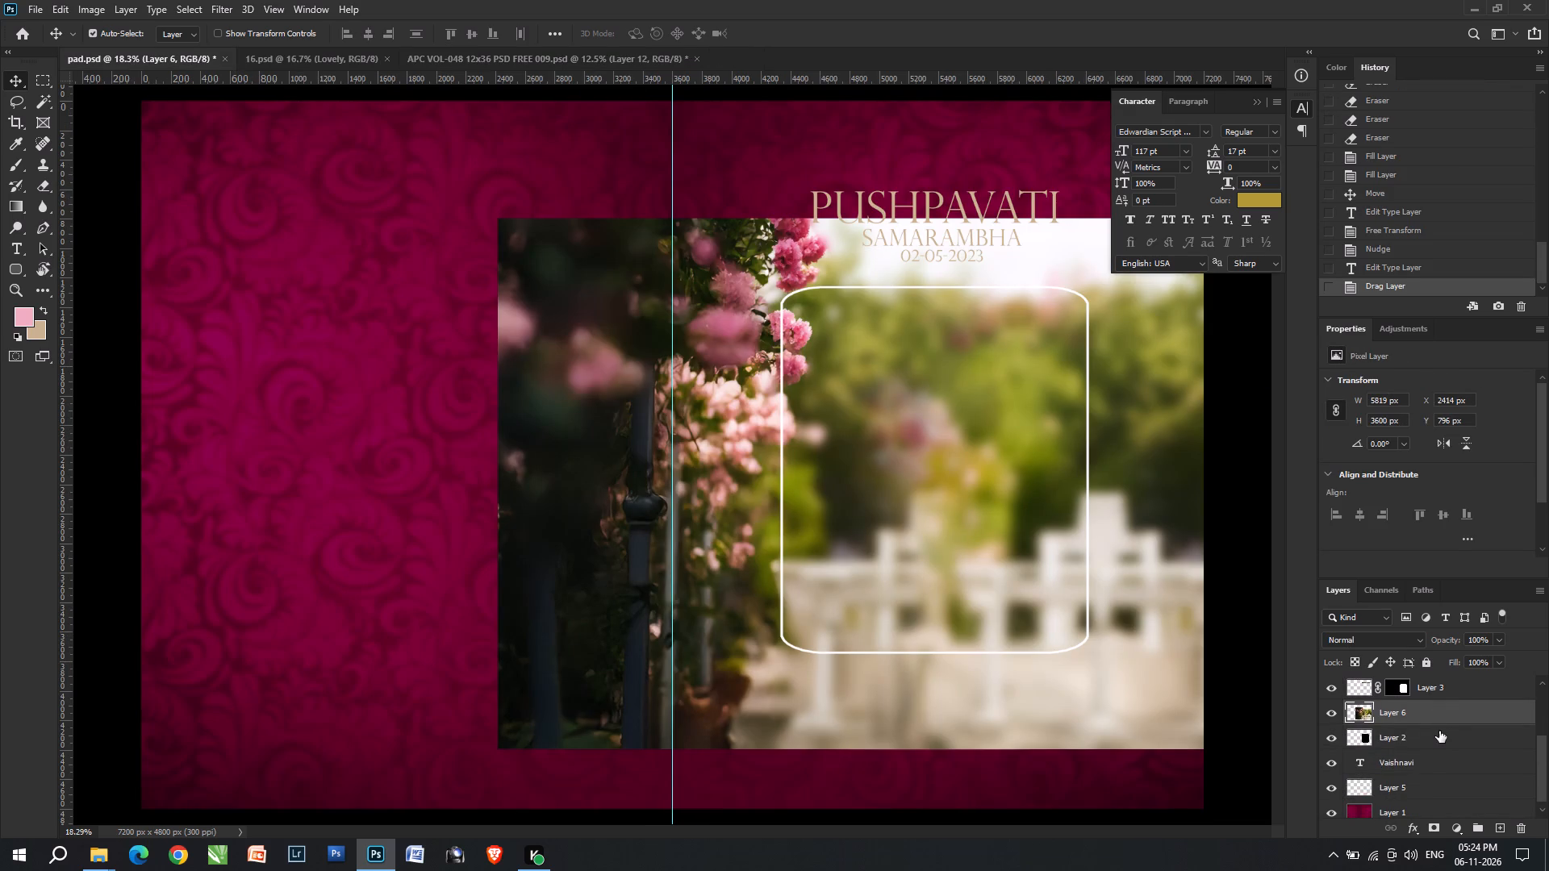
key("ctrl+alt+g")
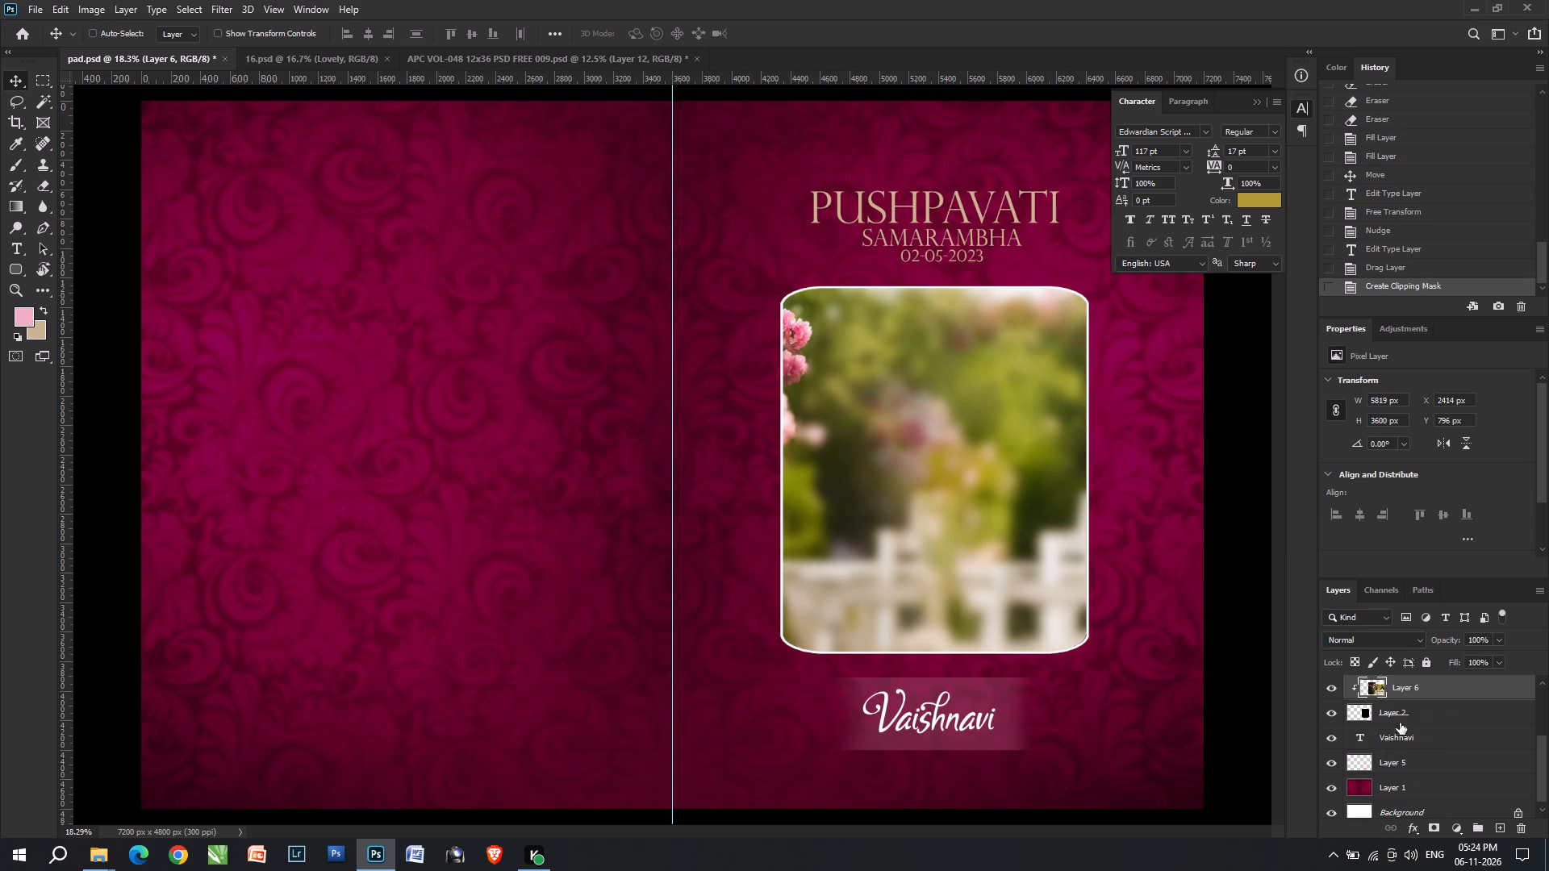
key("v")
type("vvv")
key("ctrl+Tab")
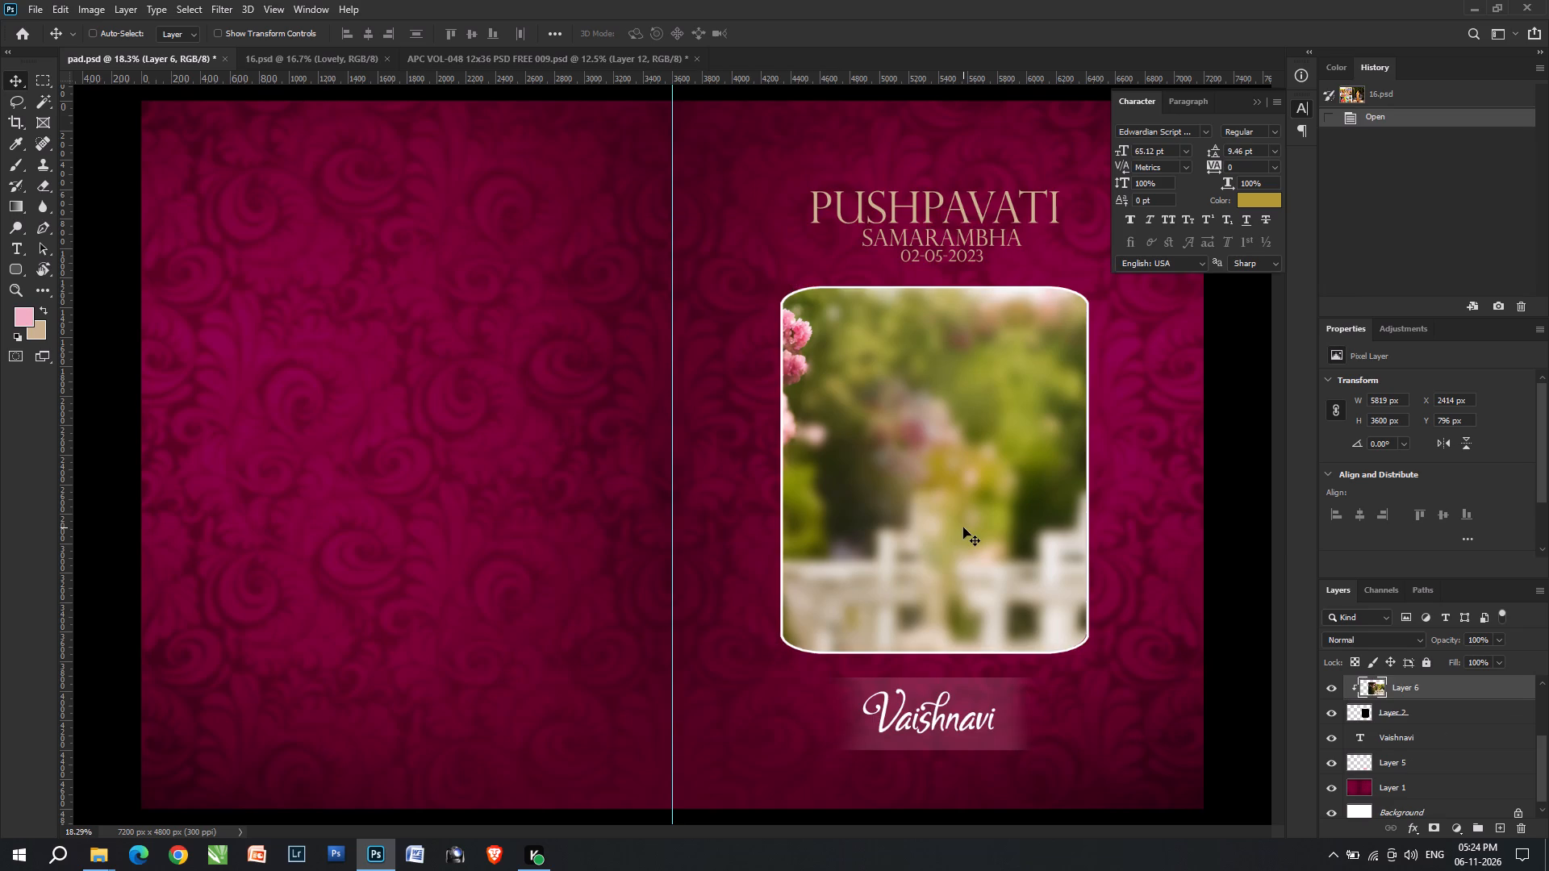
key("ctrl+shift+Tab")
type("vv")
left_click_drag(943, 526, 1063, 526)
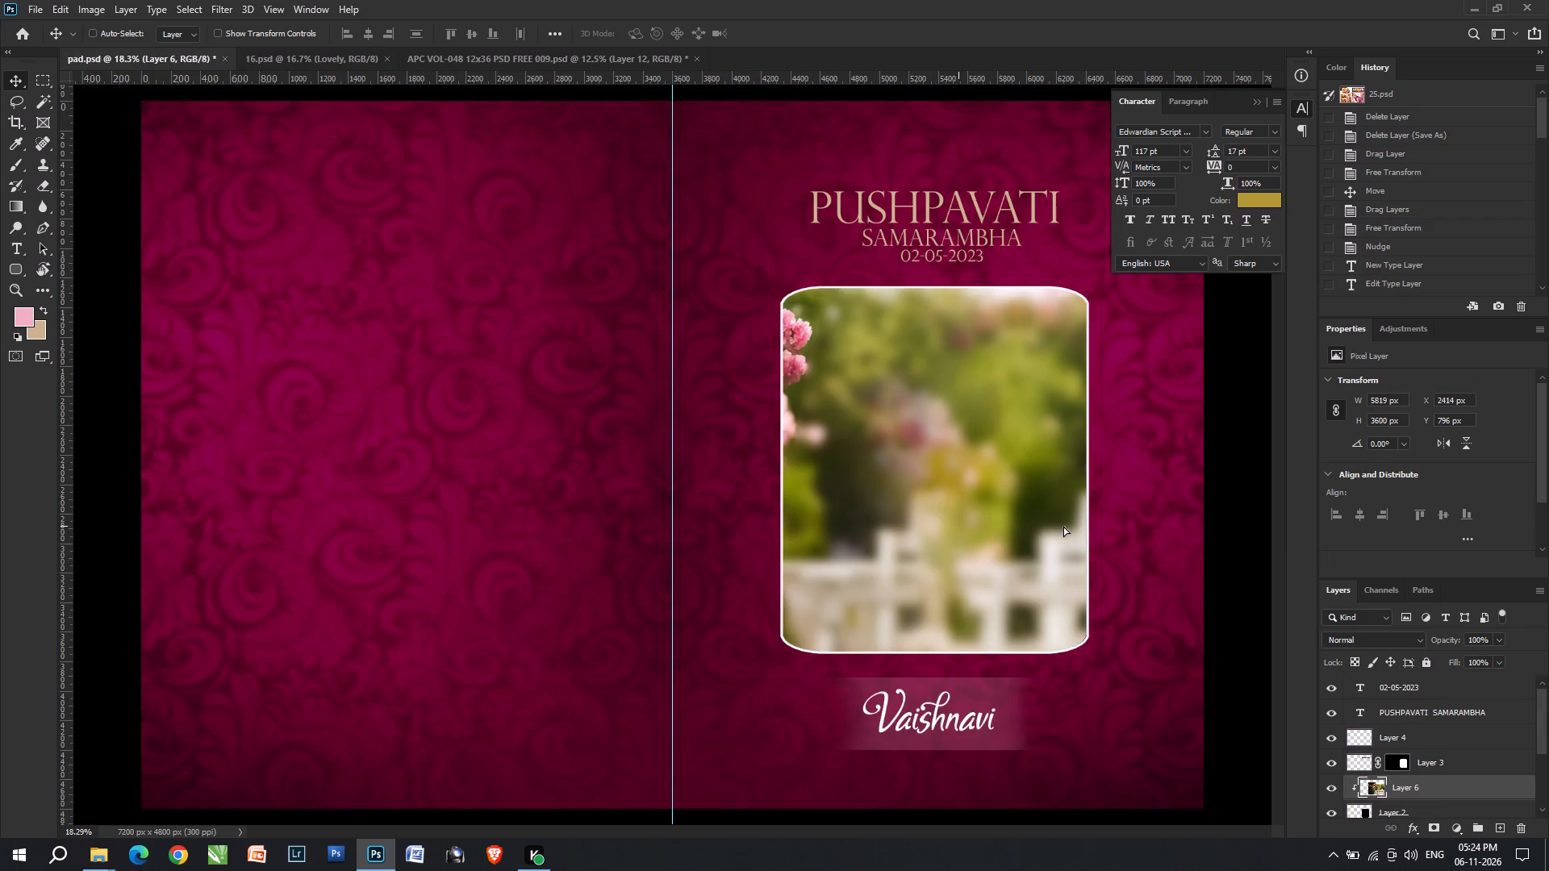
left_click_drag(1063, 526, 1068, 602)
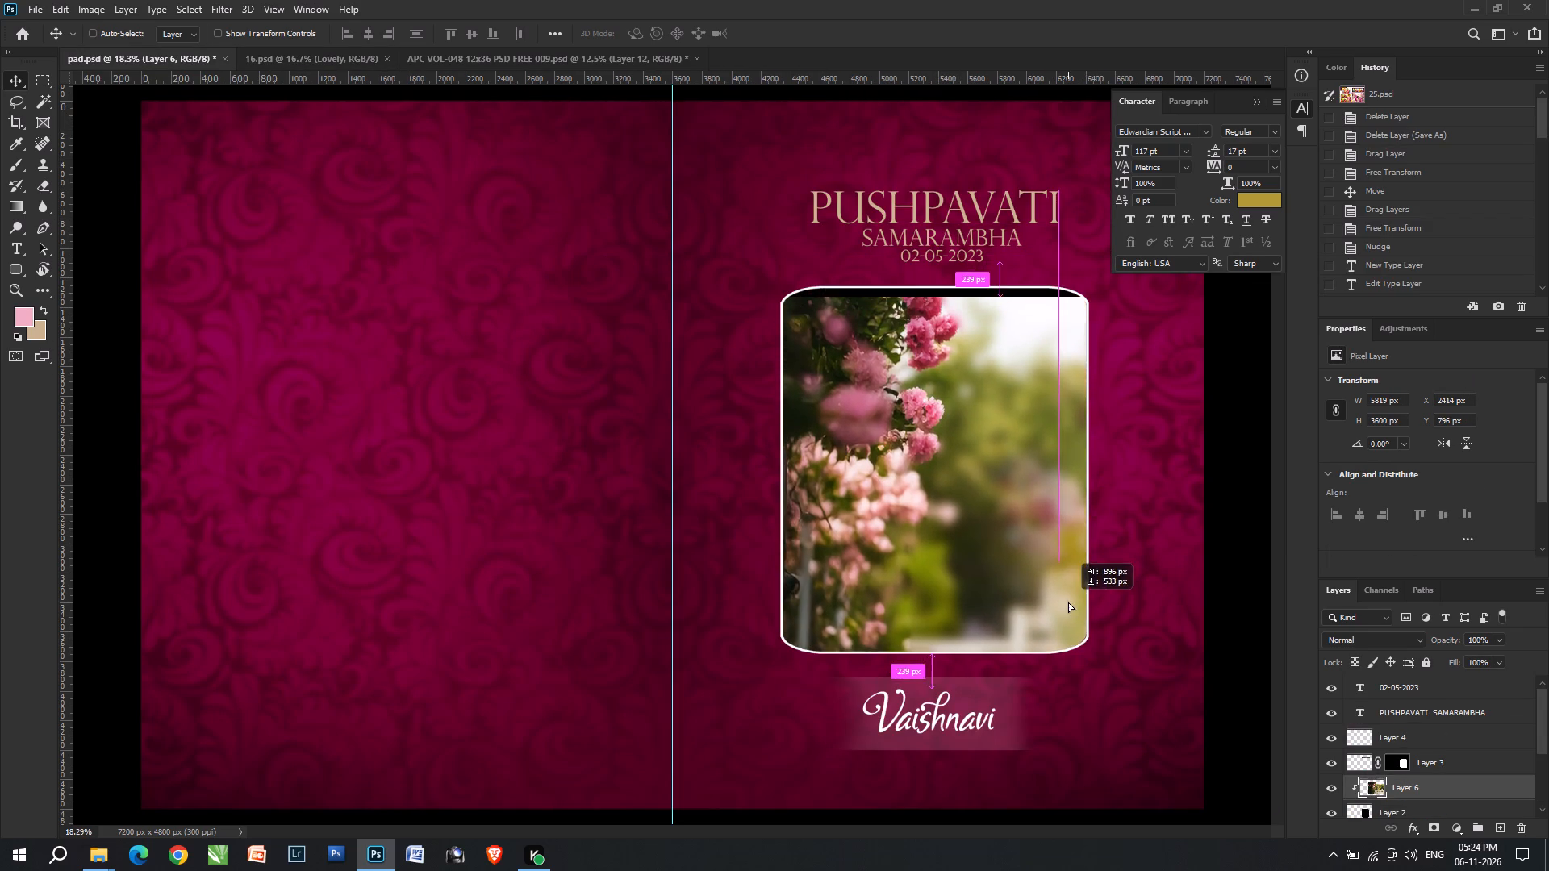
left_click_drag(1068, 602, 1057, 623)
left_click_drag(1025, 548, 1019, 524)
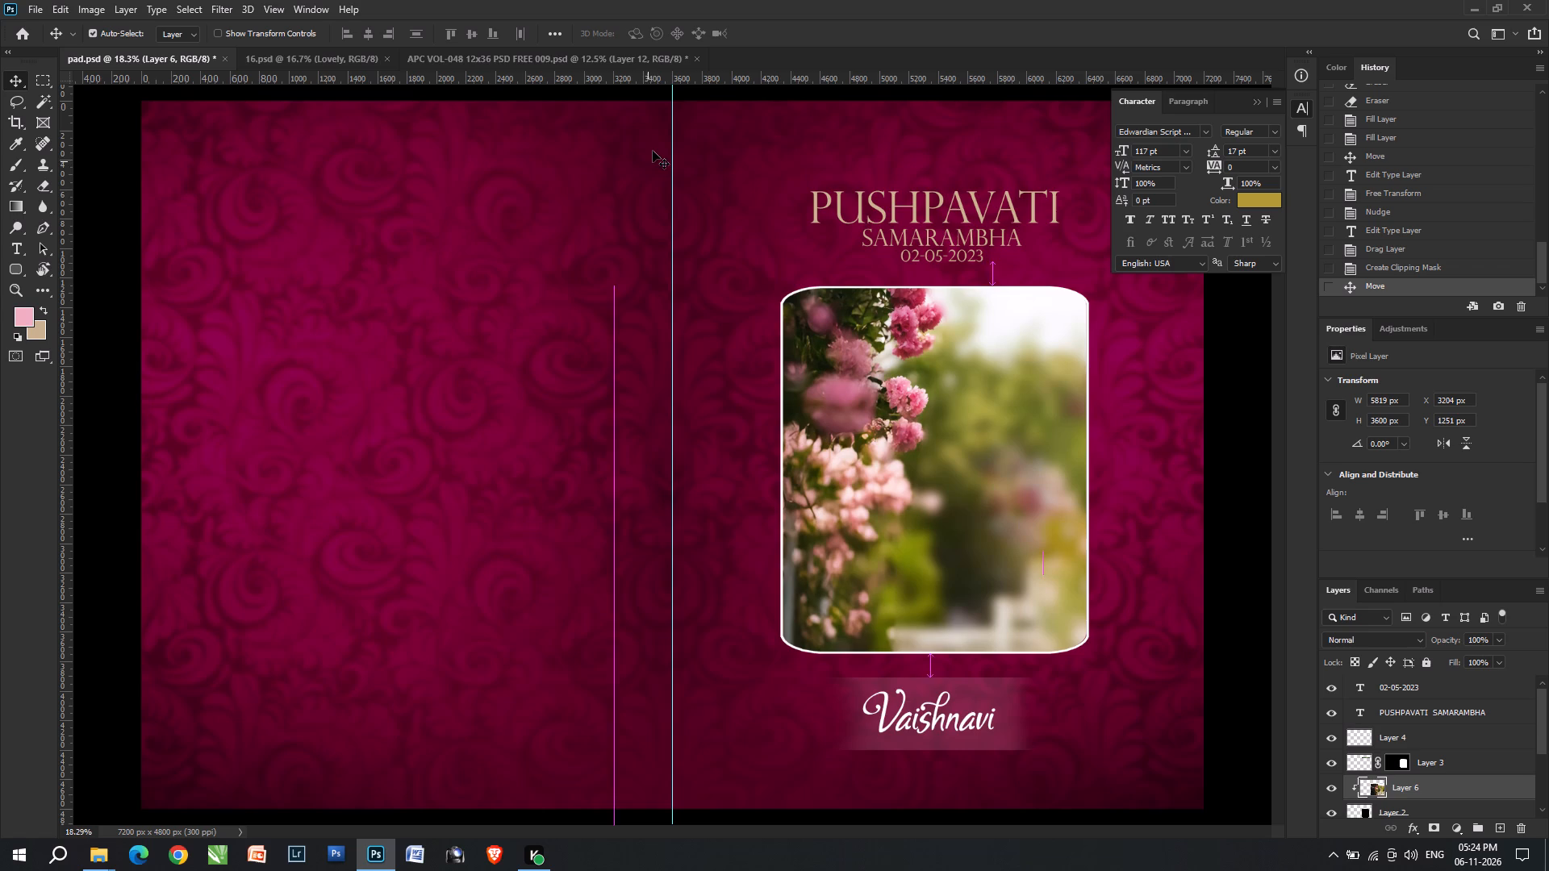
Copy the linked cutout layers of the girl in the orange saree from 16.psd into pad.psd.
left_click(633, 58)
left_click(329, 60)
key("v")
key("v")
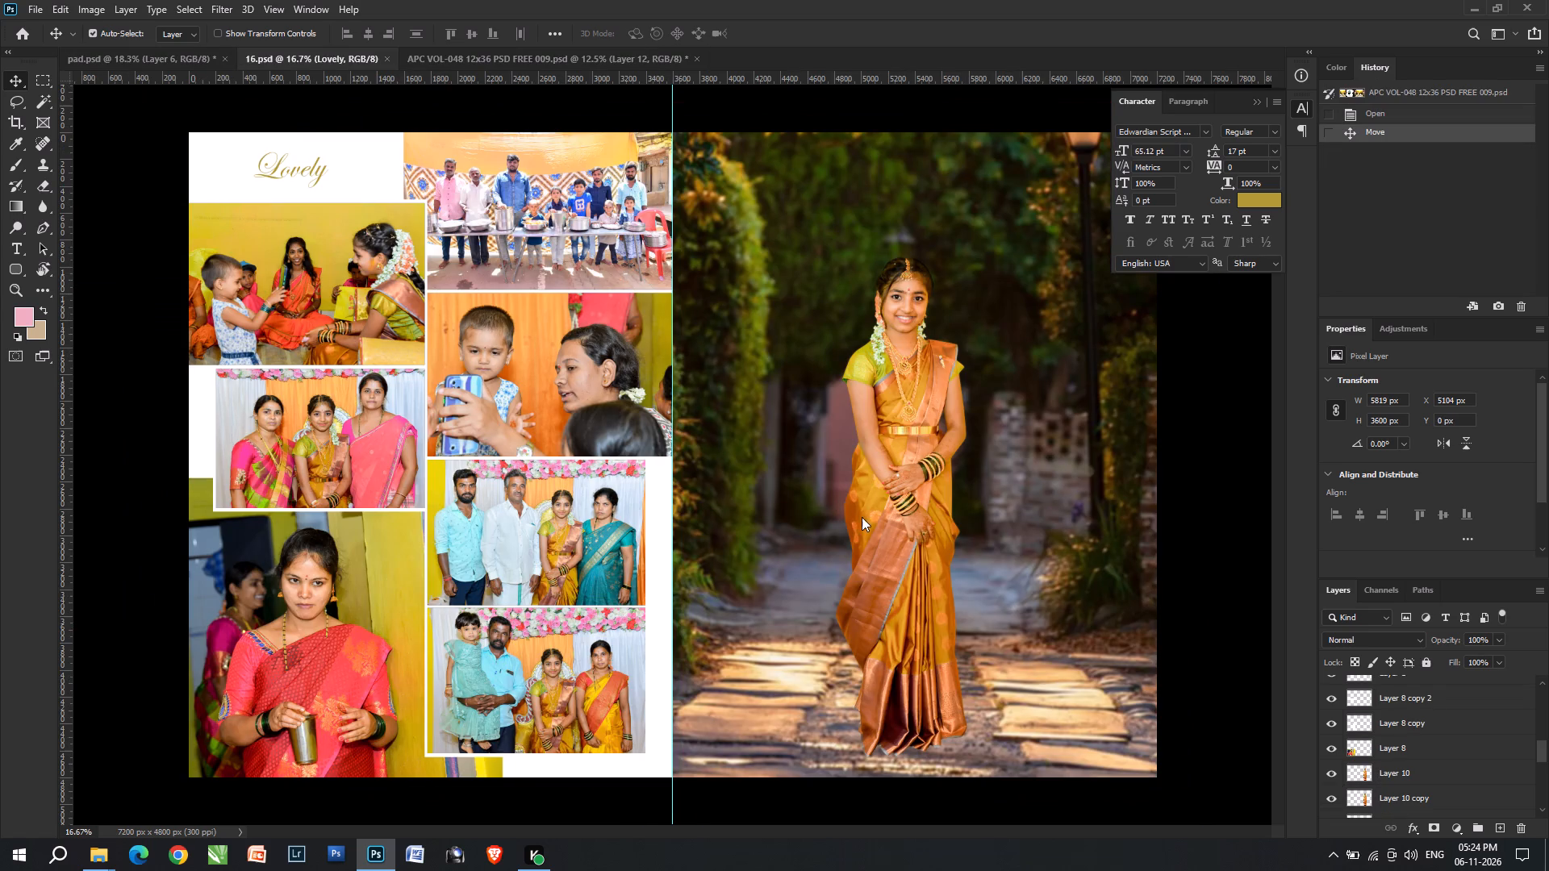
left_click_drag(880, 544, 814, 536)
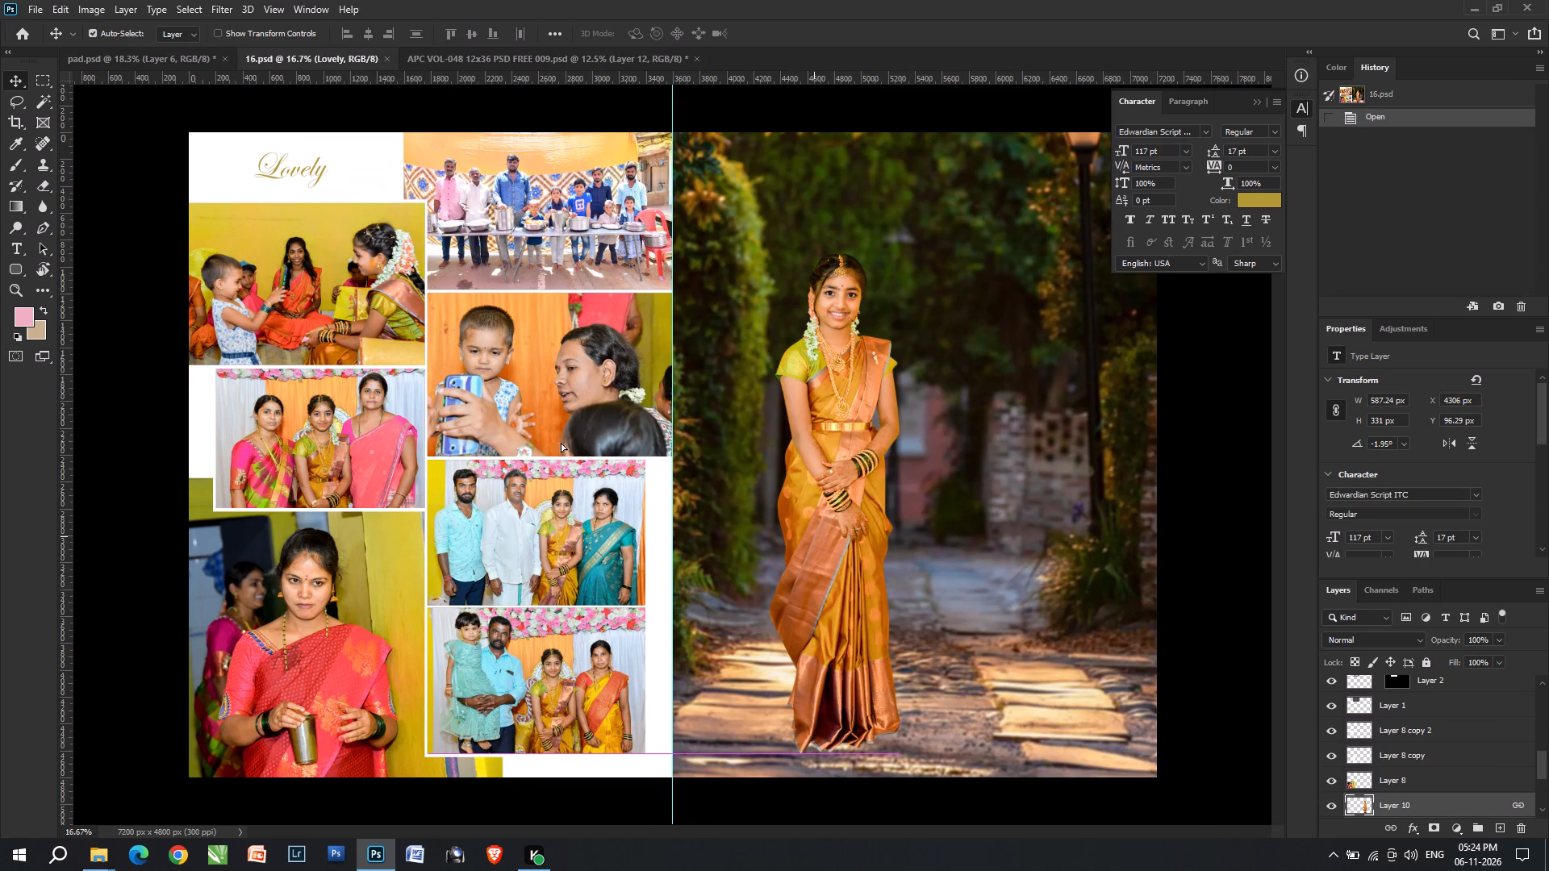
key("ctrl+shift+Tab")
left_click(987, 517)
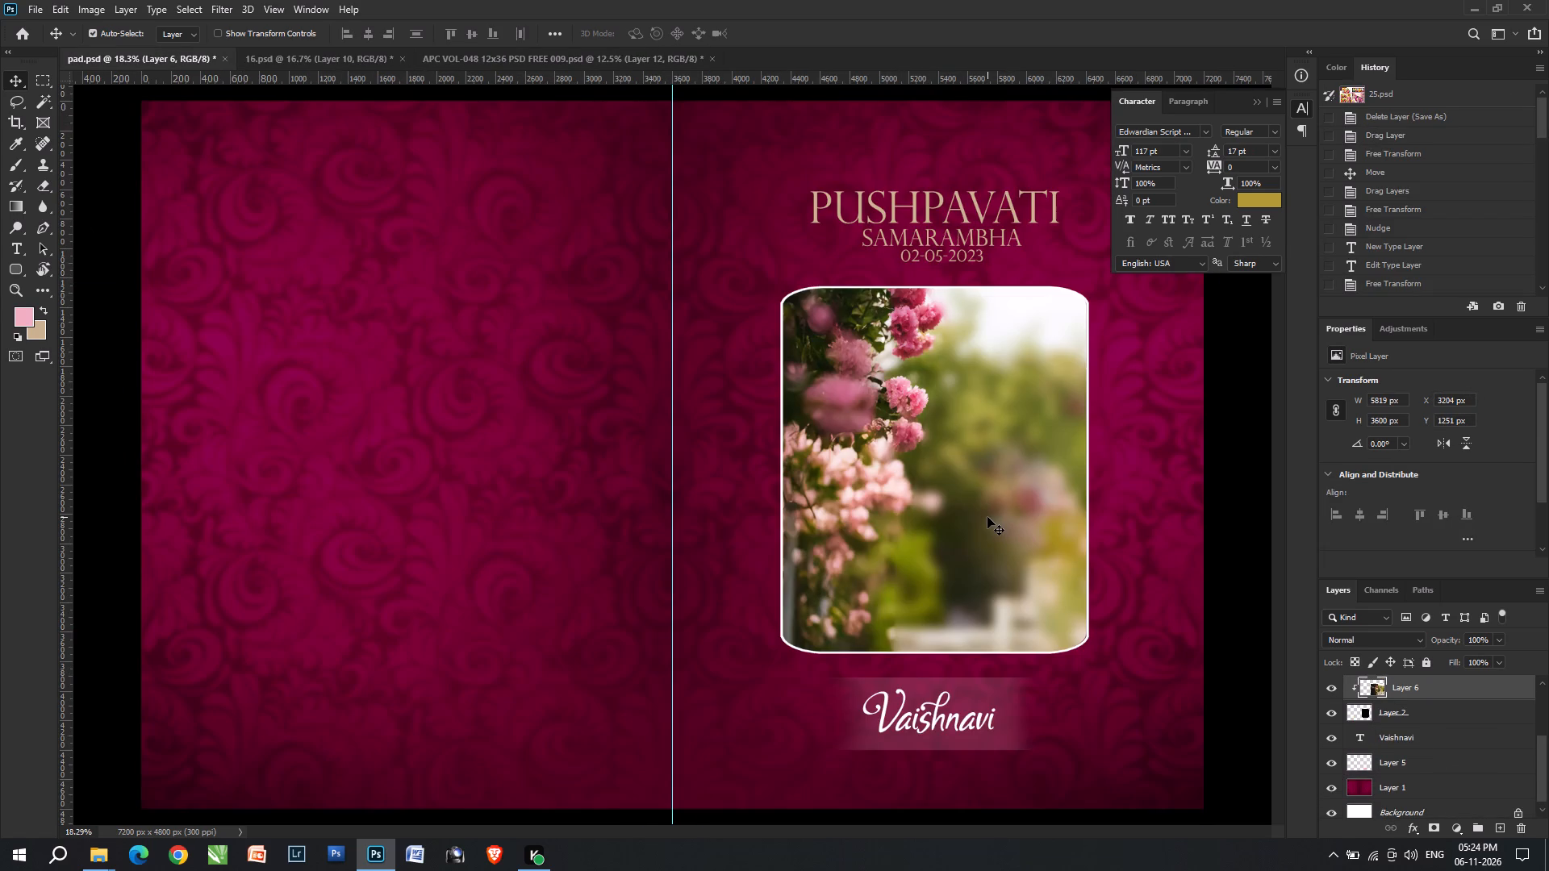
right_click(959, 515)
left_click(933, 494)
key("ctrl+Tab")
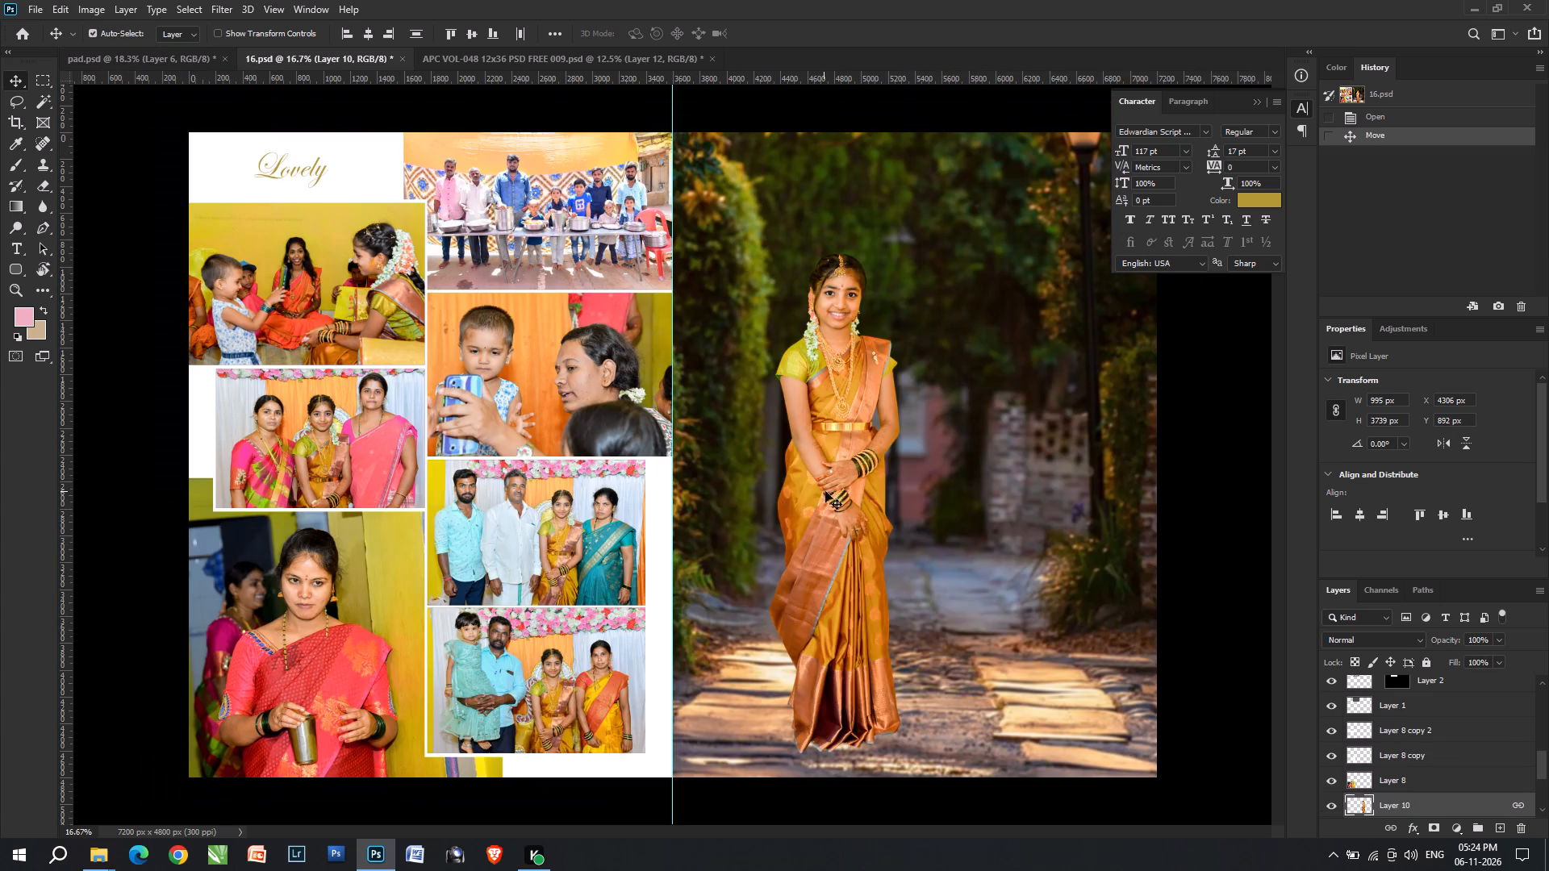
left_click_drag(833, 494, 147, 56)
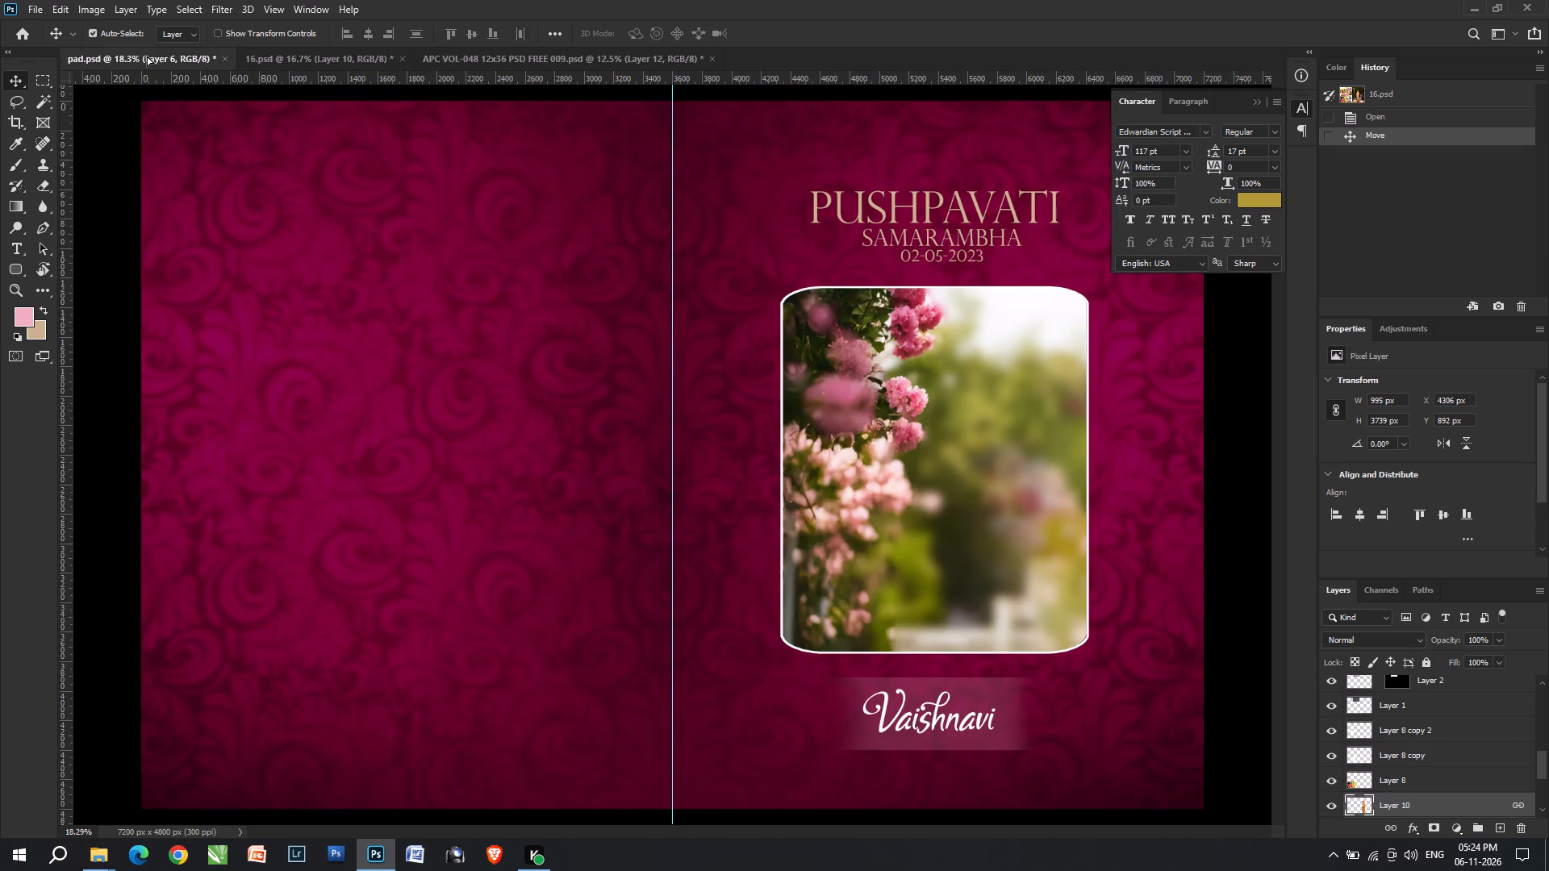
left_click_drag(147, 56, 939, 500)
Place the girl's cutout at about X 4936, Y 1332 px and clip its layers to the rounded frame.
left_click_drag(952, 531, 956, 558)
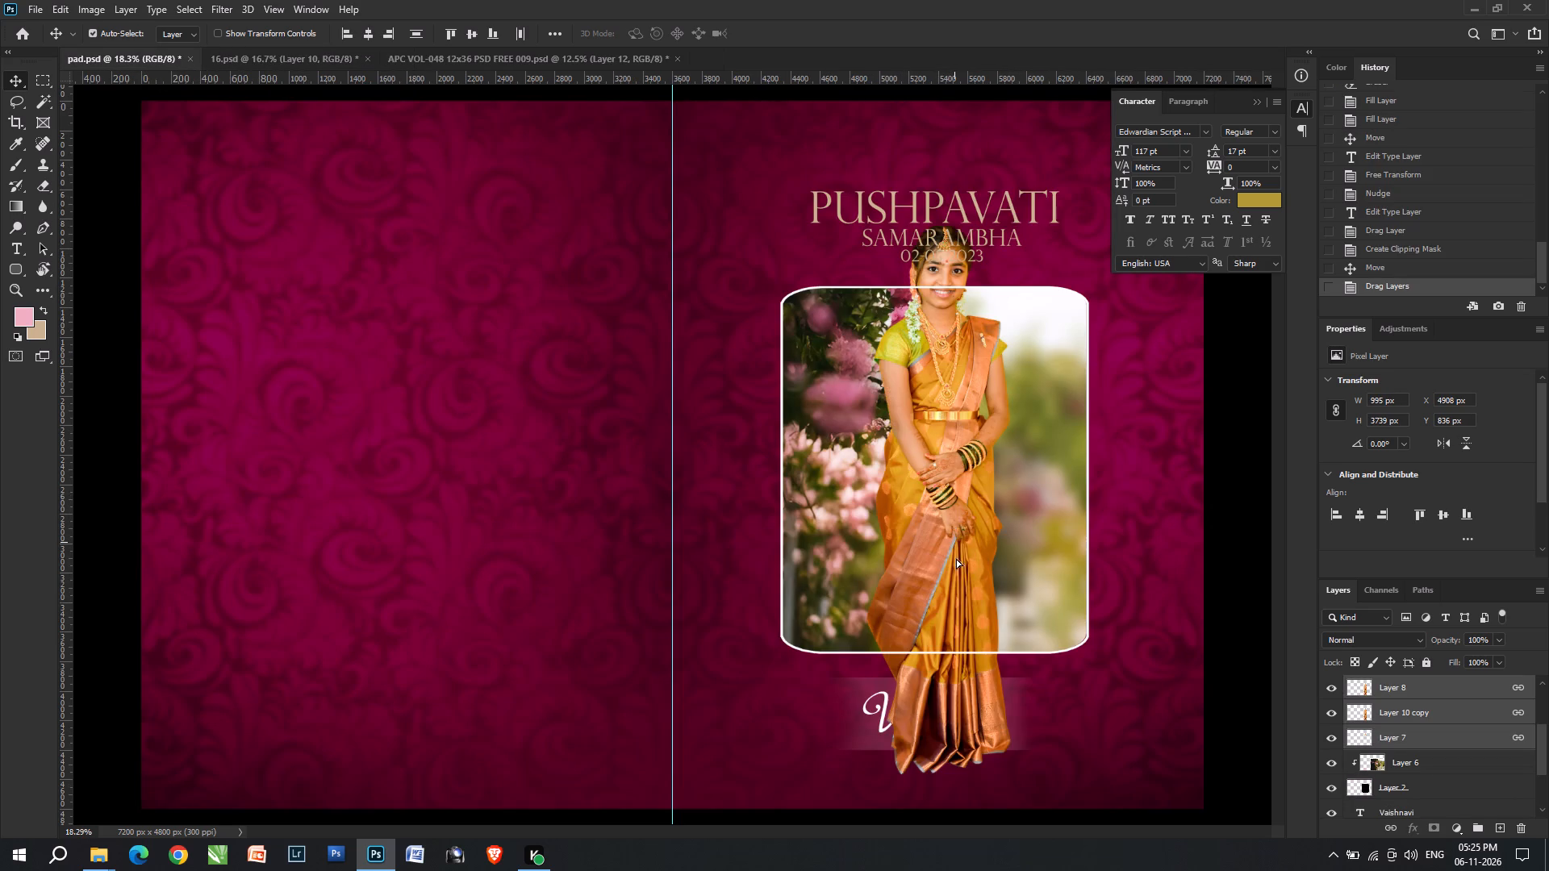
left_click_drag(956, 558, 957, 606)
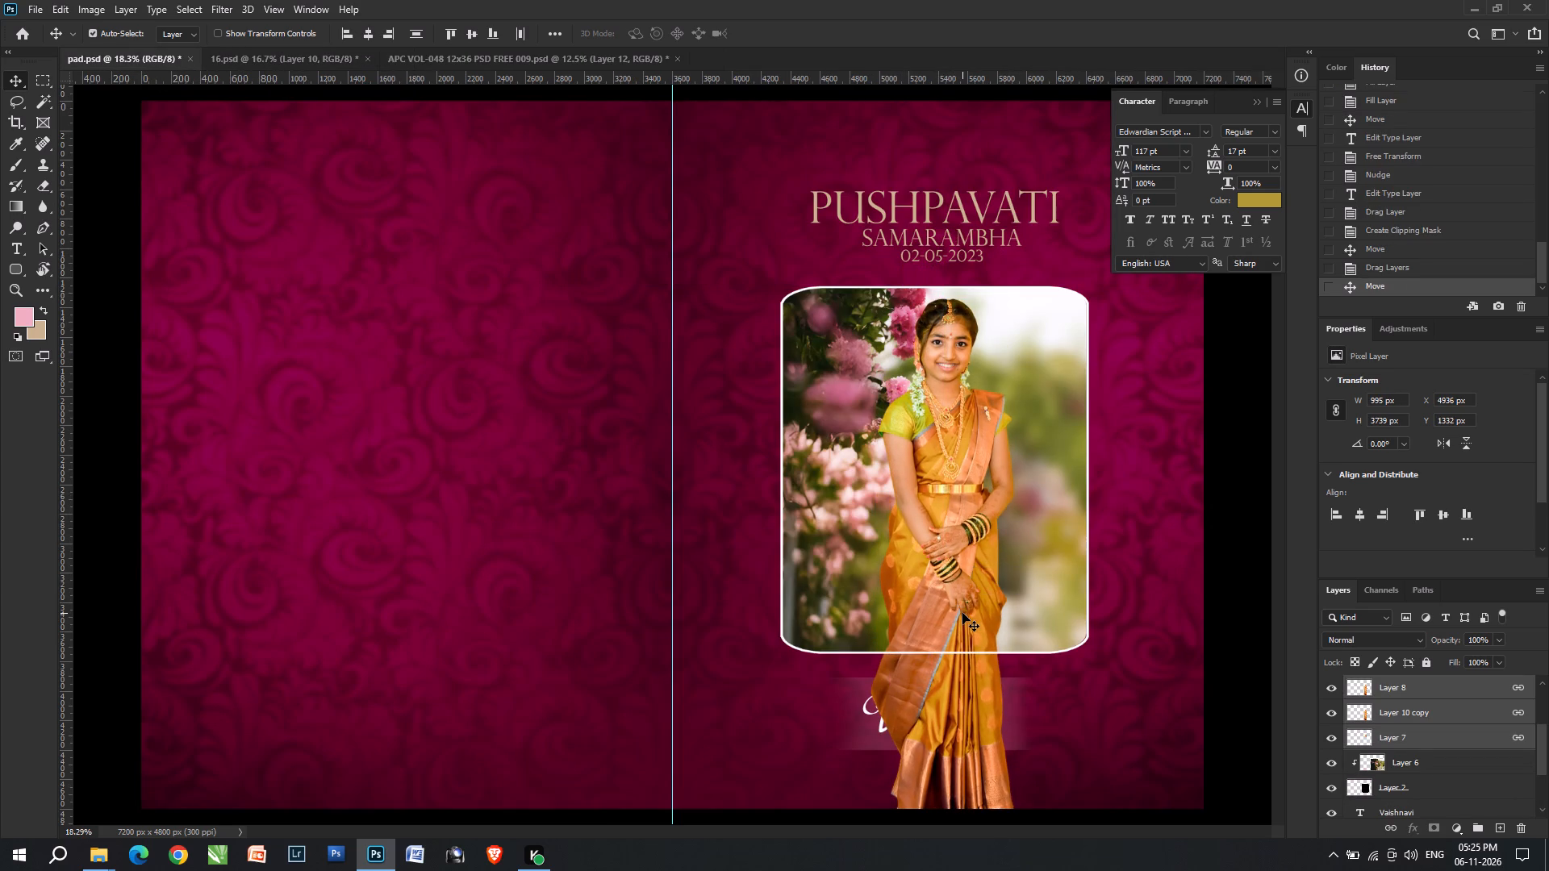
key("ctrl+alt+g")
Scale the girl's cutout to about 94.5% and nudge it slightly left and down within the frame.
key("ctrl+t")
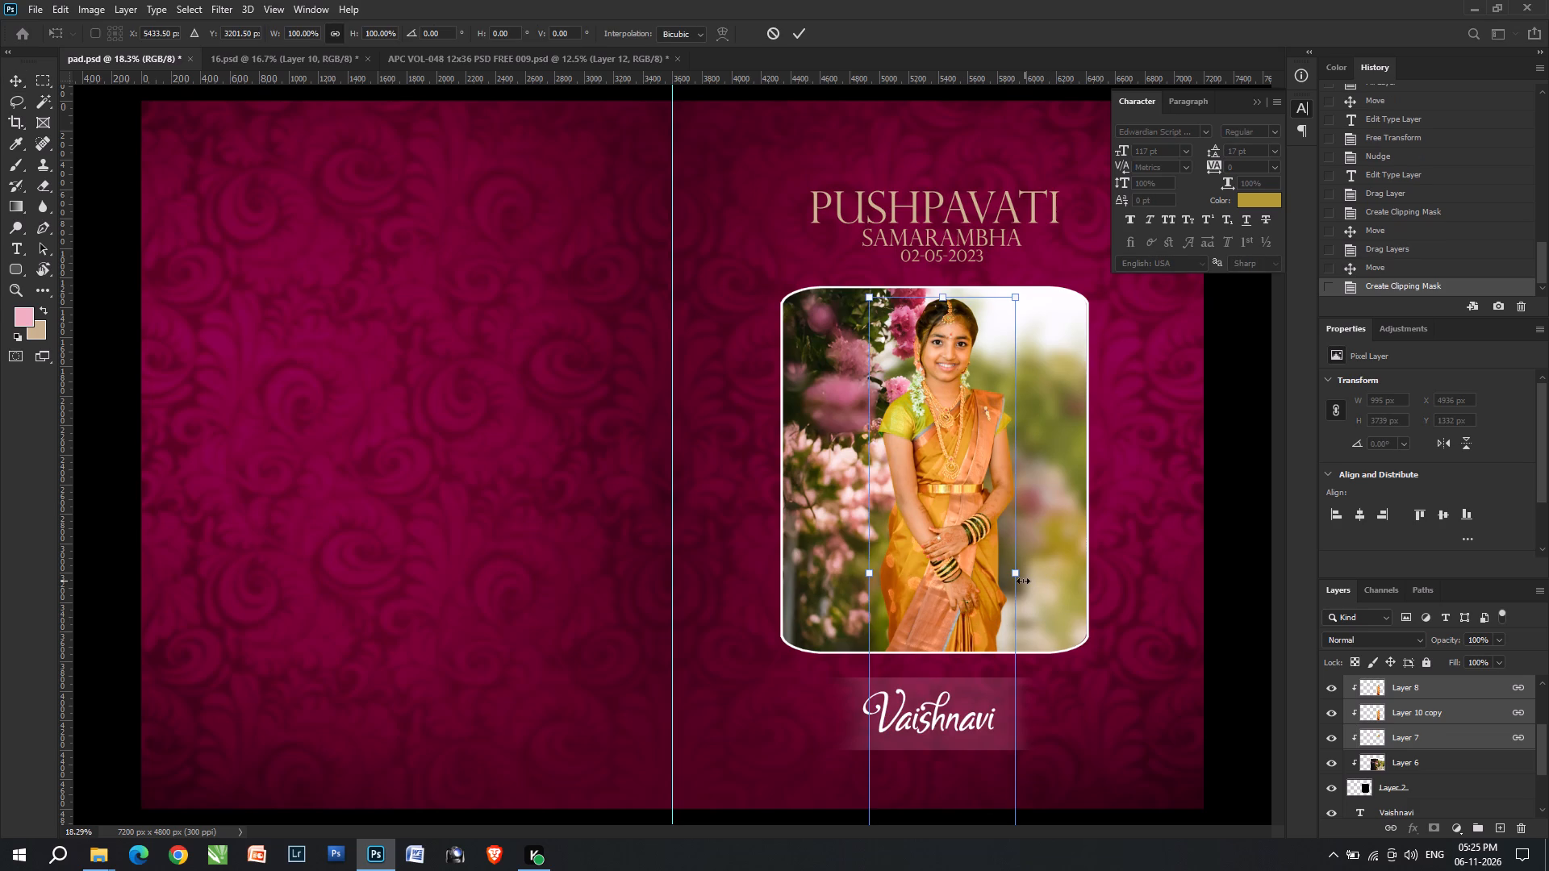
left_click_drag(1023, 581, 1015, 577)
left_click(992, 577)
key("Return")
key("Left")
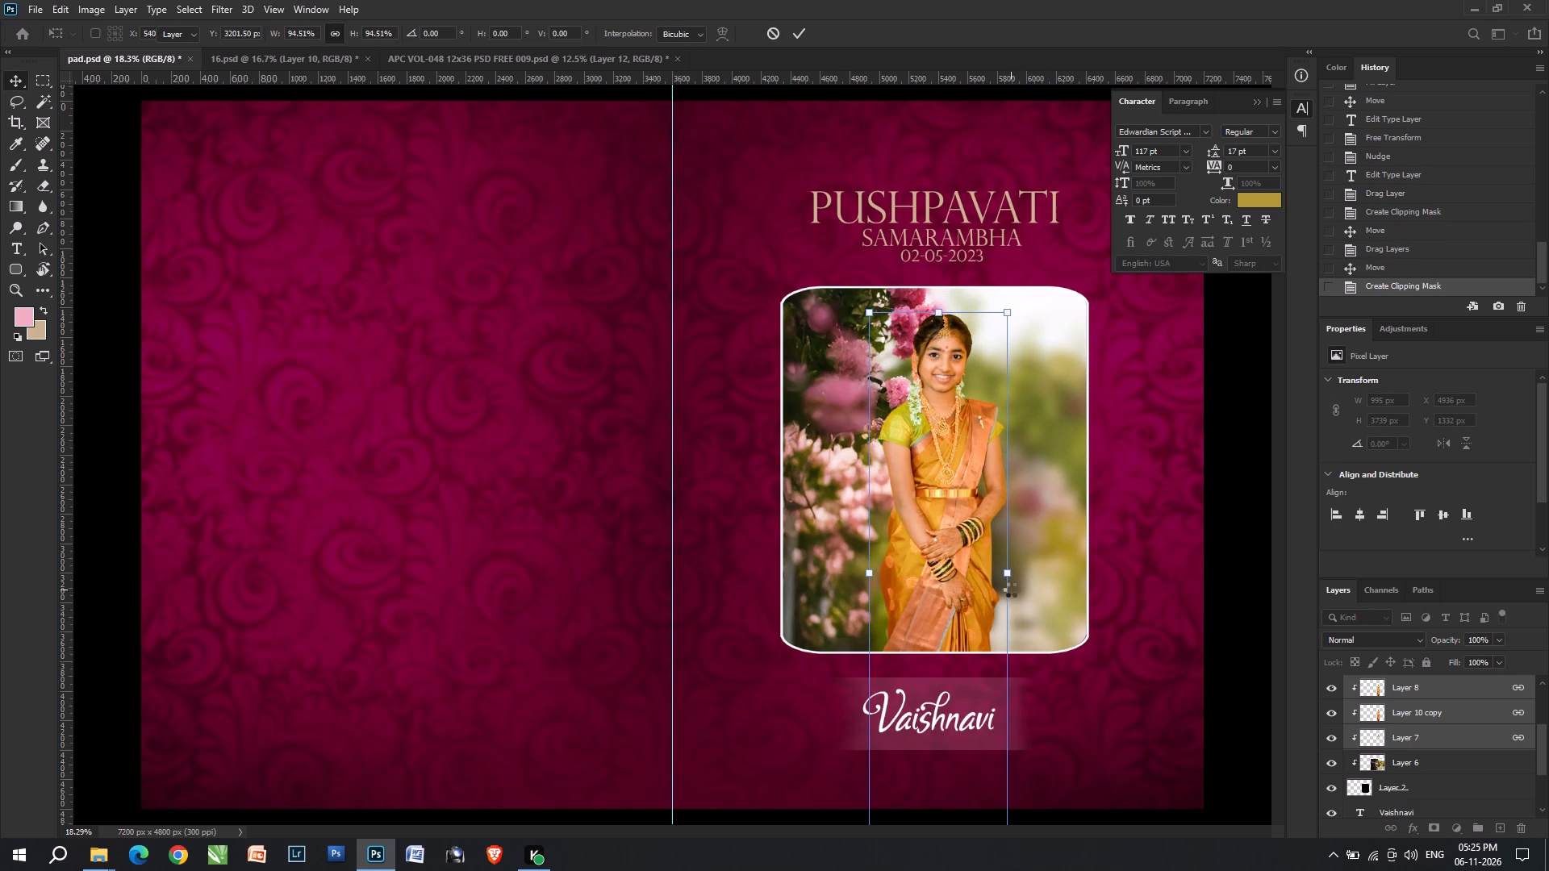
key("Left")
key("Down")
key("Down")
Apply Levels to Layer 8 of the girl's cutout, setting the white input level to 251 and adjusting the midtones.
scroll(992, 467, "up", 16, "alt")
key("space")
key("space")
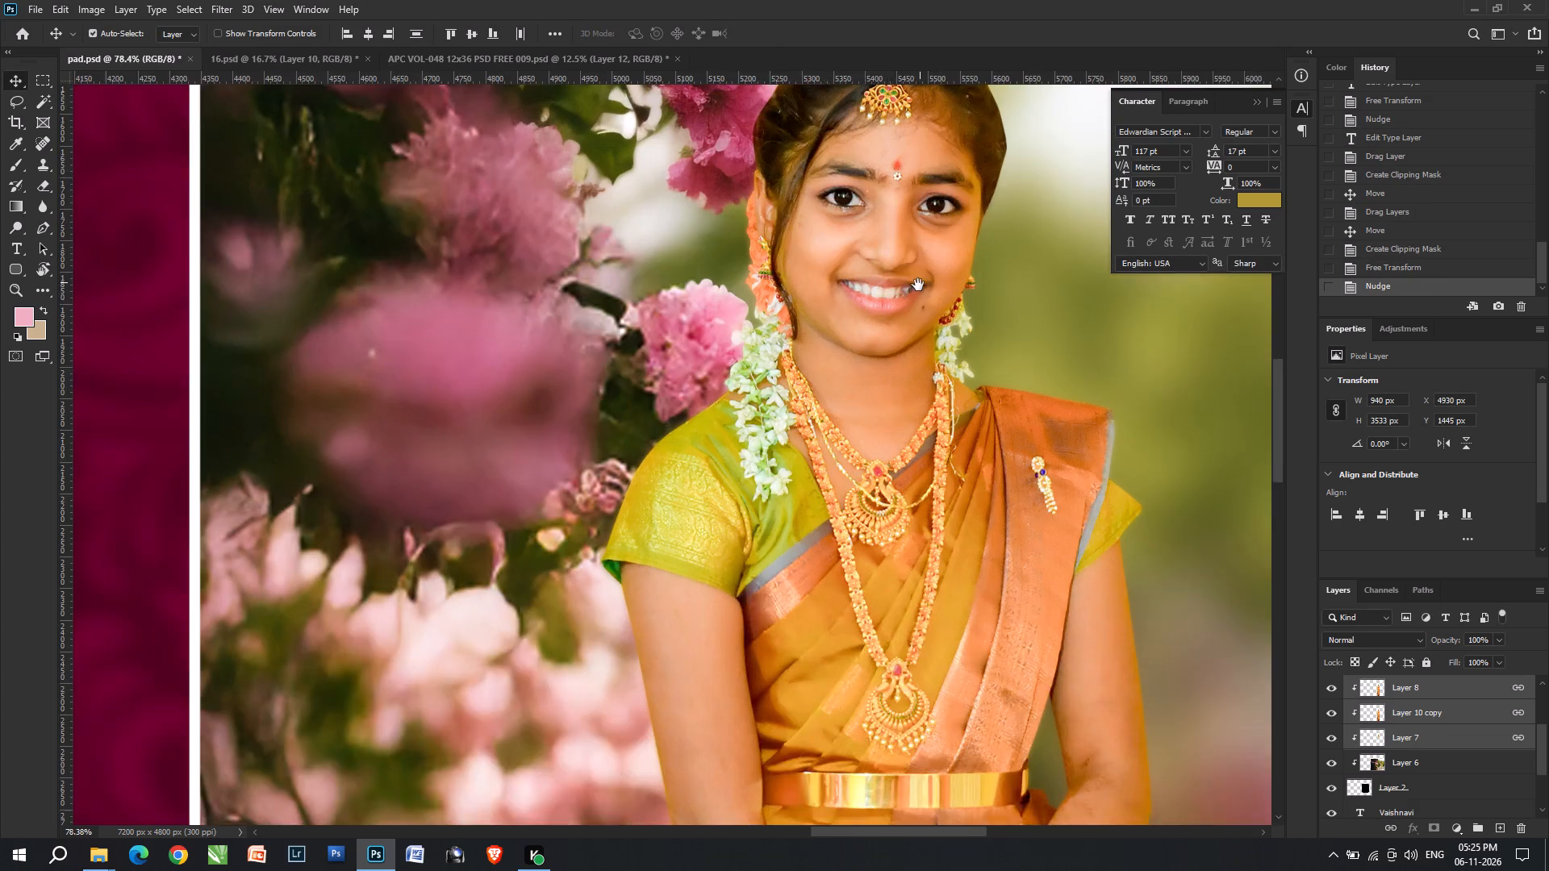
left_click_drag(918, 288, 880, 454)
scroll(799, 184, "up", 7, "alt")
scroll(908, 289, "down", 17, "alt")
key("ctrl+l")
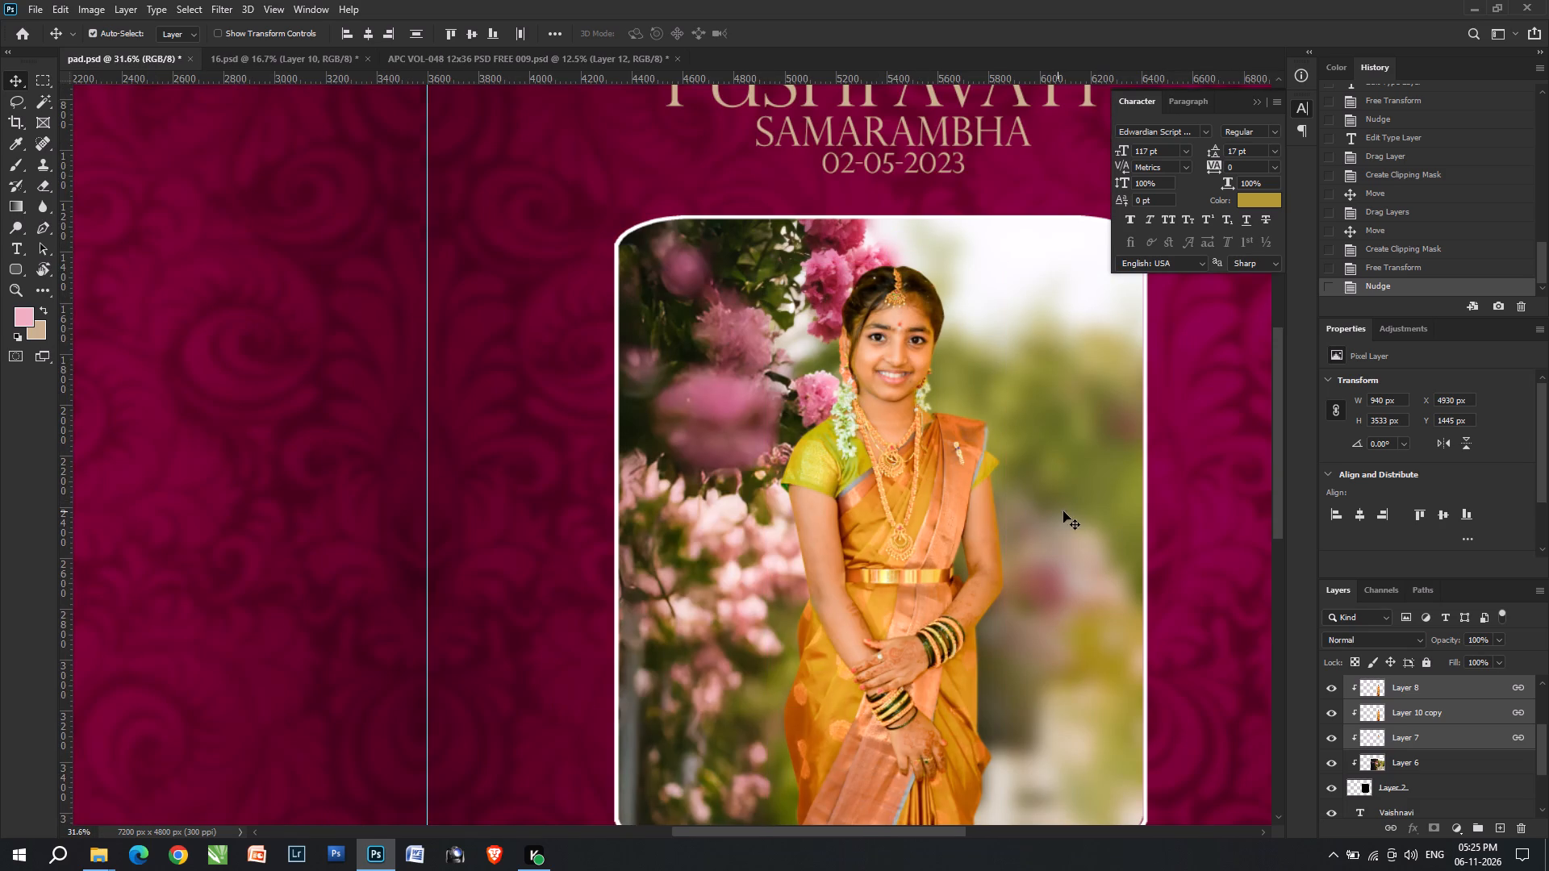
key("ctrl+l")
right_click(895, 498)
left_click(911, 504)
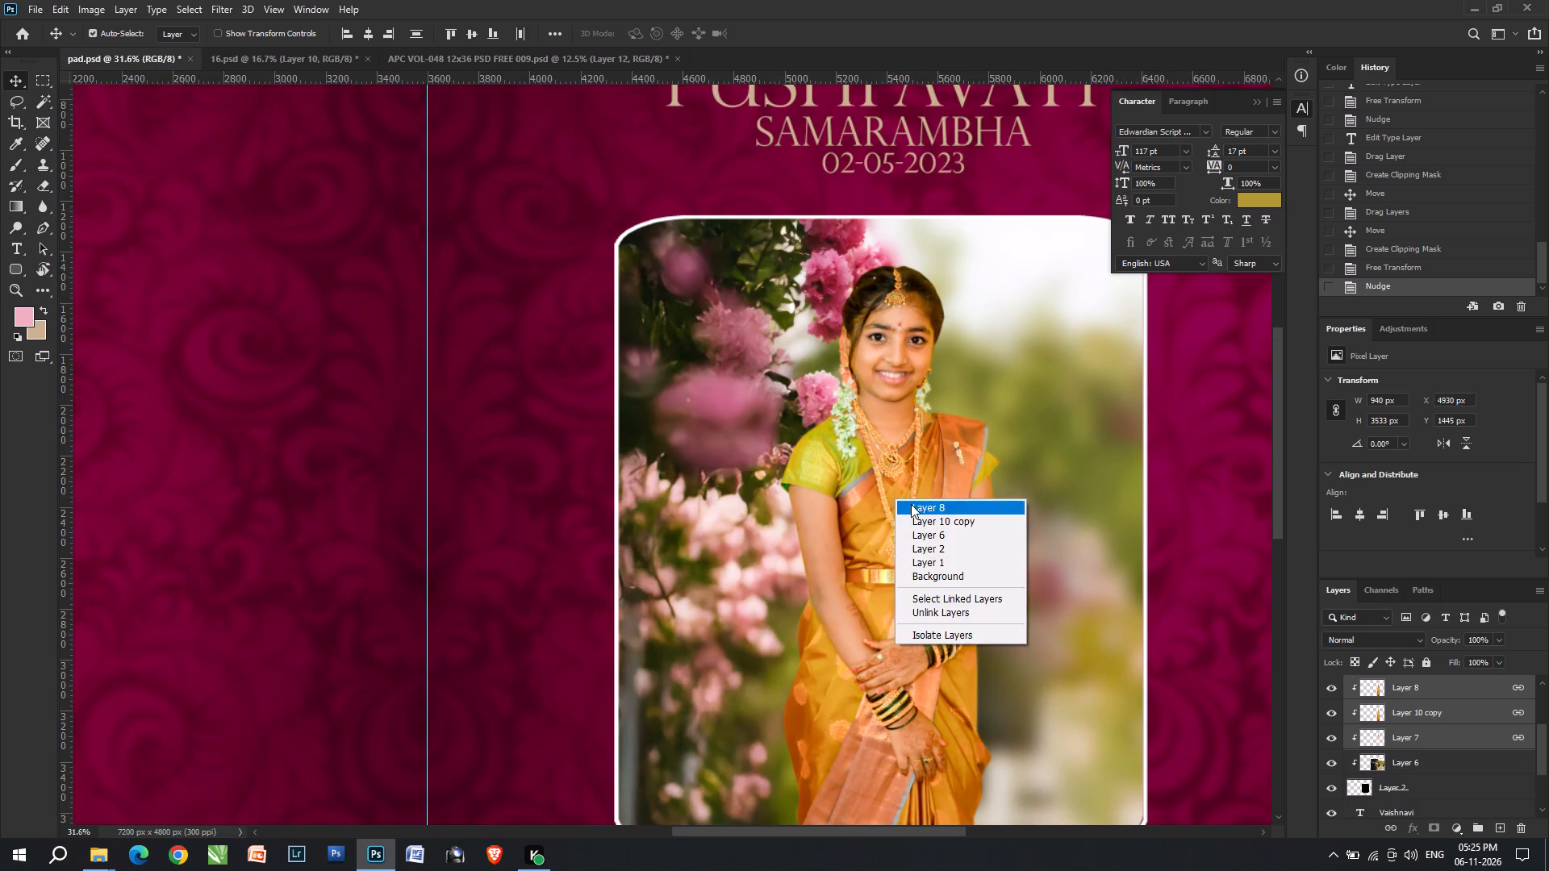
key("ctrl+l")
left_click(1244, 498)
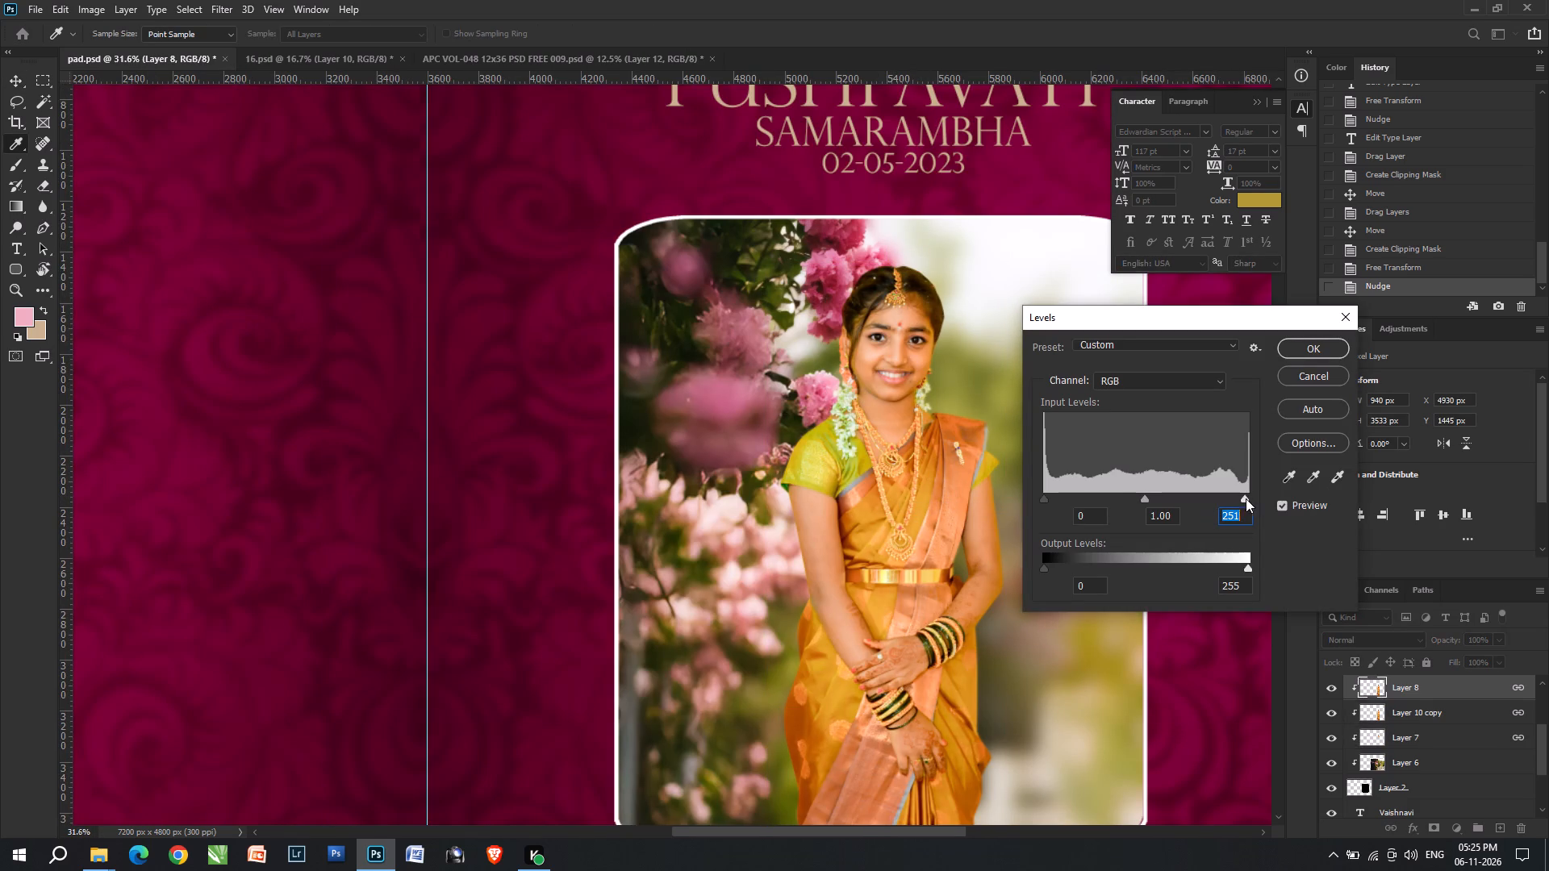
left_click(1142, 496)
scroll(1157, 502, "up", 2)
key("Return")
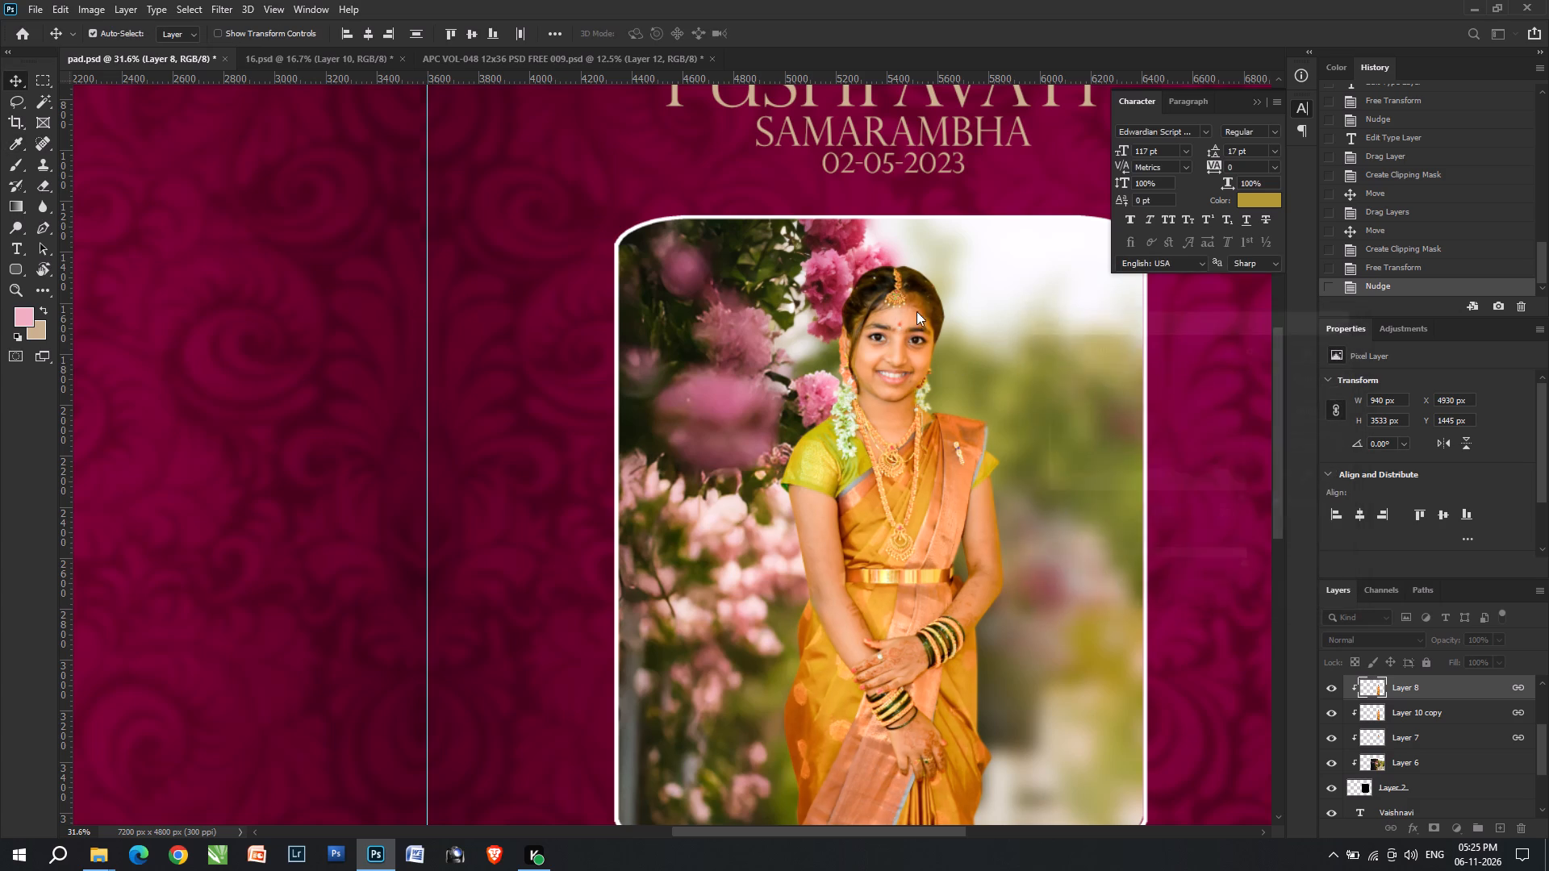
Undo the Levels adjustment on Layer 8 of the girl's cutout.
scroll(905, 297, "up", 15, "alt")
key("ctrl+z")
scroll(982, 507, "down", 6)
Select the skin areas of the girl's face and neck on Layer 8 with the Magic Wand and feather the selection by 5 pixels.
key("e")
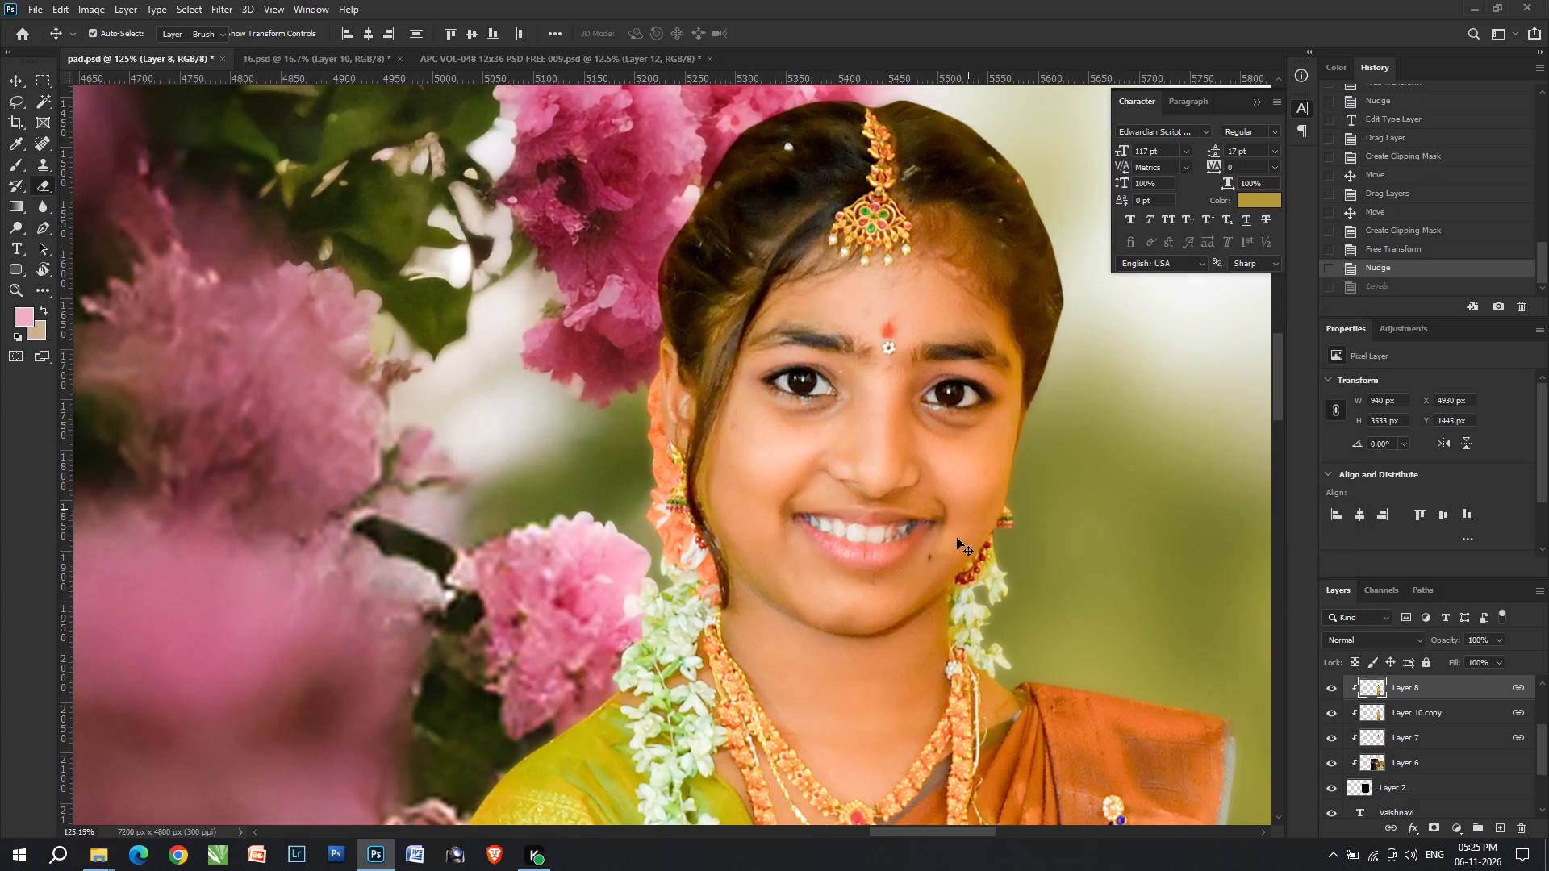
key("w")
left_click(966, 529)
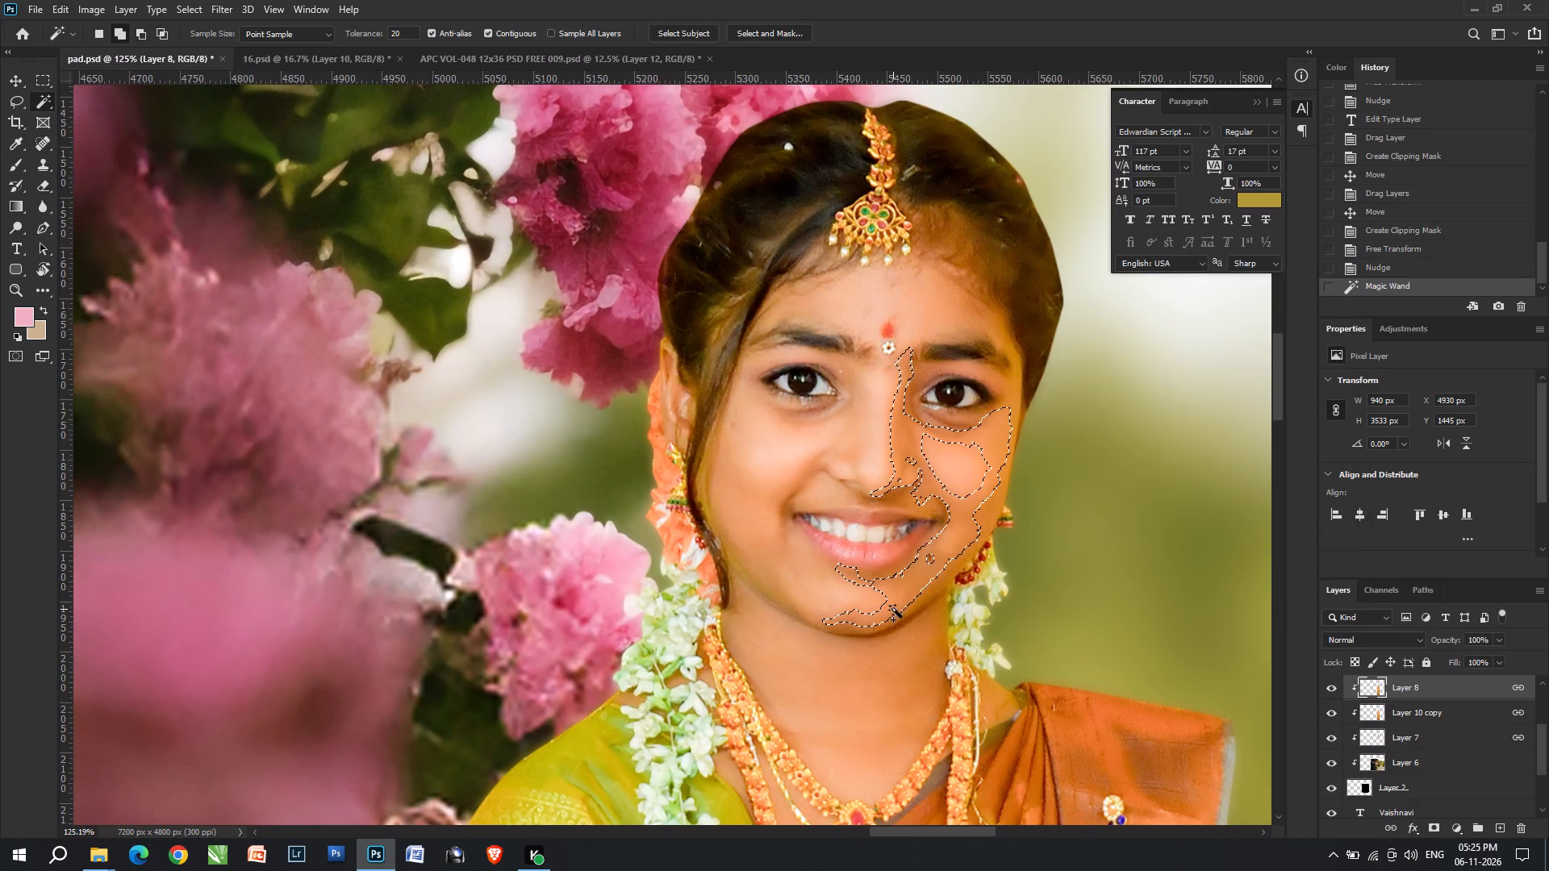
left_click(905, 602, "shift")
left_click(928, 315, "shift")
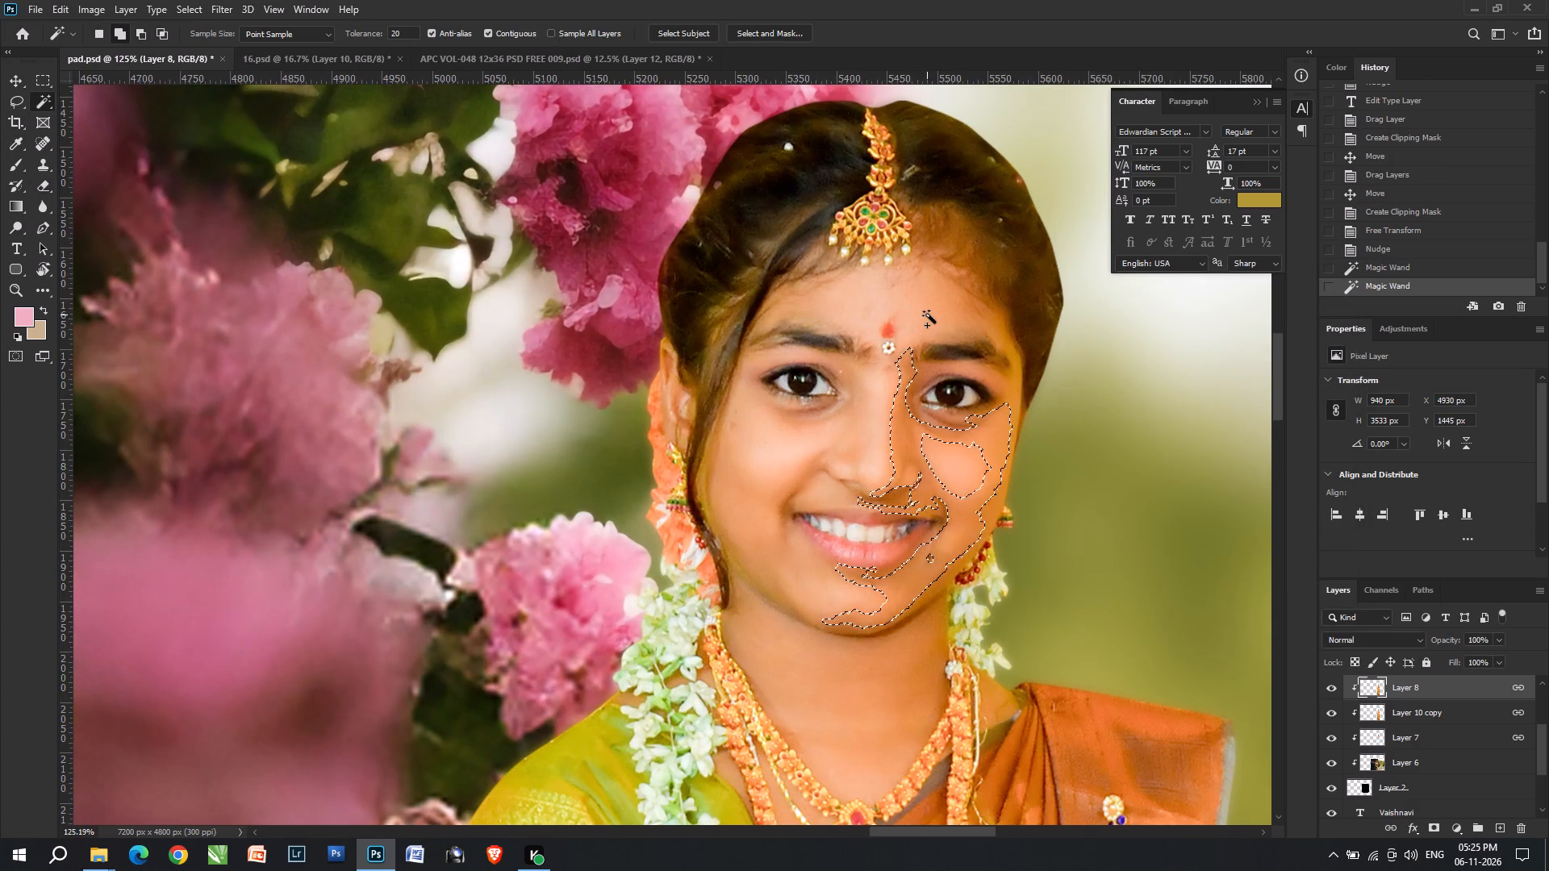
left_click(978, 312, "shift")
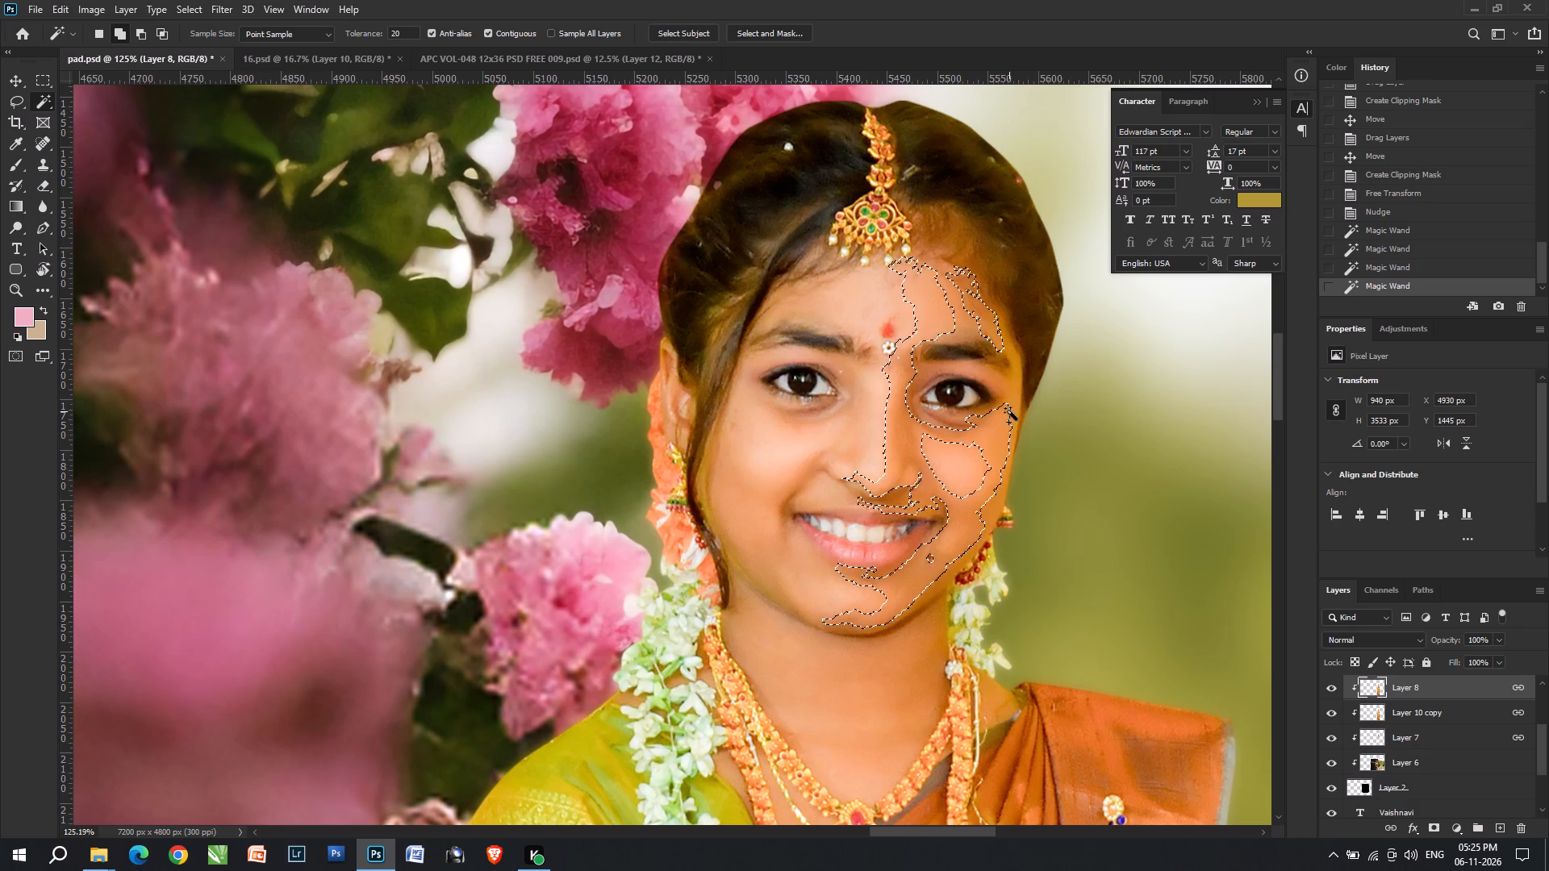
left_click(1004, 393, "shift")
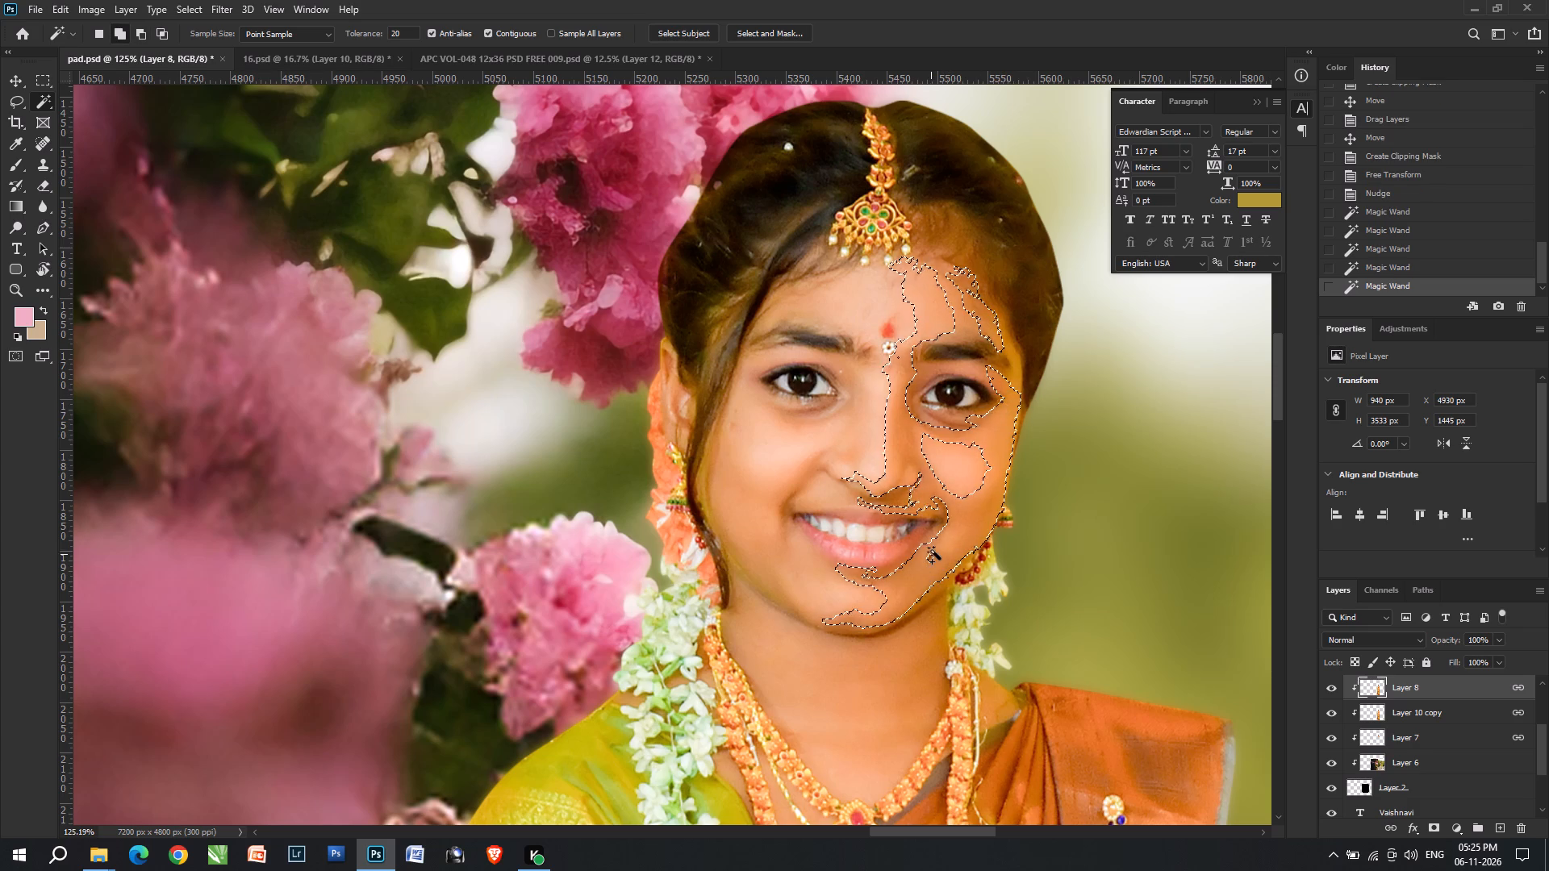
left_click(933, 551, "shift")
left_click(919, 627, "shift")
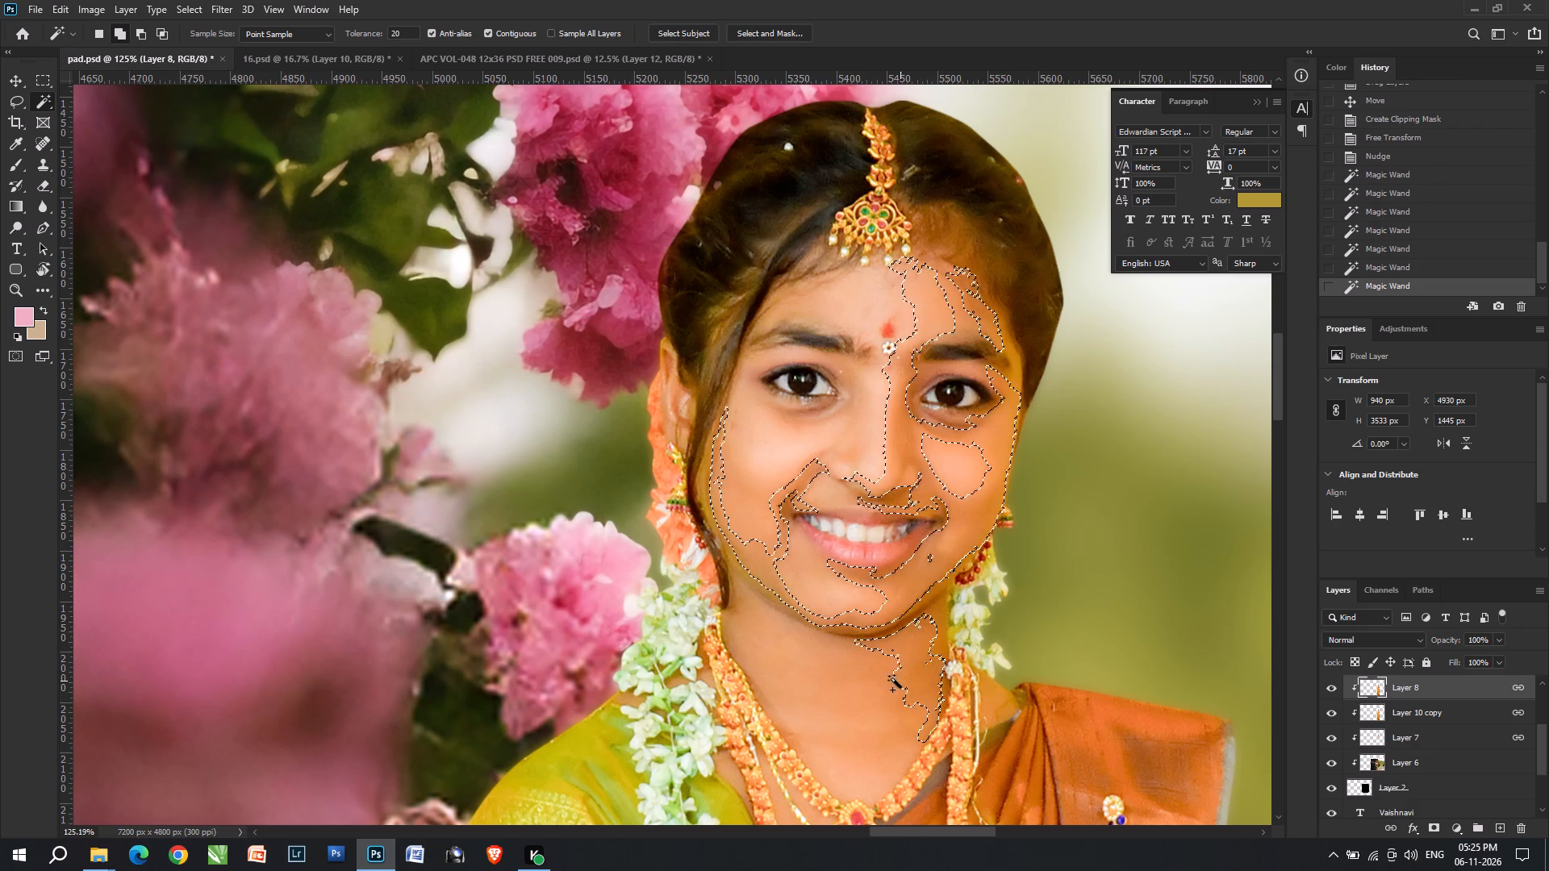
left_click(939, 621, "shift")
left_click(871, 669, "shift")
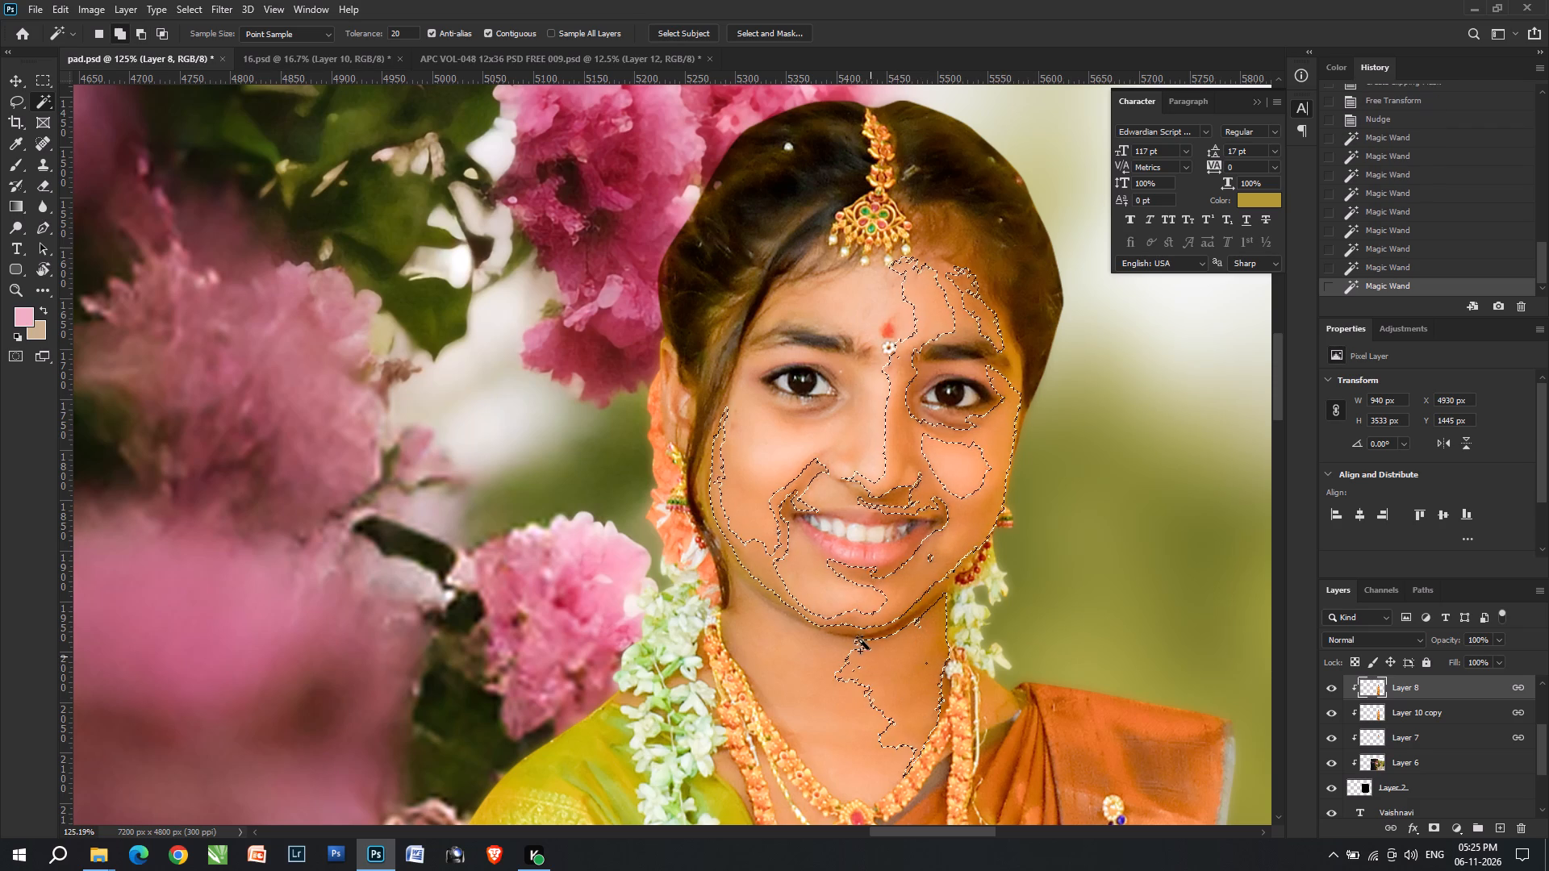
key("ctrl+alt+d")
key("5")
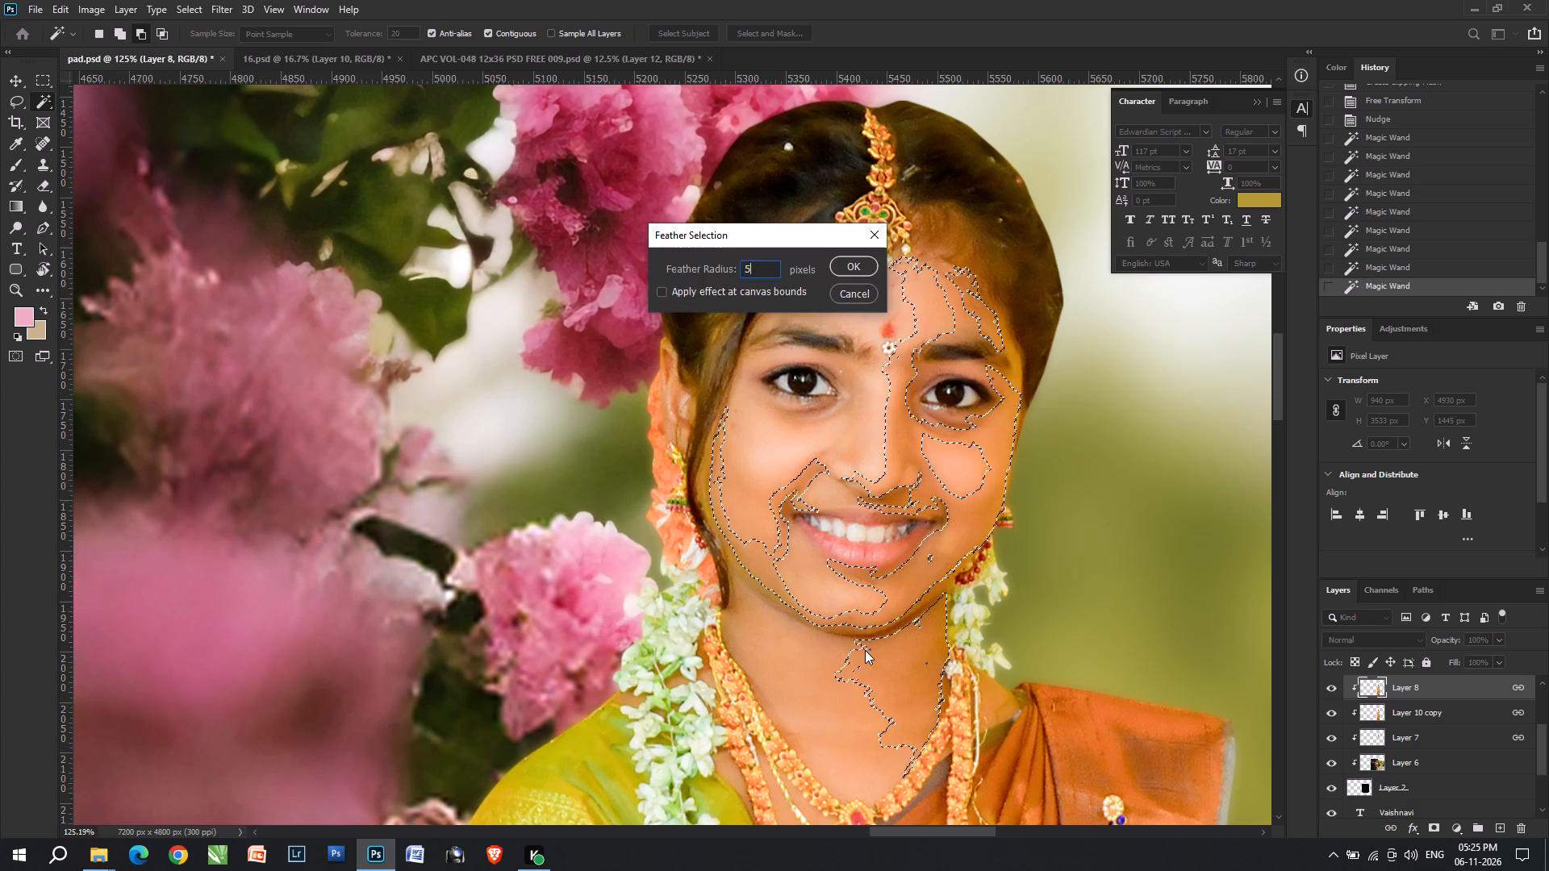
key("Return")
Brighten the selected skin areas slightly with the Levels midtones and clear the selection.
key("ctrl+l")
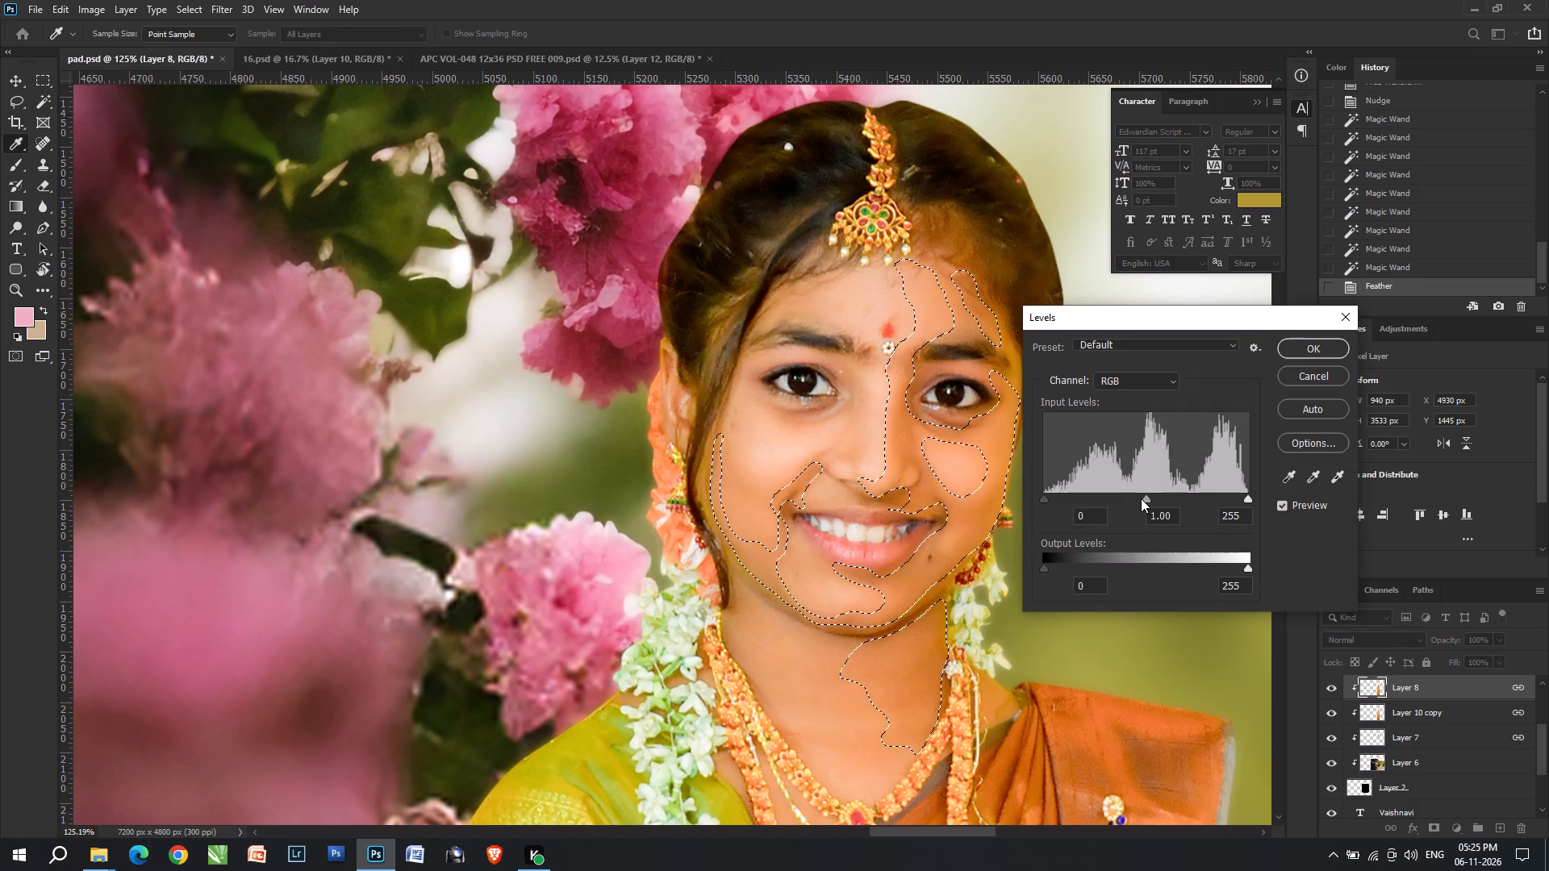
left_click(1138, 498)
left_click(1314, 356)
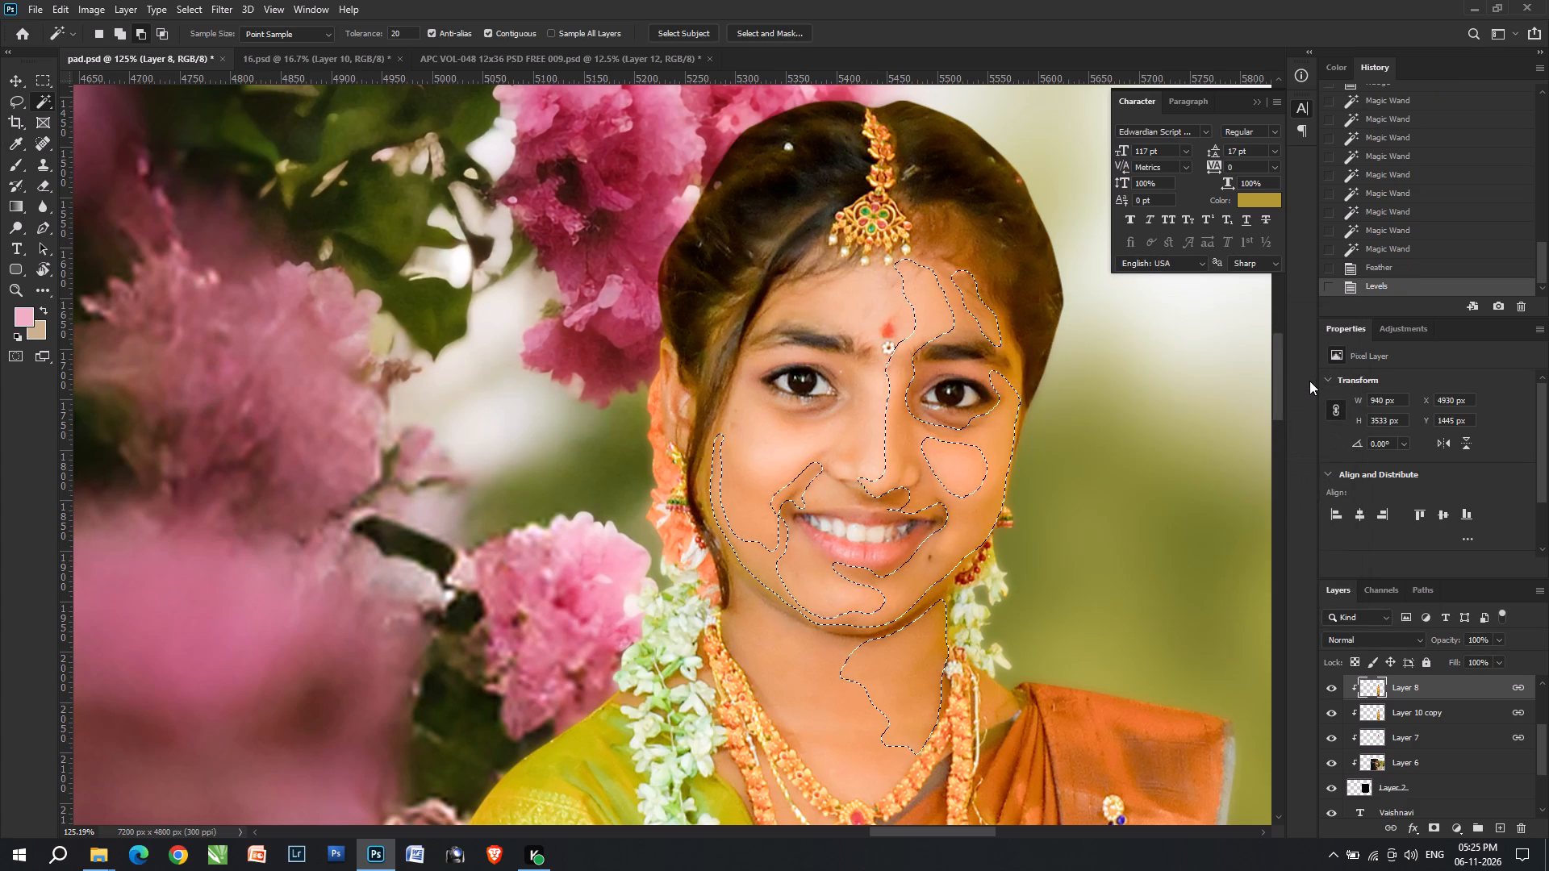
key("d")
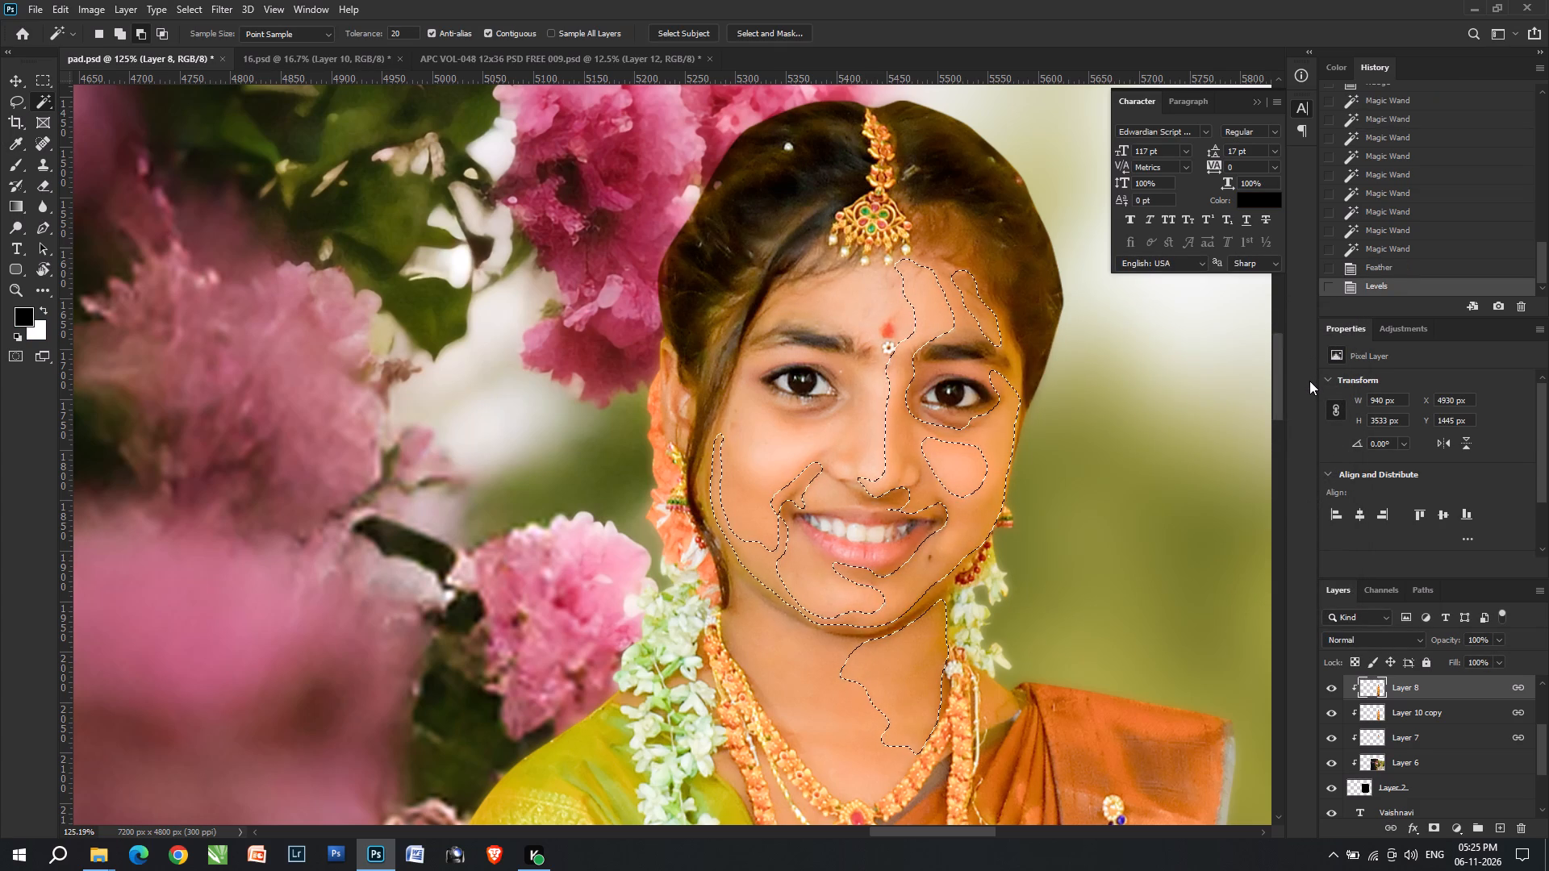
key("ctrl+d")
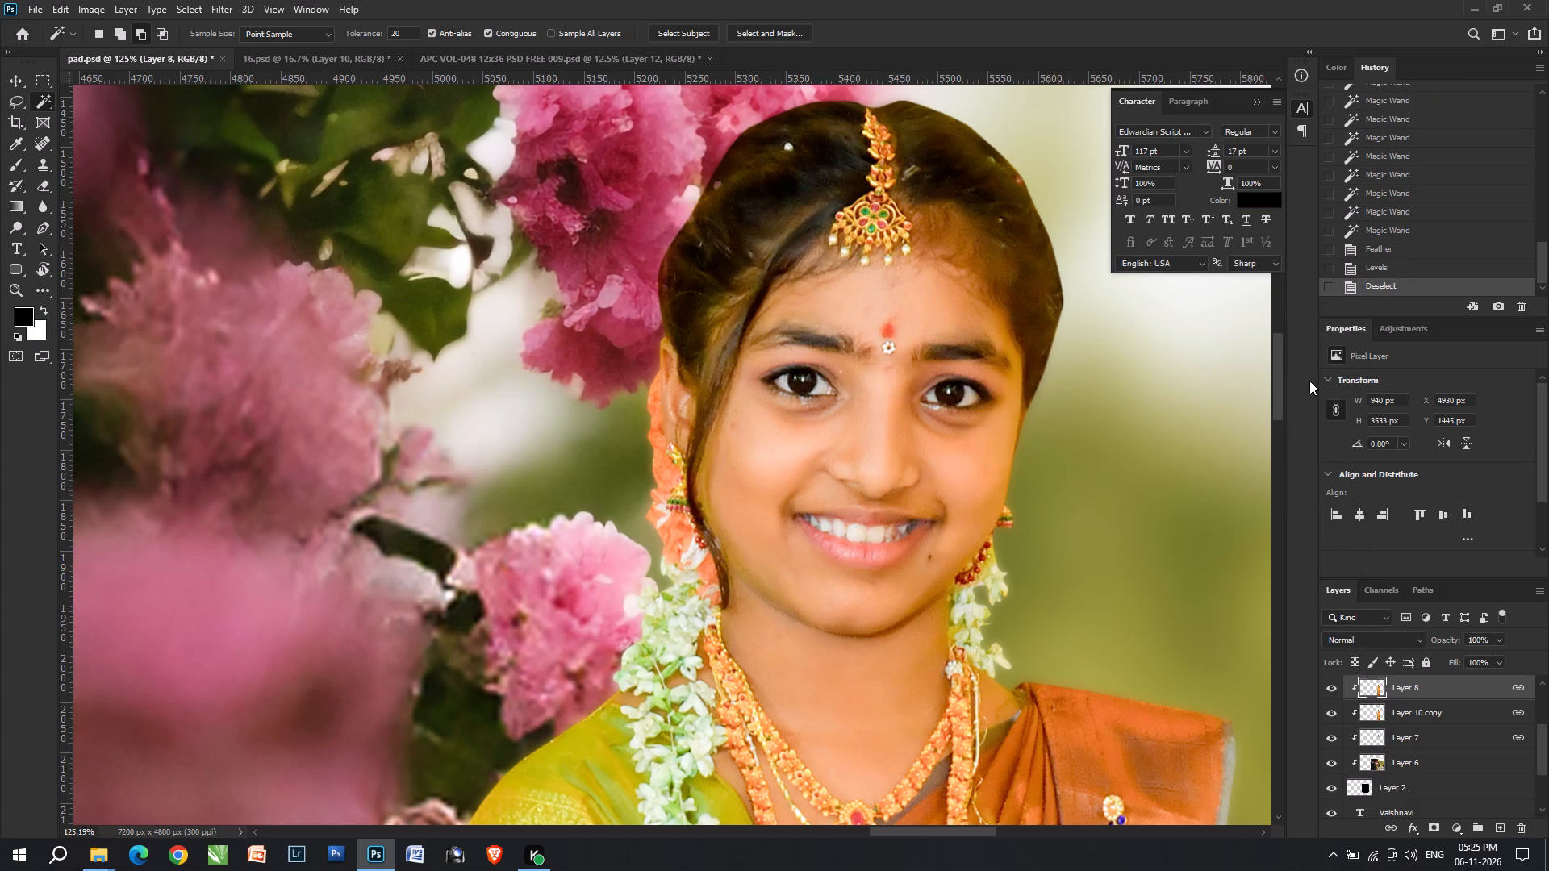
Remove the mole beside the mouth and the small blemishes on both cheeks with the Spot Healing Brush.
left_click(1258, 106)
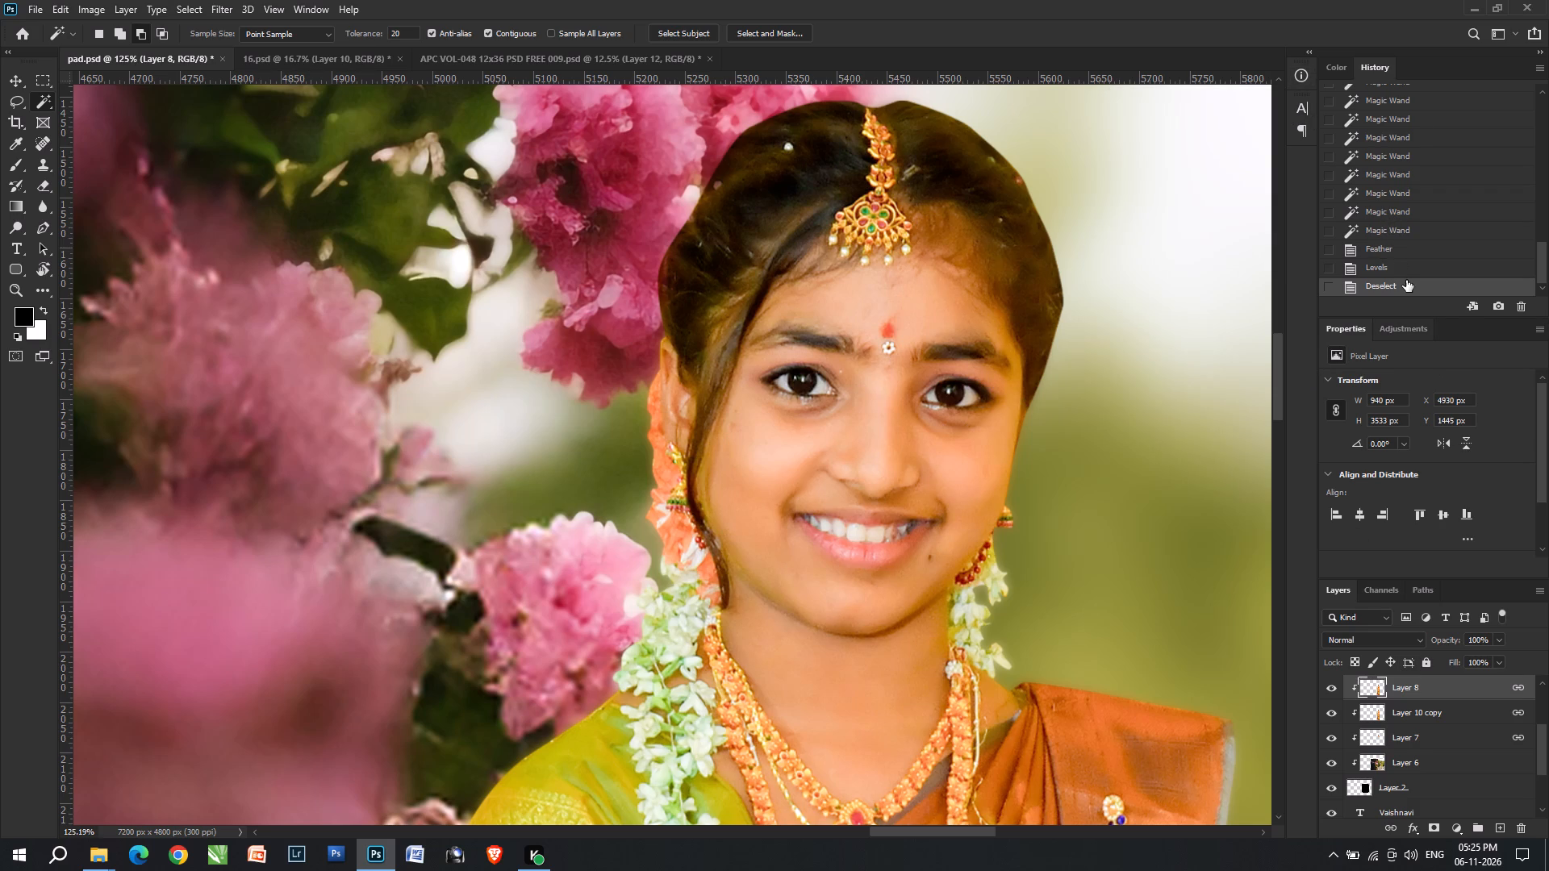
scroll(972, 442, "up", 5)
scroll(990, 509, "down", 1, "alt")
scroll(993, 517, "up", 2, "alt")
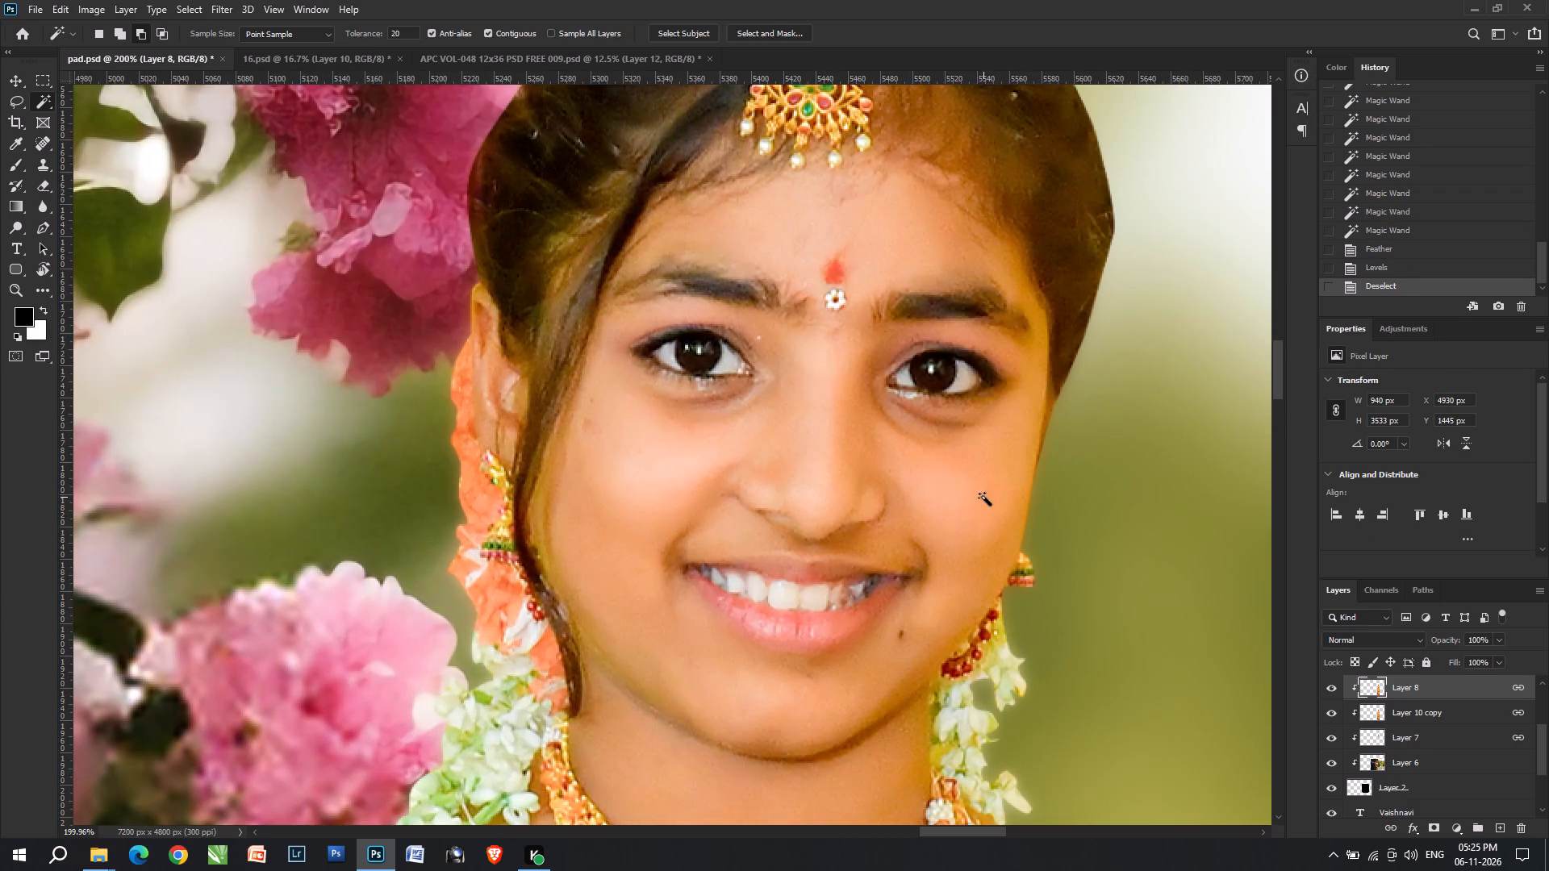
key("j")
key("bracketleft")
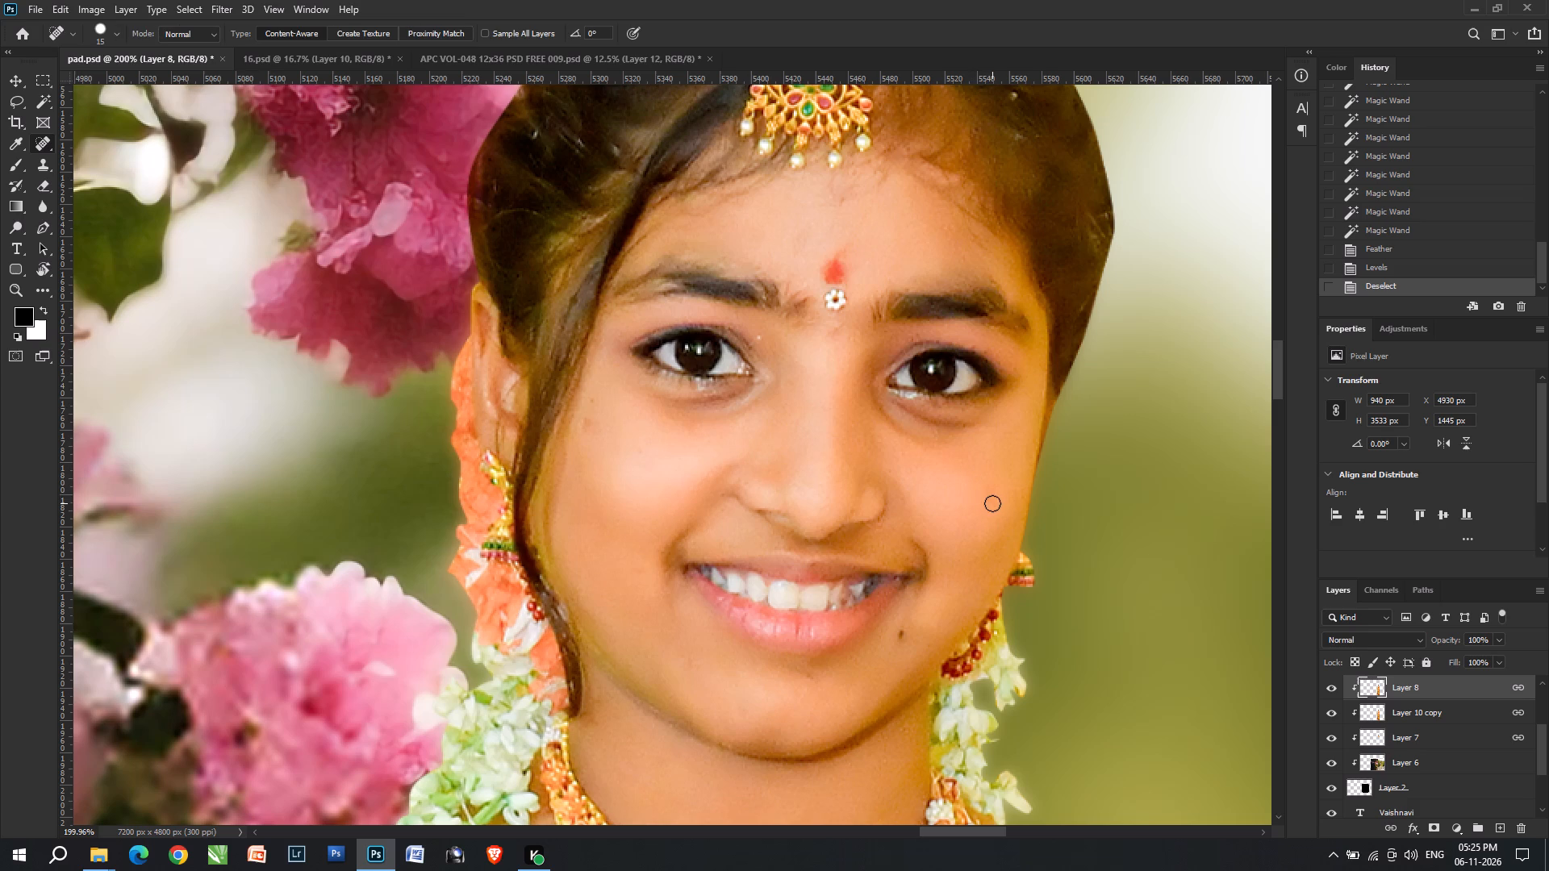
left_click(992, 499)
left_click_drag(900, 635, 908, 627)
left_click(908, 627)
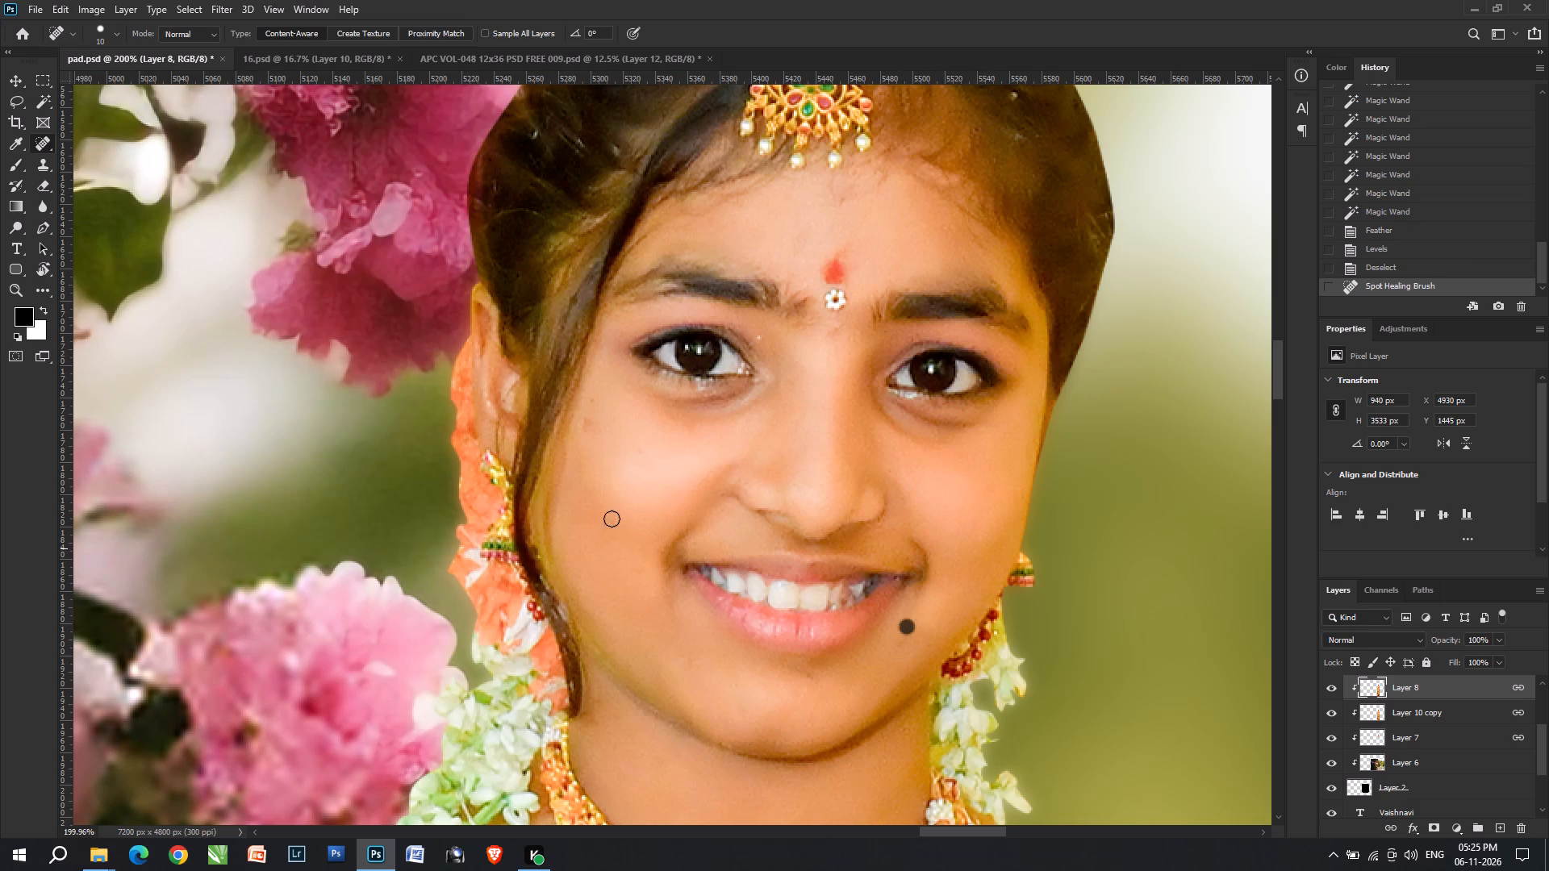
left_click_drag(592, 431, 592, 419)
left_click_drag(591, 414, 591, 404)
left_click(591, 402)
scroll(844, 428, "down", 20, "alt")
scroll(844, 428, "down", 2, "alt")
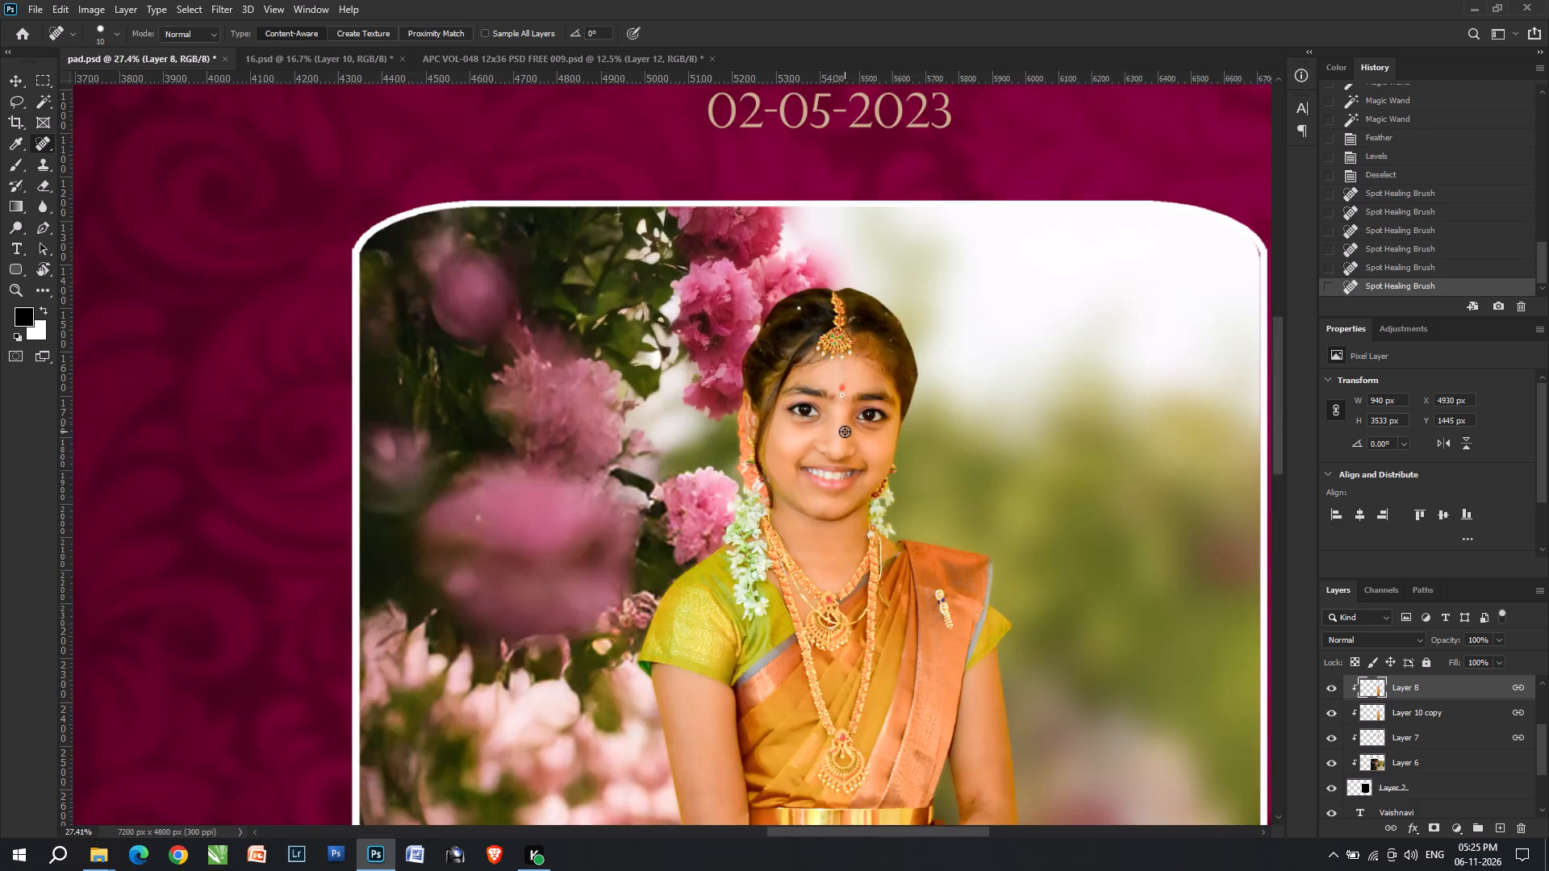
scroll(845, 431, "down", 9, "alt")
key("v")
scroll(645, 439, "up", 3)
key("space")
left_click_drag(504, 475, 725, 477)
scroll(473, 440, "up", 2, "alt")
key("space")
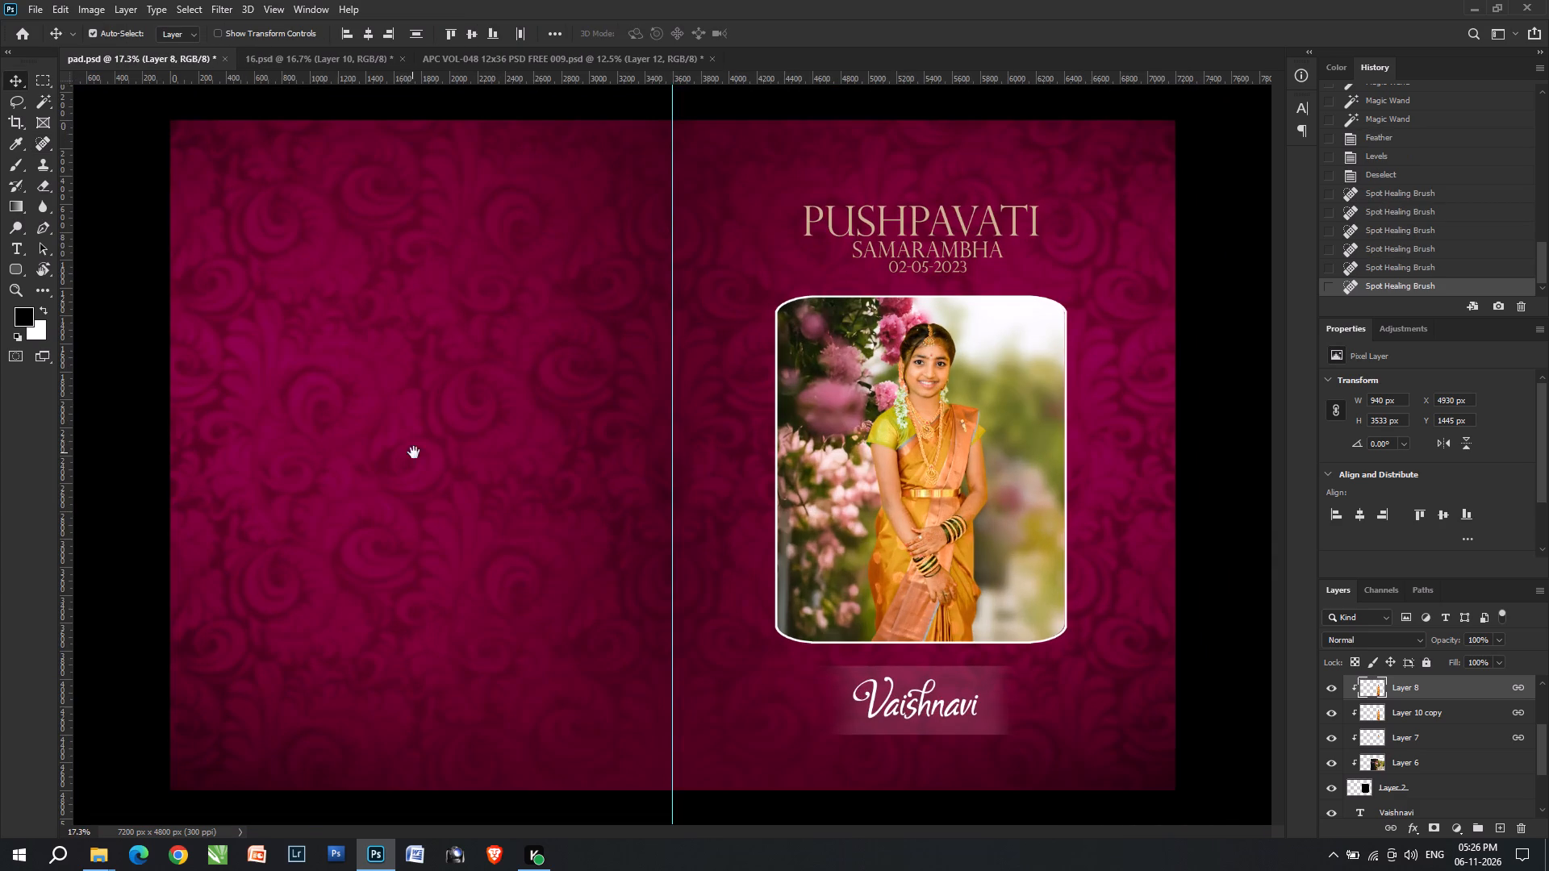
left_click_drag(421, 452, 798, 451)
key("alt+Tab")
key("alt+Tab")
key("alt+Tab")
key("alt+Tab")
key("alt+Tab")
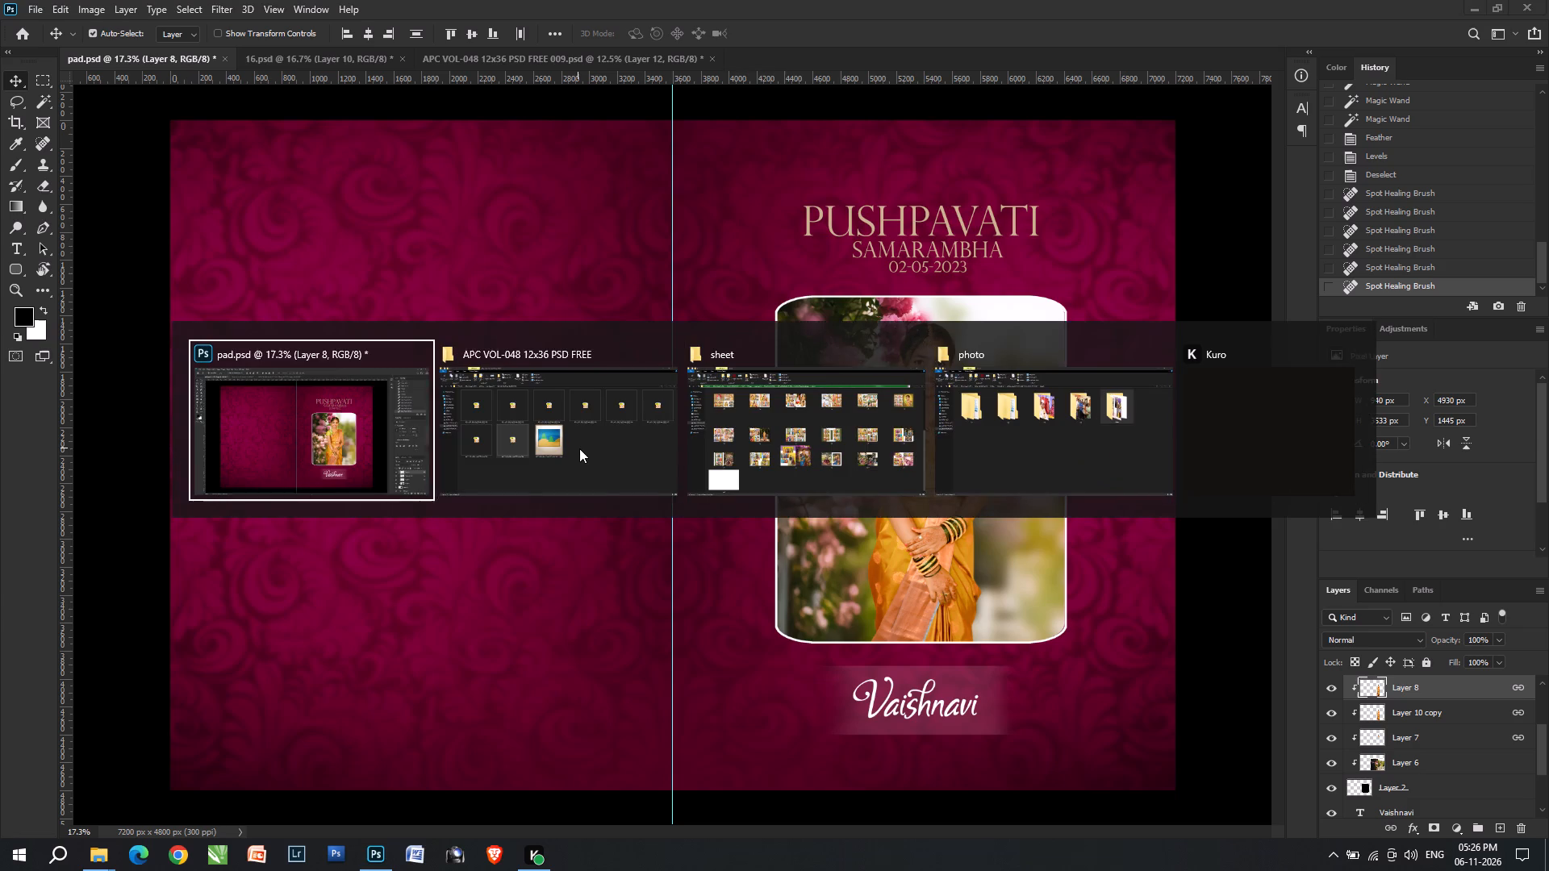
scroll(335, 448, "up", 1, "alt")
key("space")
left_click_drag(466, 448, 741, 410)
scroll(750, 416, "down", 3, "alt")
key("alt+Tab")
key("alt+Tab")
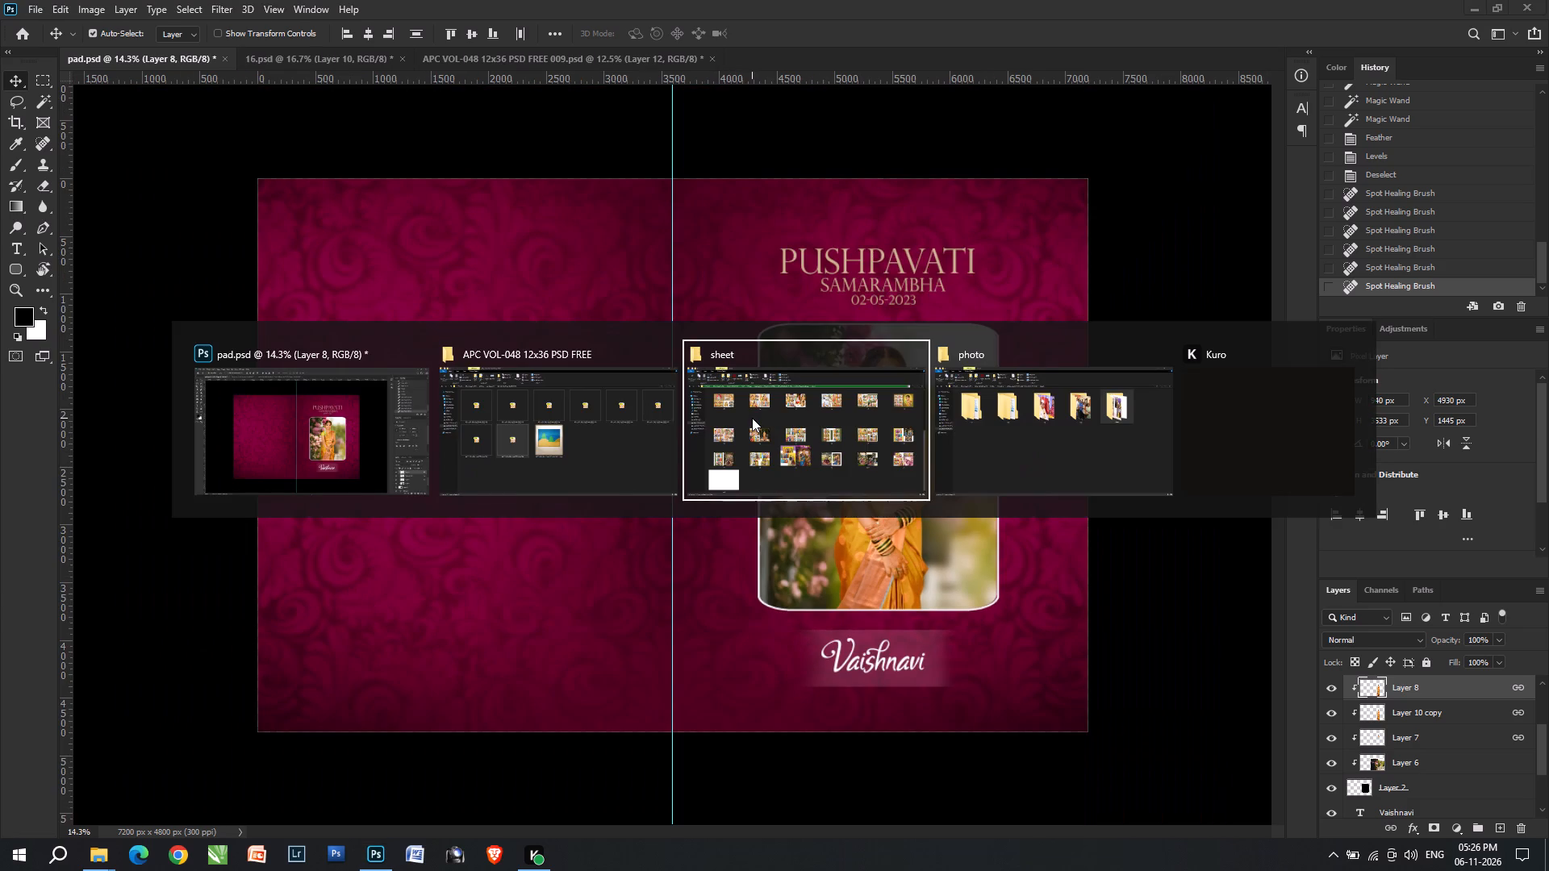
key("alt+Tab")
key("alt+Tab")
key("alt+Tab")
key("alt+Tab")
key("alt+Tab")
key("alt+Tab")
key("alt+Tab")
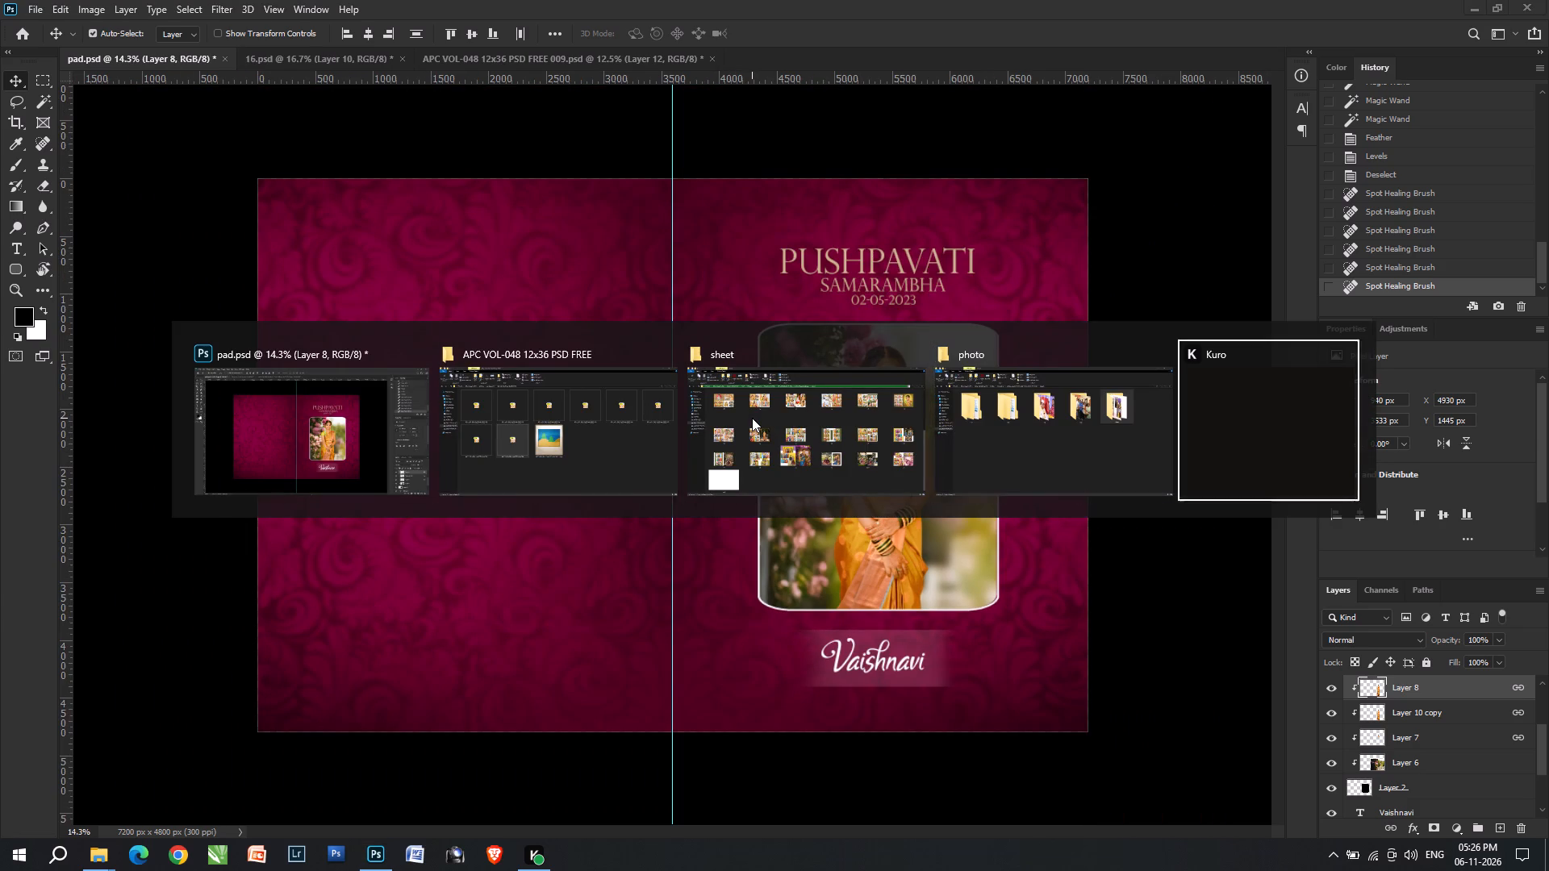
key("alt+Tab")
Create a white-filled rectangle about 2133 x 2782 px on a new layer above Layer 1, on the left half of the pad.
right_click(503, 455)
left_click(517, 457)
left_click(526, 467)
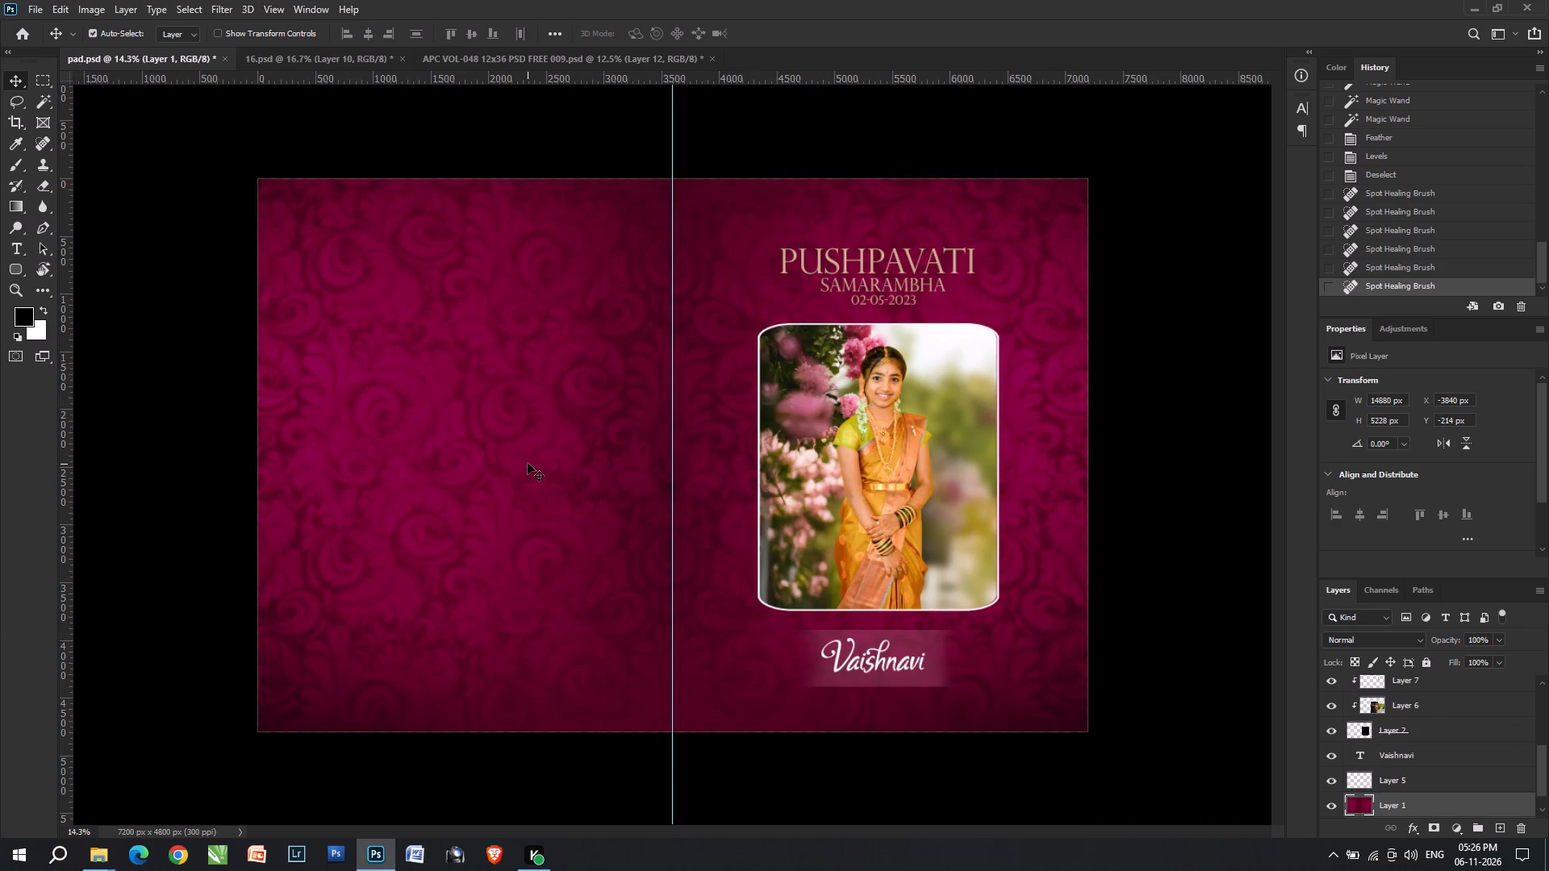
key("m")
key("m")
left_click_drag(348, 264, 622, 590)
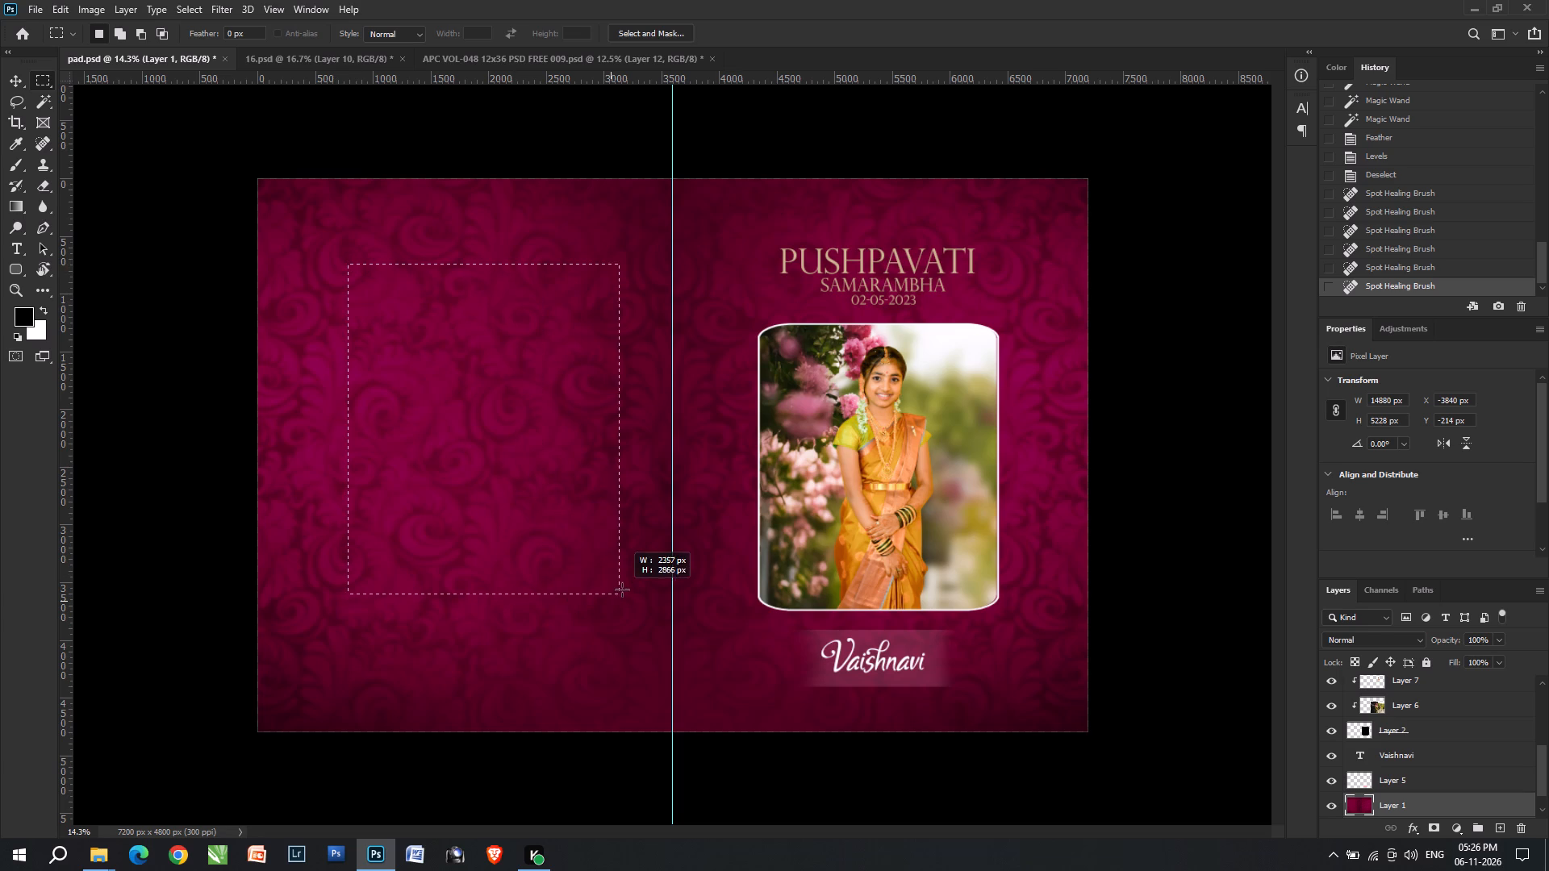
left_click_drag(622, 590, 593, 584)
left_click_drag(518, 454, 507, 485)
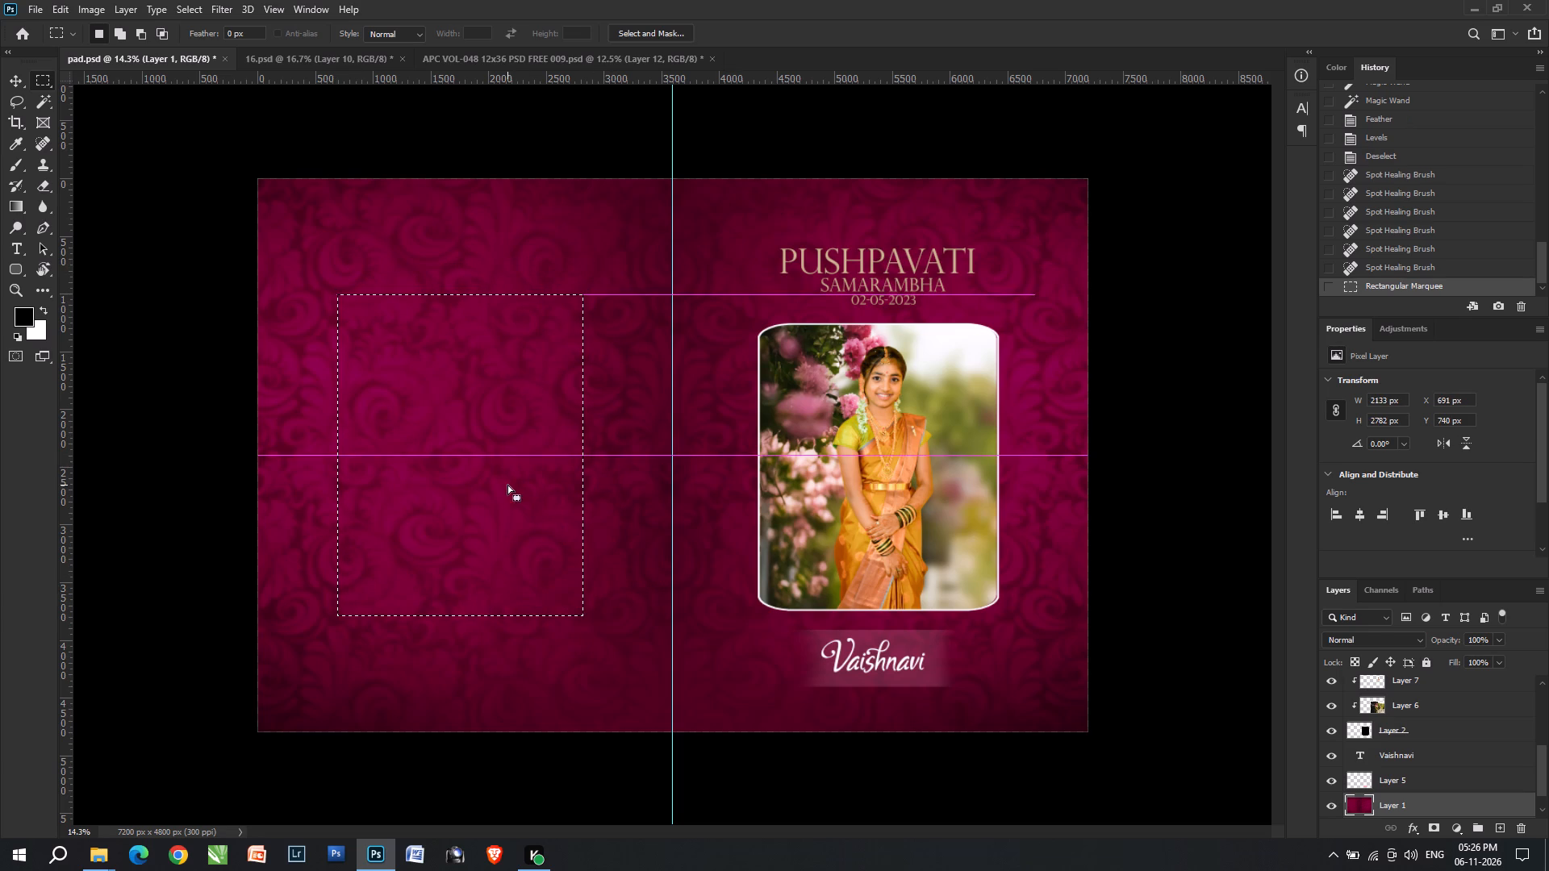
scroll(1460, 770, "down", 4)
key("ctrl+j")
key("ctrl+shift+BackSpace")
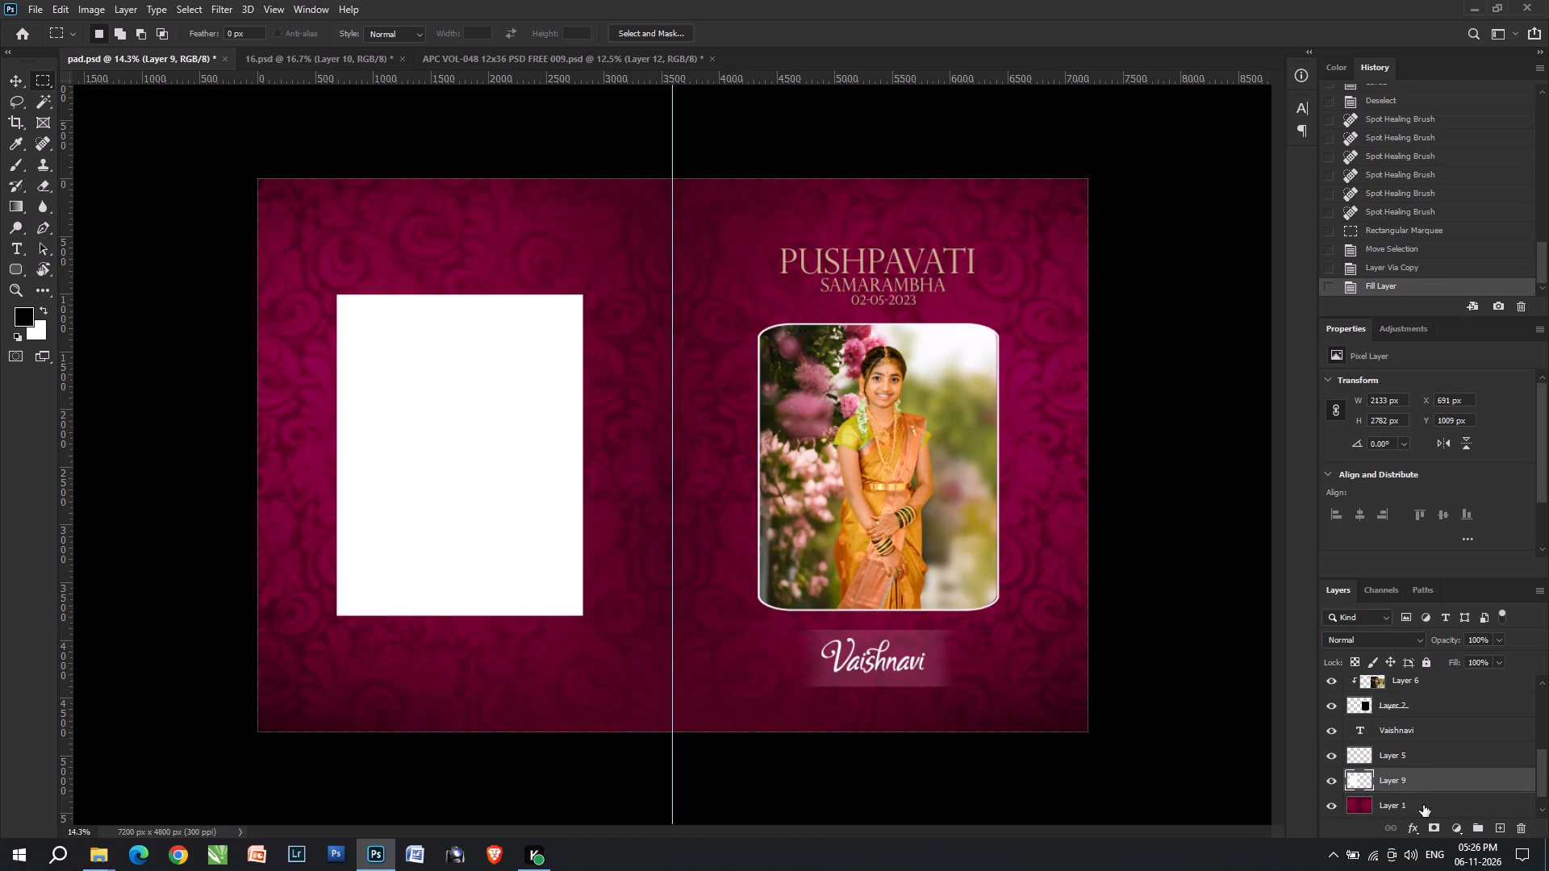
Resize the white rectangle to about 2217 x 2700 px and place it at about X 684, Y 1050 px.
key("ctrl+t")
left_click(582, 454, "alt+shift")
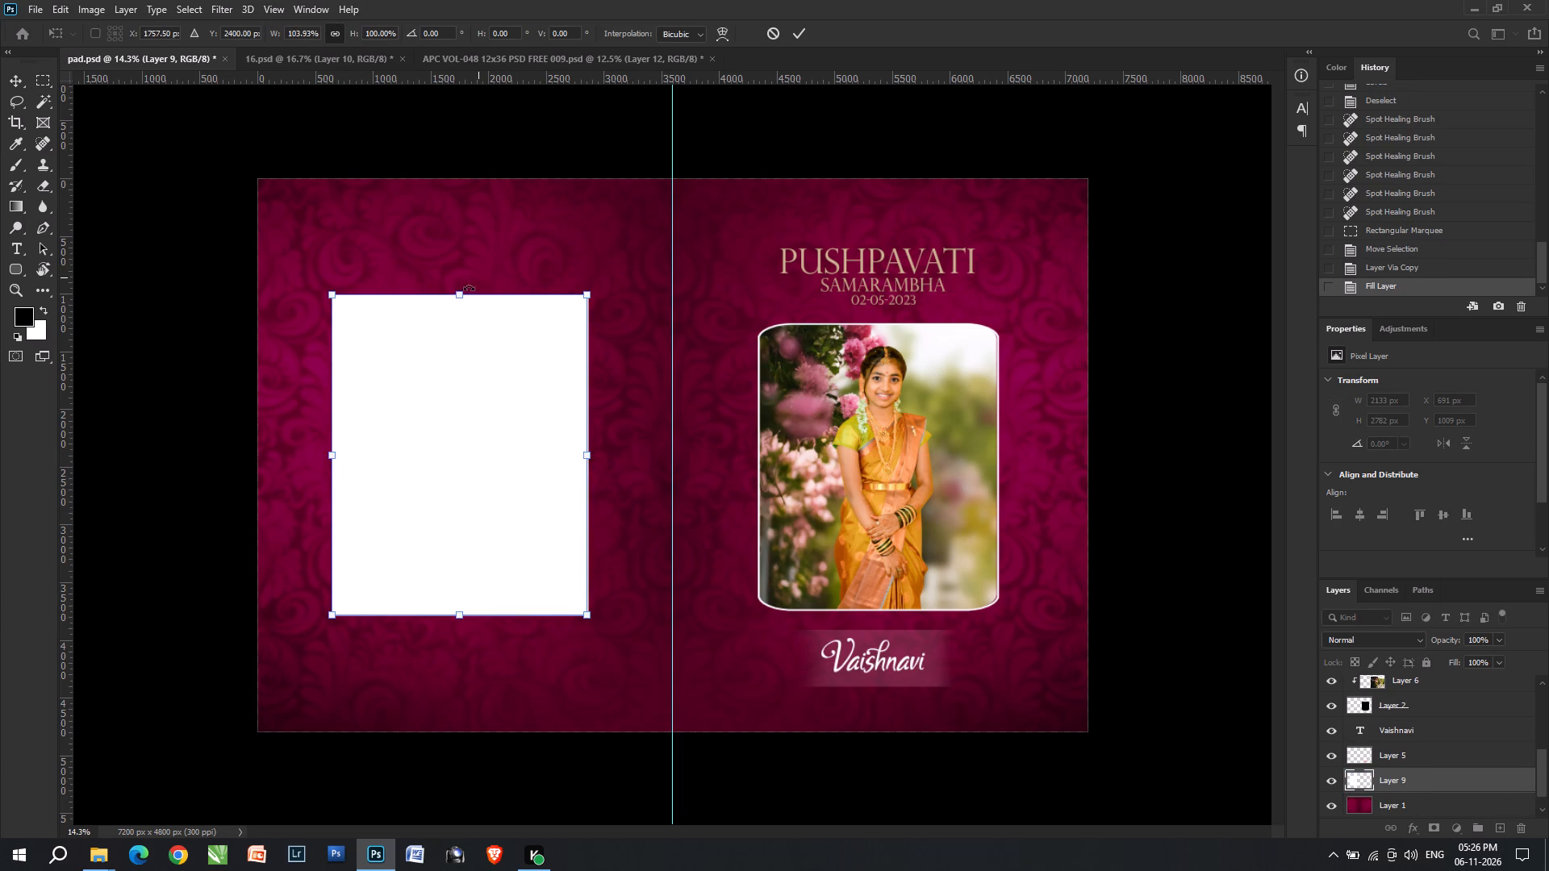
left_click(468, 293, "alt+shift")
left_click(482, 375)
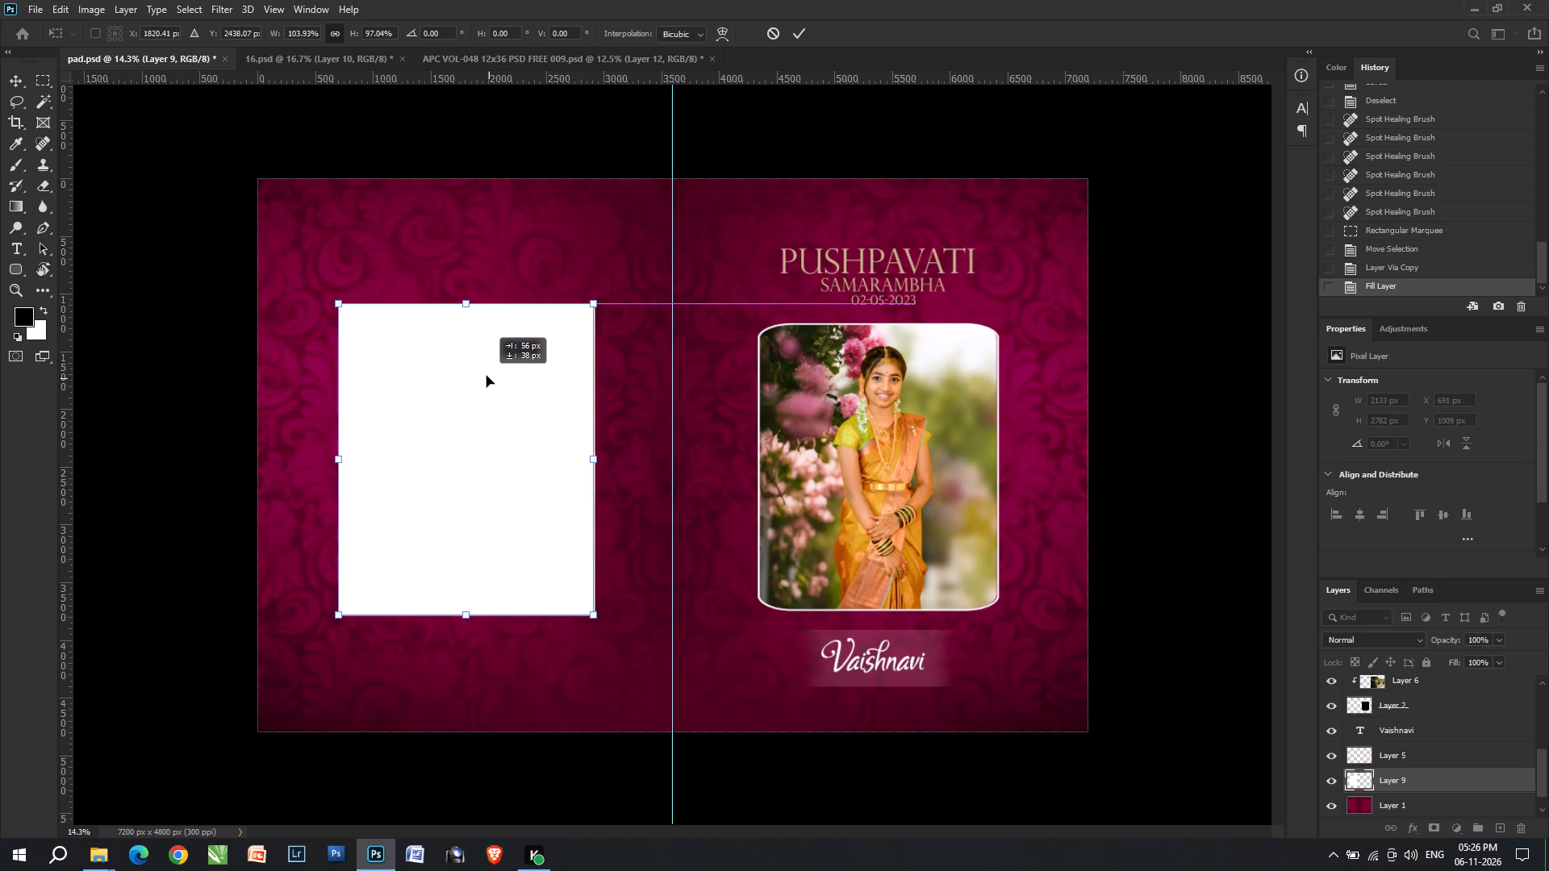
double_click(486, 375)
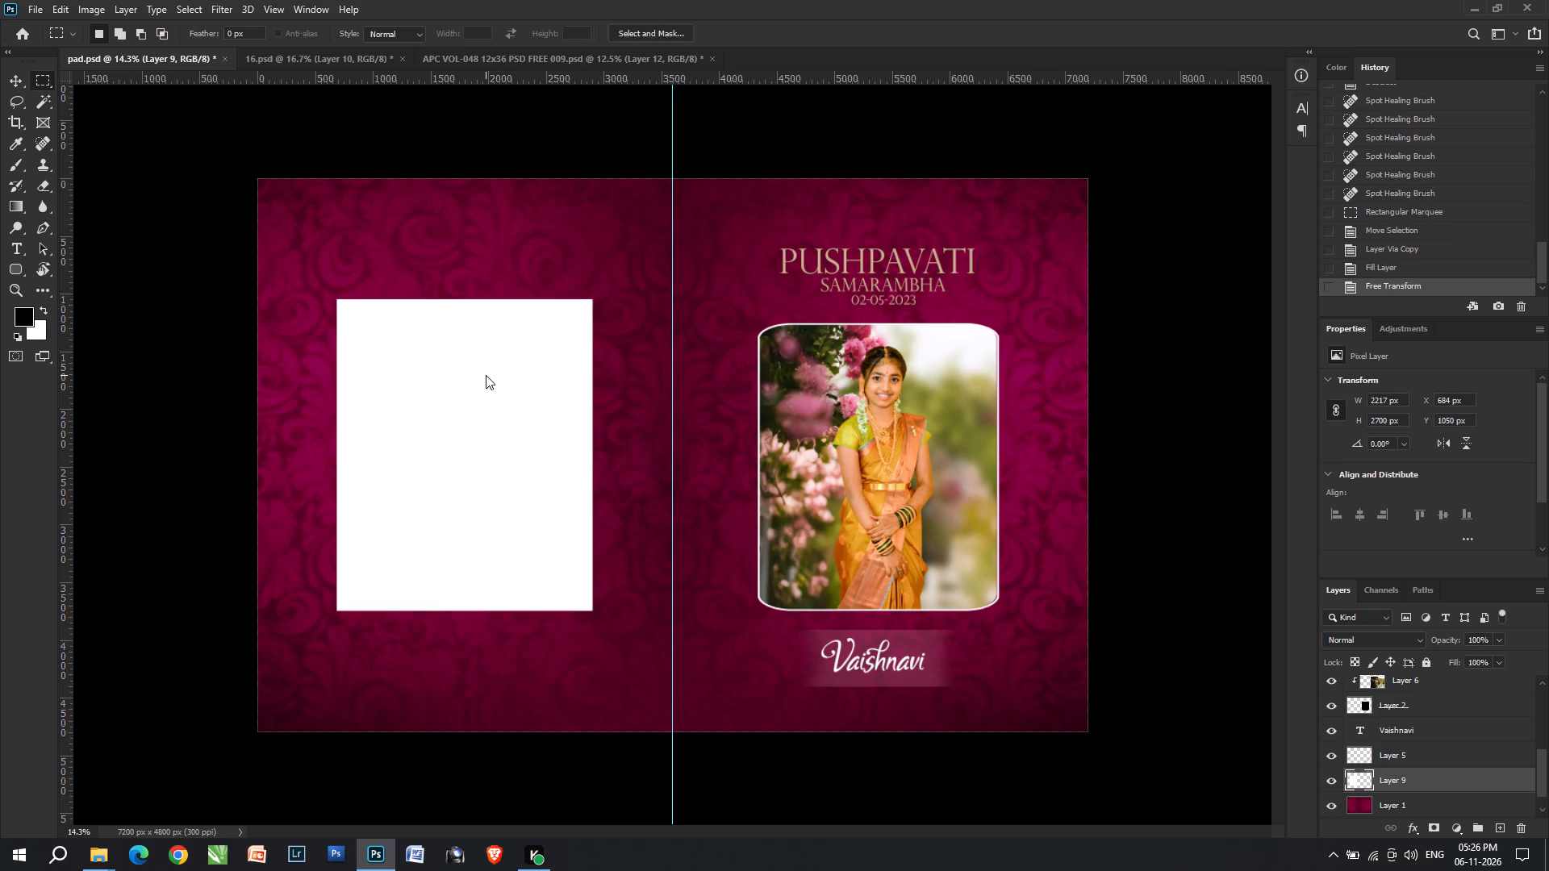
Duplicate the garden background Layer 6 onto the left half, stack the copy directly above Layer 9 and clip it to the white rectangle.
left_click(796, 490)
type("vv")
left_click(800, 491)
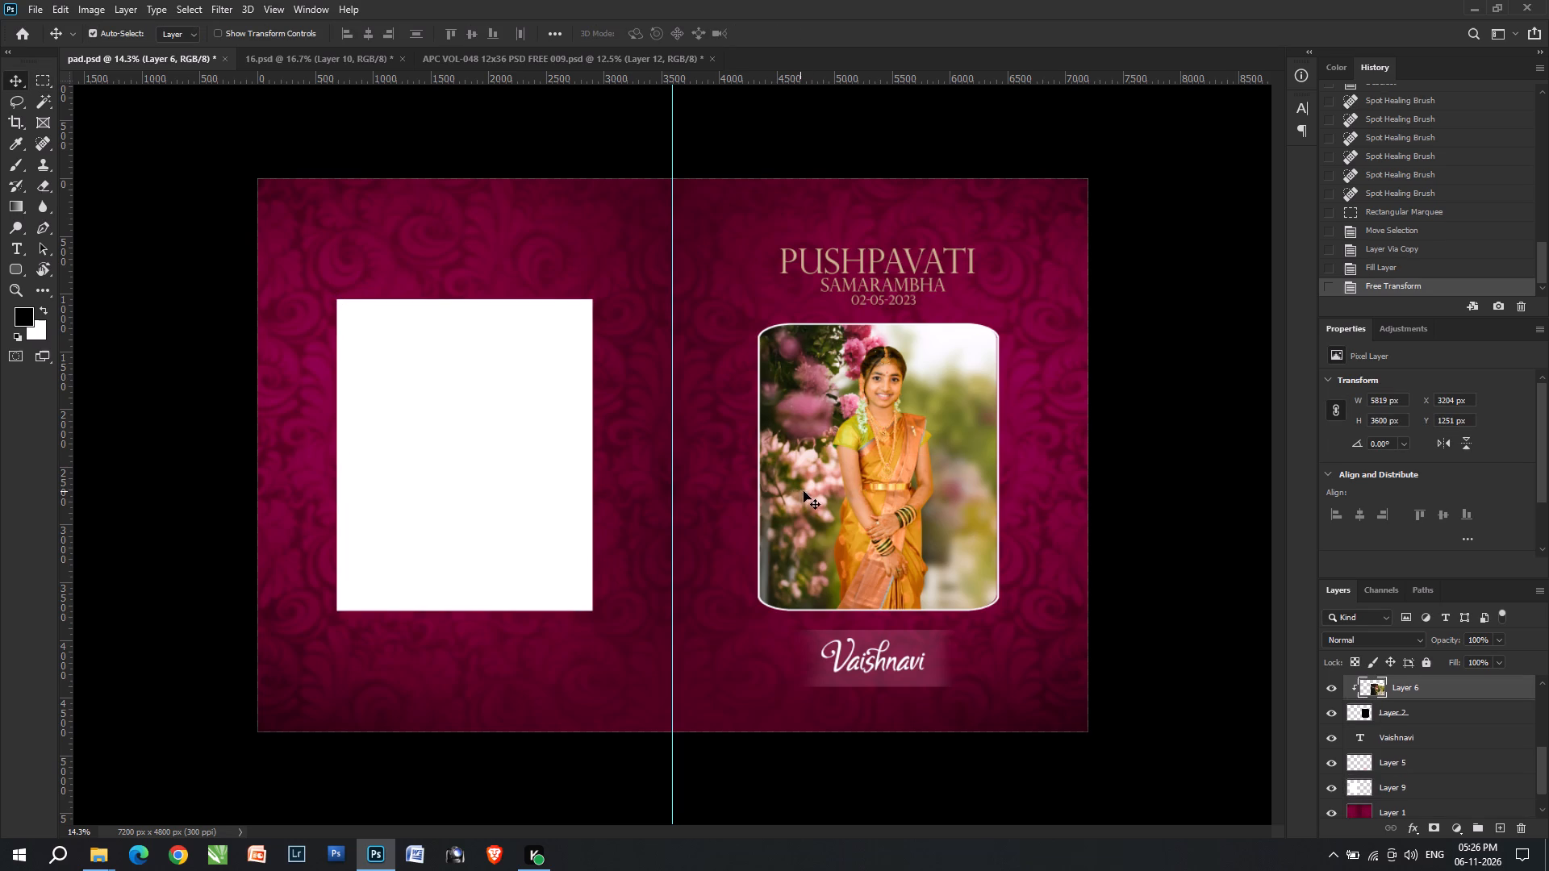
left_click_drag(805, 492, 288, 424, "alt")
key("ctrl+shift+bracketleft")
key("ctrl+bracketright")
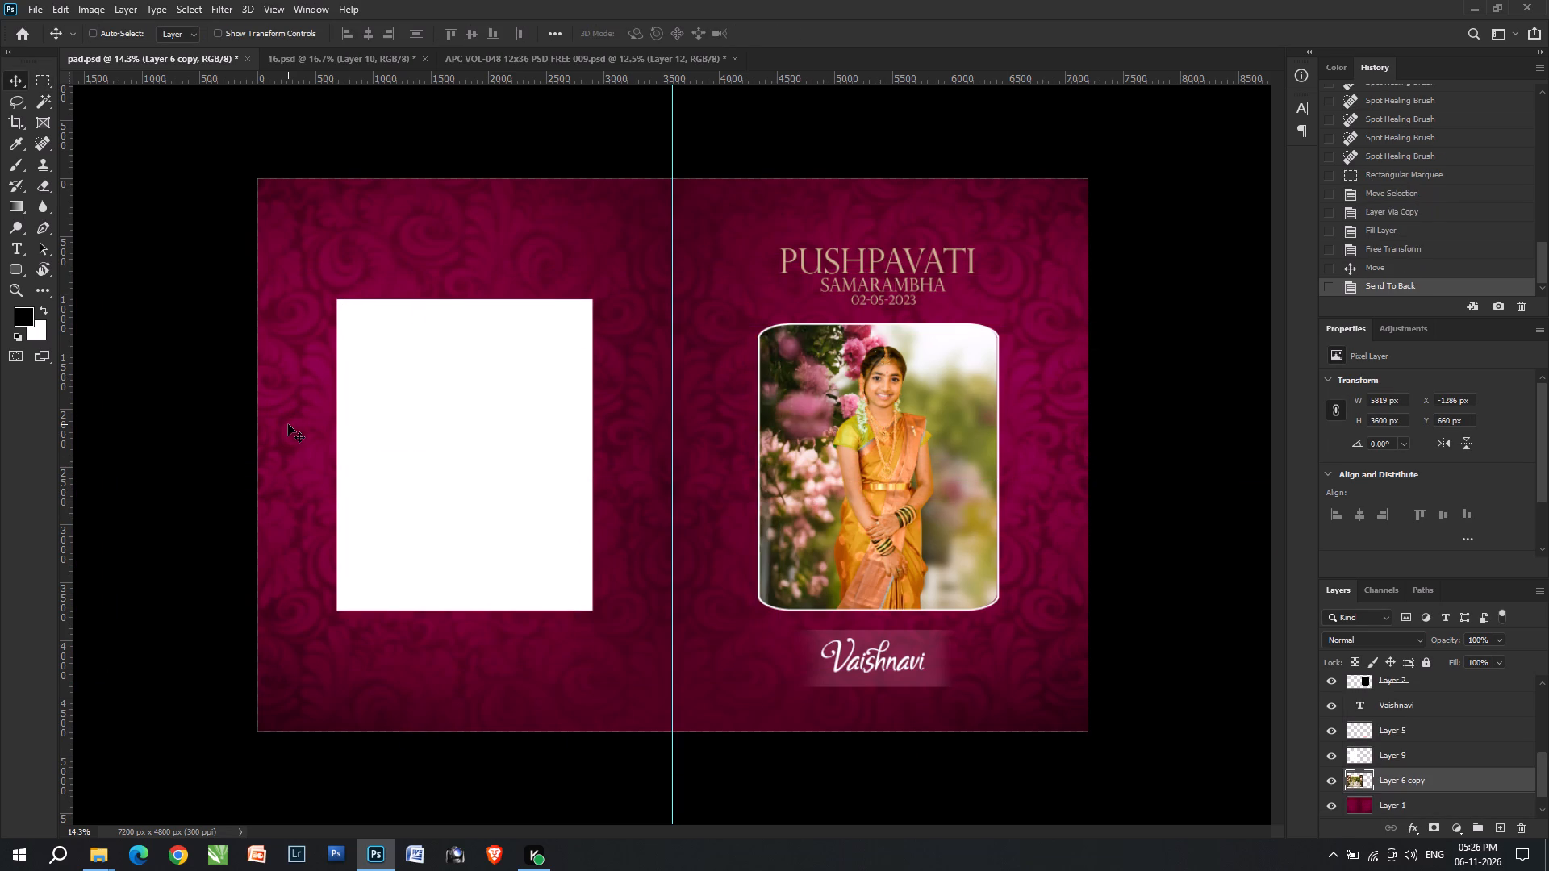
key("ctrl+bracketright")
key("ctrl+alt+g")
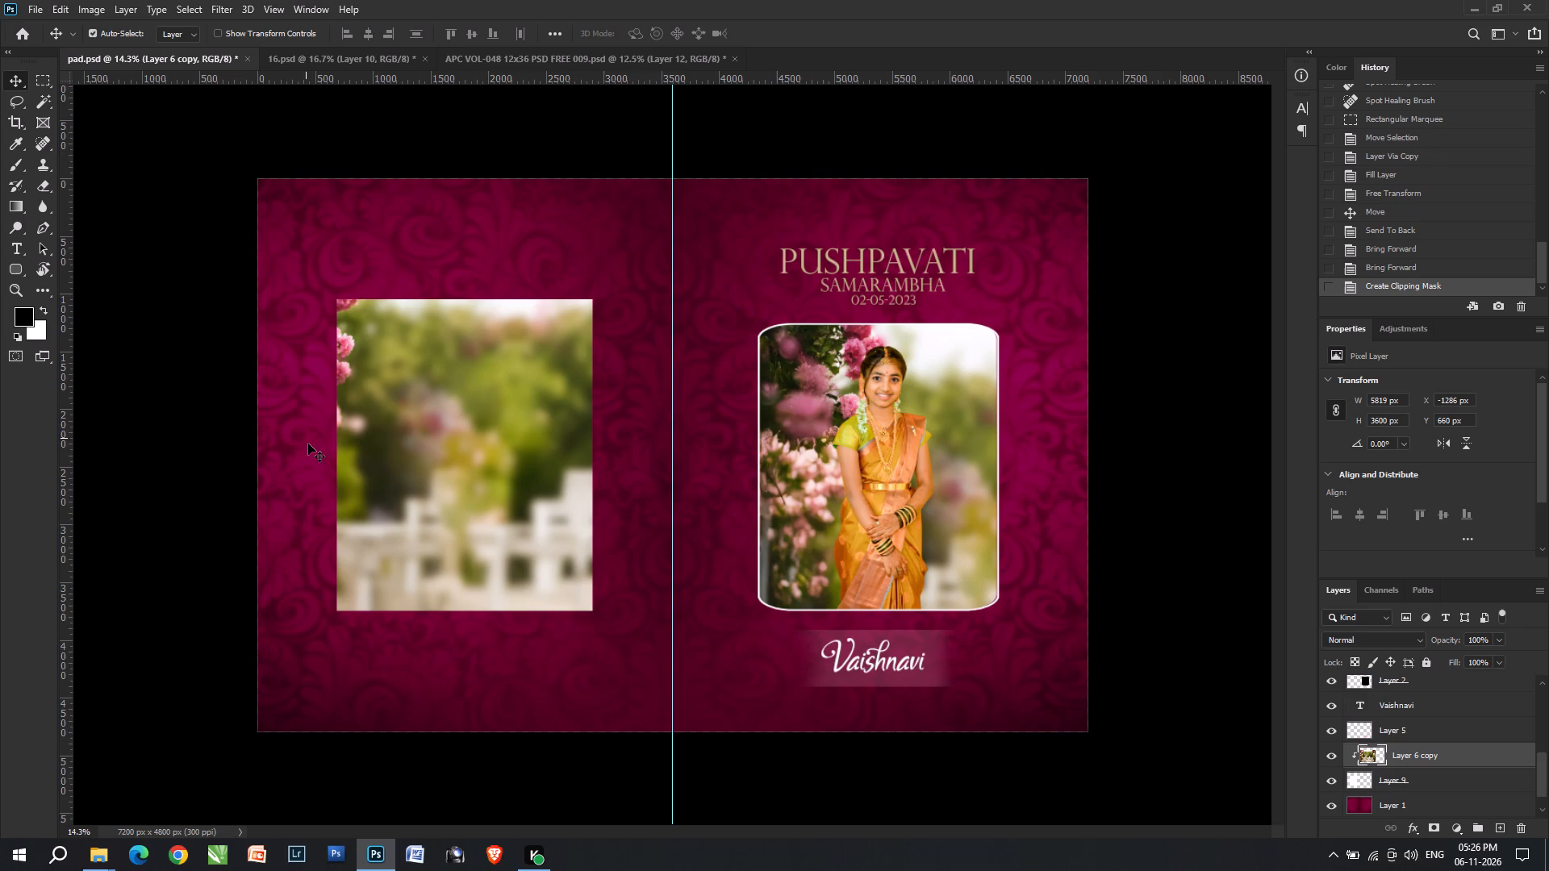
Reposition the garden copy inside the left rectangle to about X 148, Y 981 px so the pink blossoms fill it.
key("v")
key("v")
left_click(431, 468)
key("ctrl+t")
left_click_drag(442, 467, 538, 473)
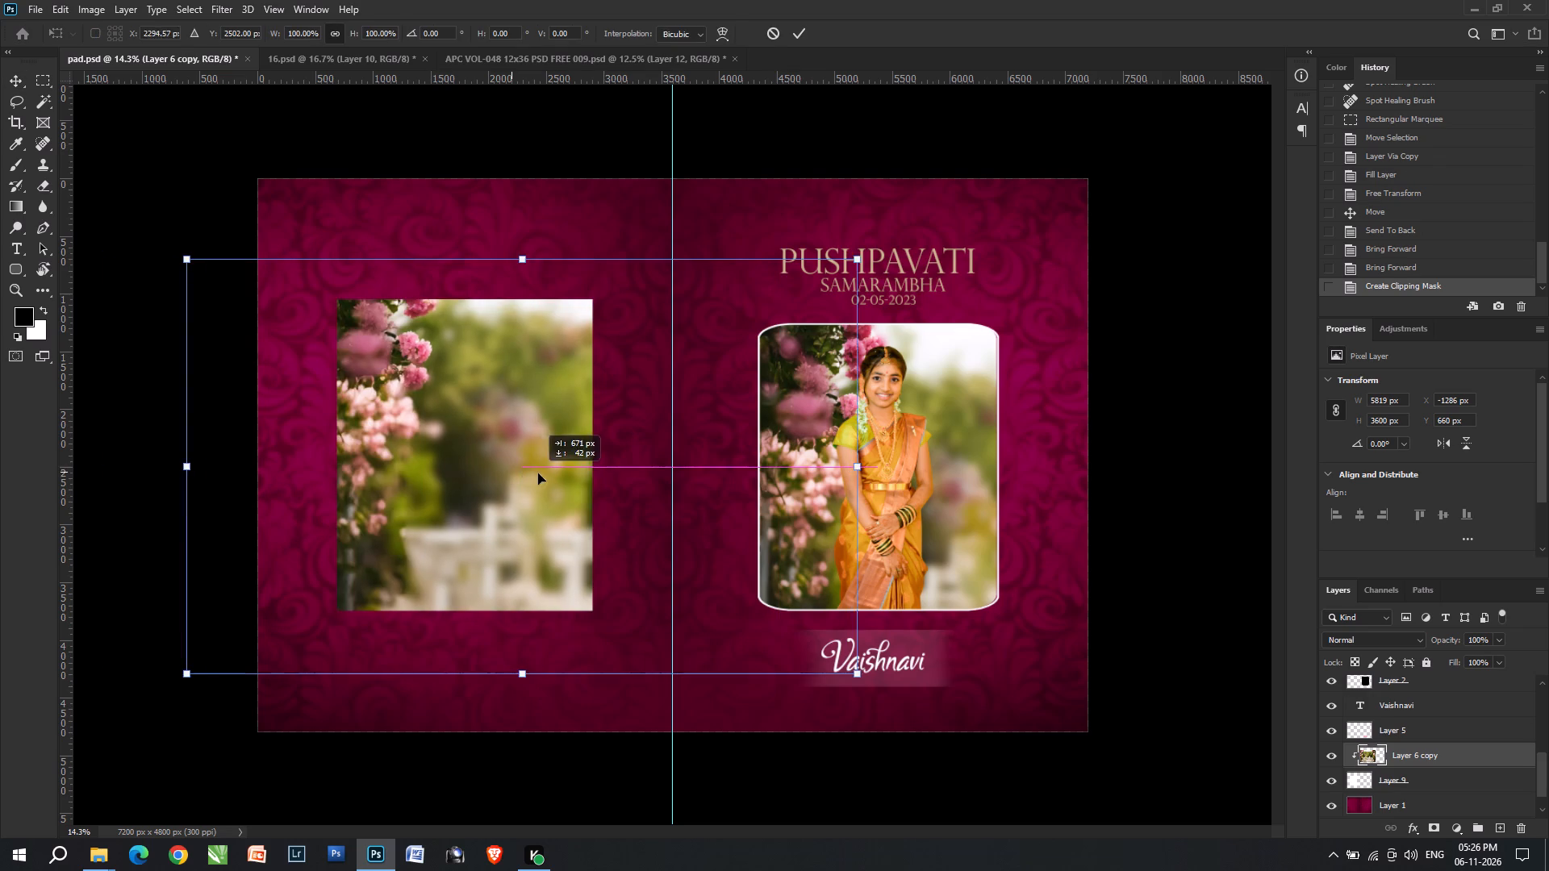
left_click_drag(538, 473, 630, 494)
left_click(553, 487)
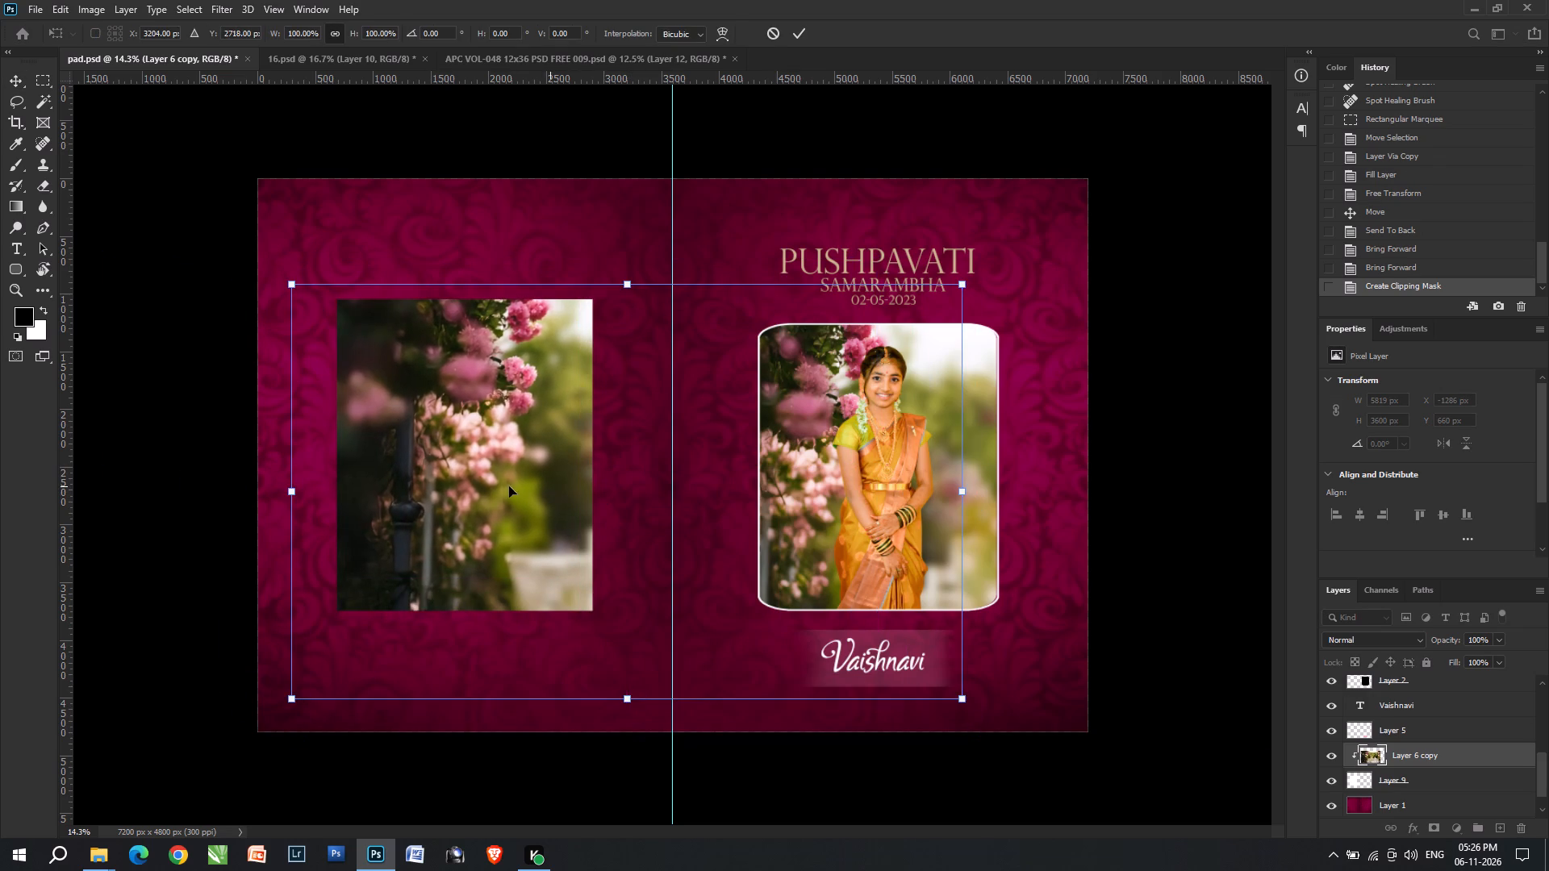
left_click_drag(506, 486, 486, 490)
double_click(486, 490)
Copy an area of about 2797 x 3208 px from the white Background to a layer directly above Layer 1 at 20% opacity.
type("vv")
key("m")
key("m")
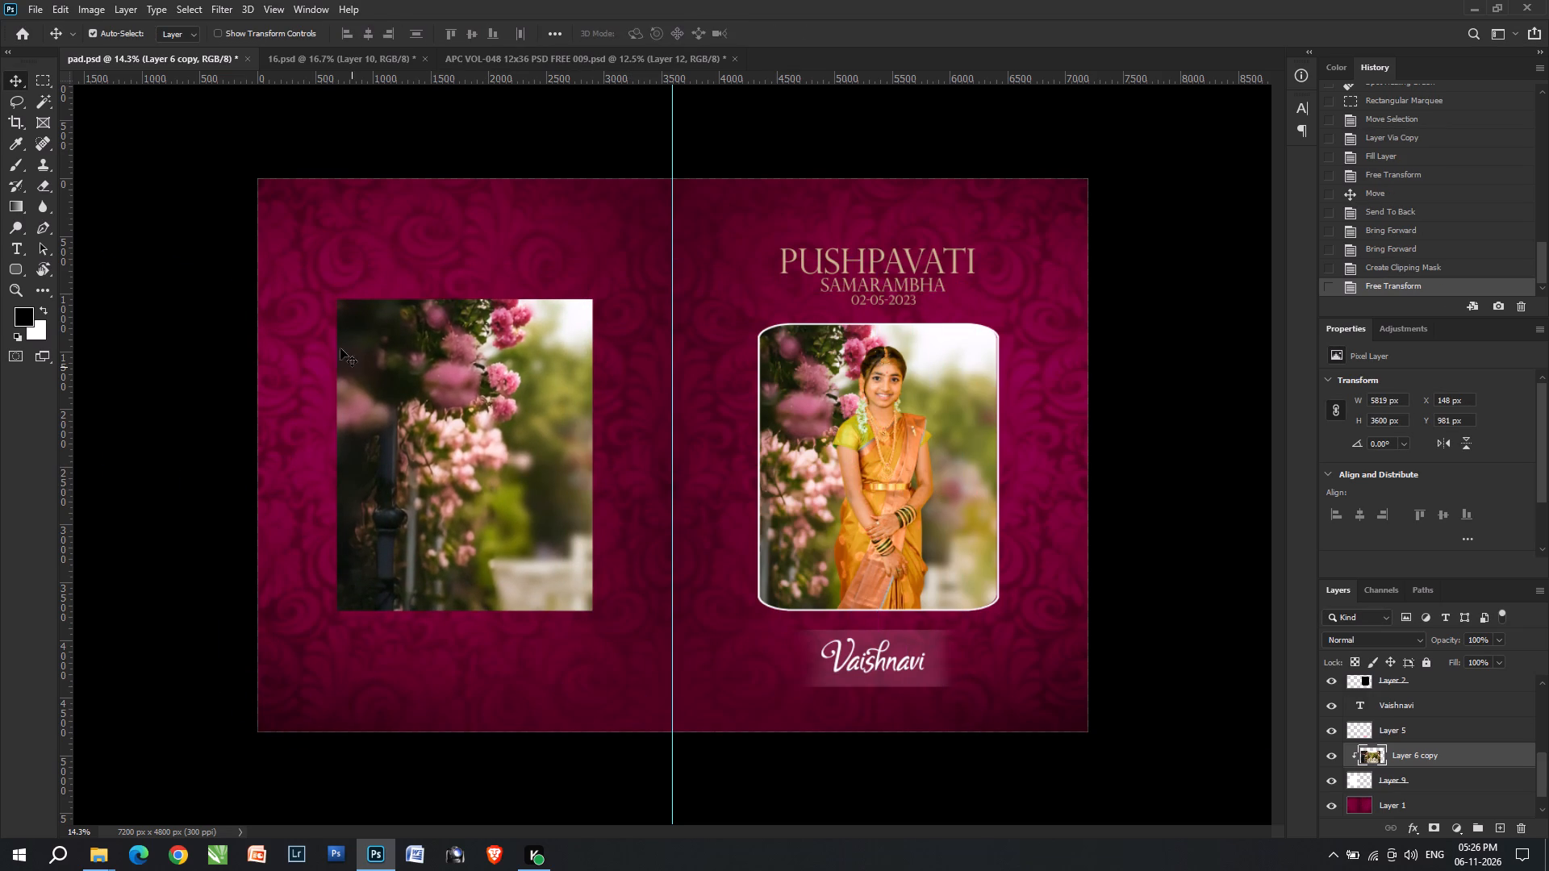
left_click_drag(297, 269, 619, 639)
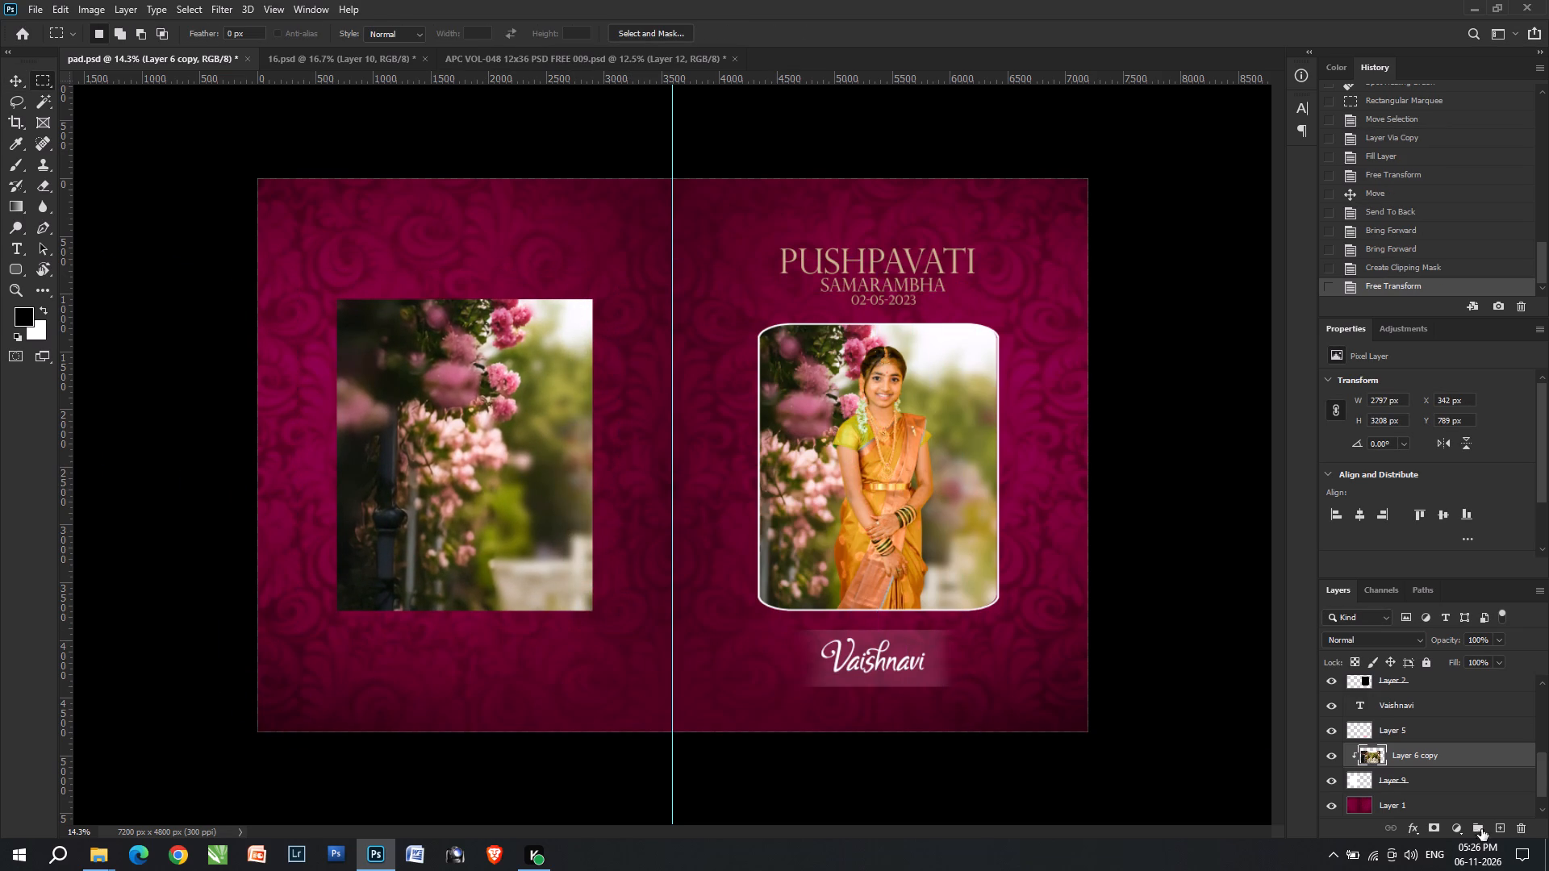
scroll(1470, 824, "down", 4)
left_click(1384, 807)
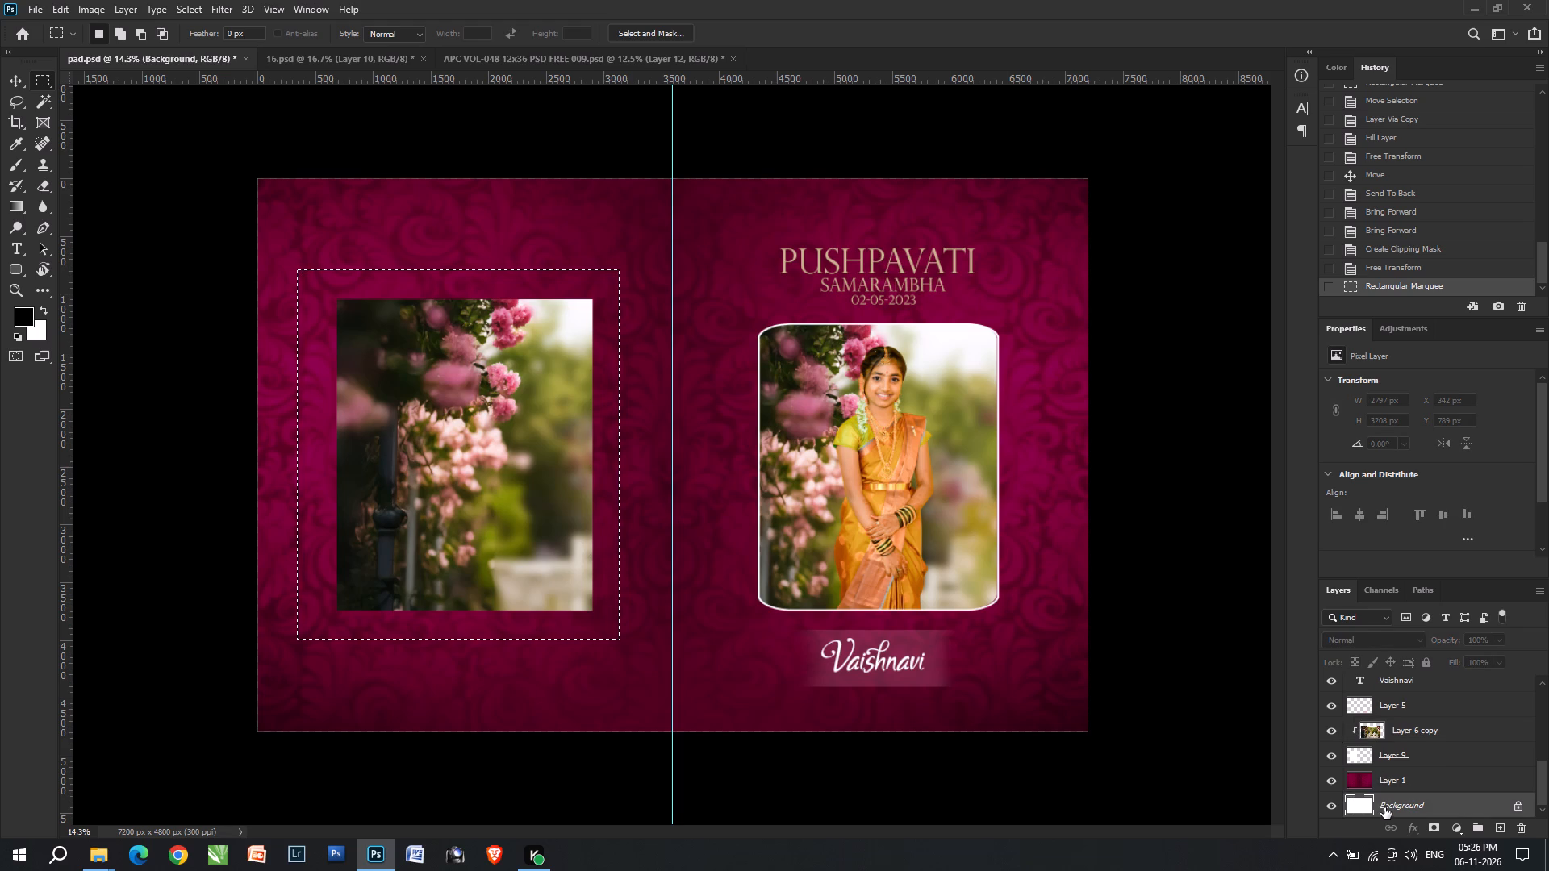
key("ctrl+j")
key("ctrl+bracketright")
key("4")
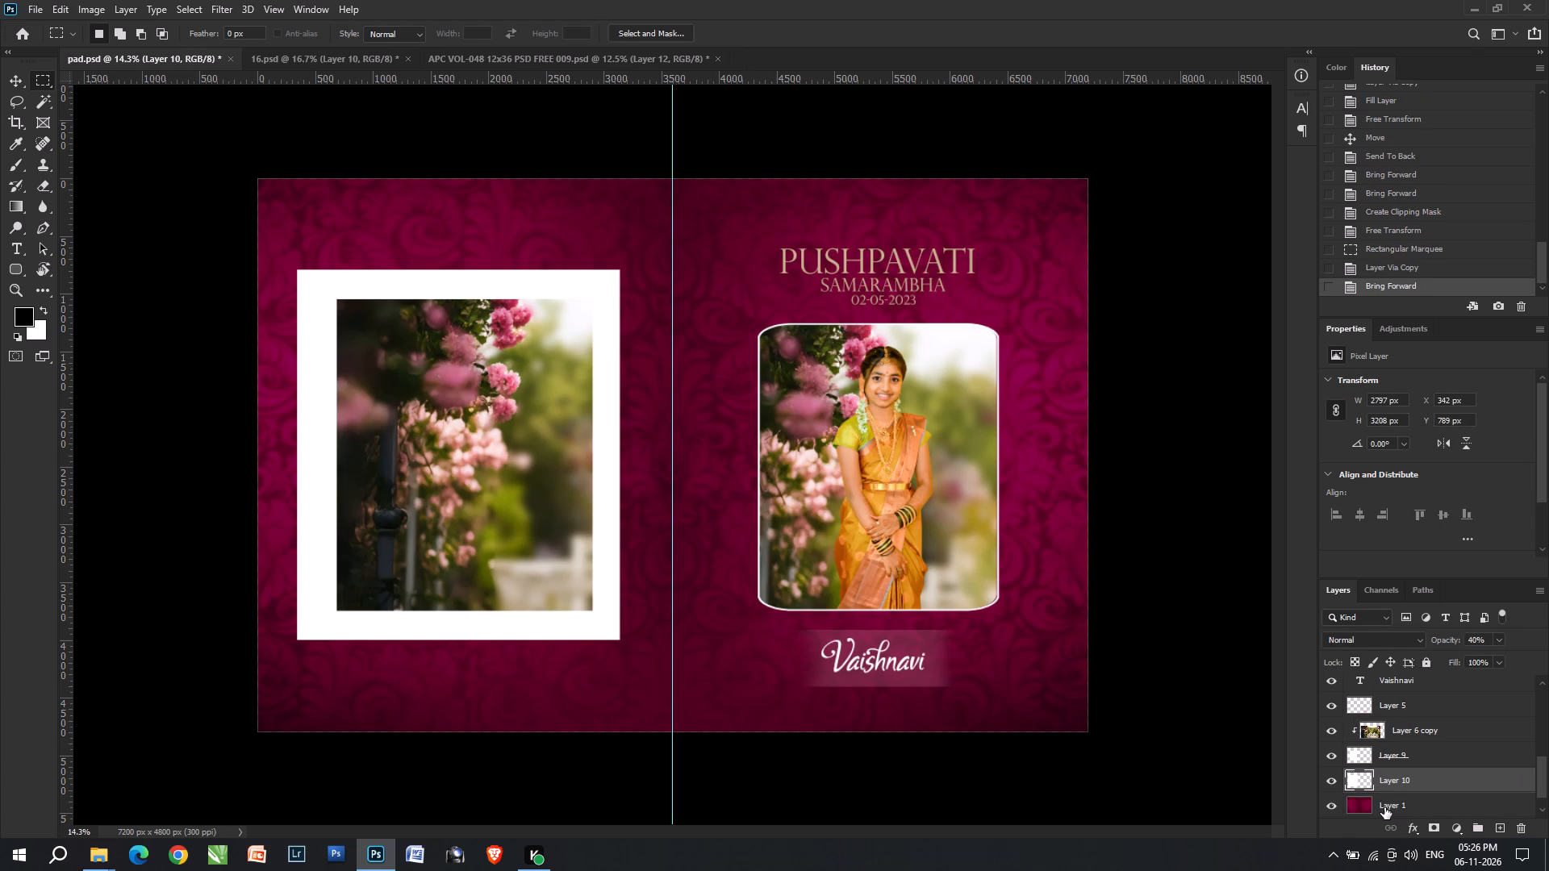
key("2")
Nudge the translucent white panel behind the left garden frame to X 400, Y 786 px.
key("v")
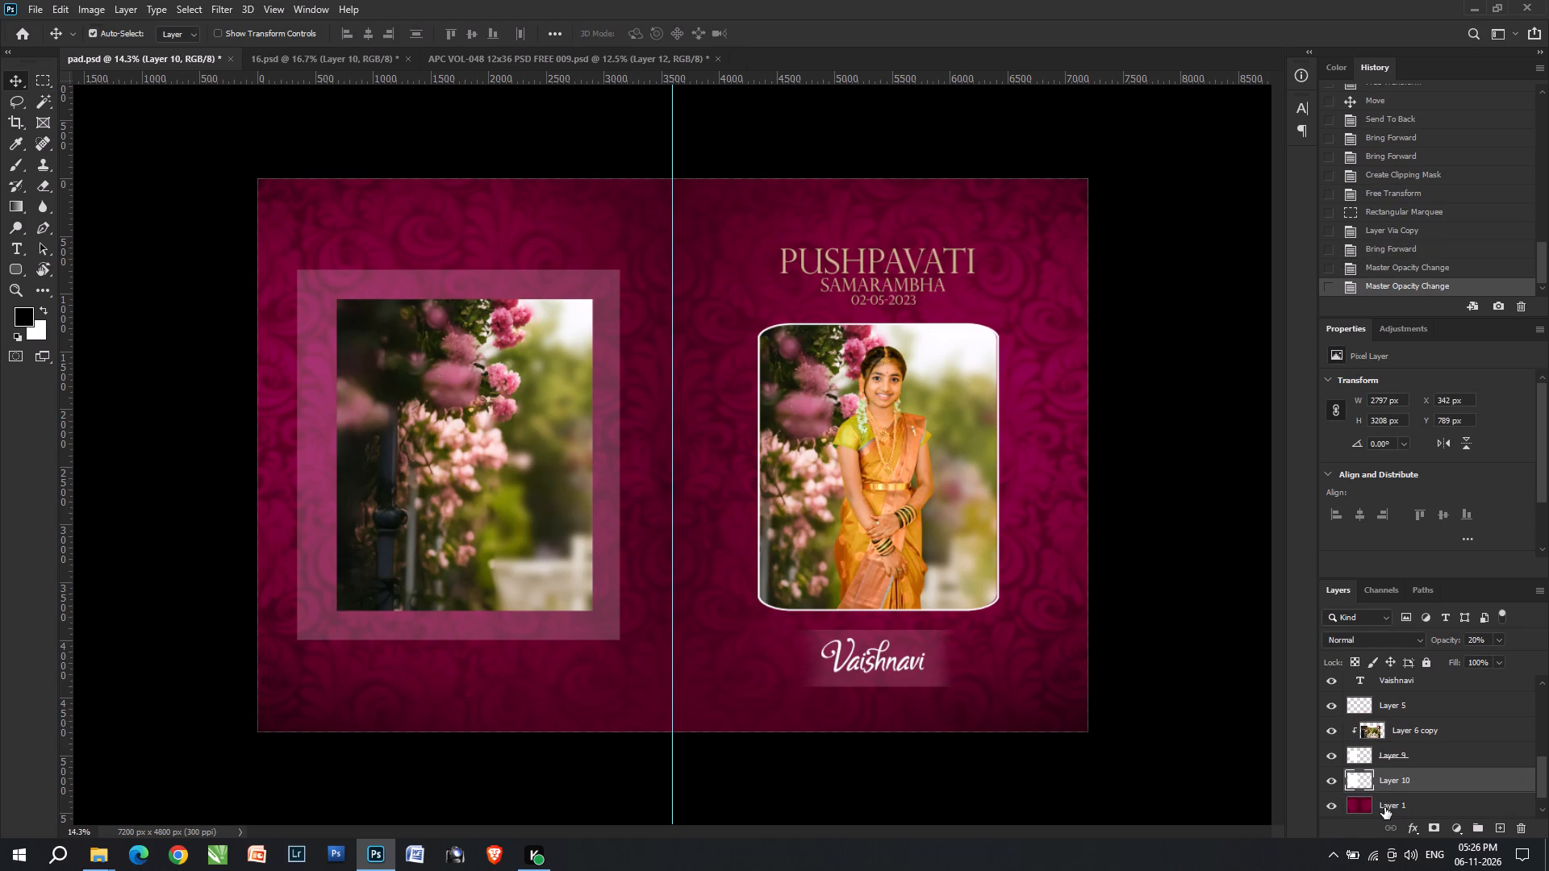
key("Right")
key("Right")
key("Right")
key("Right")
key("Right")
key("Right")
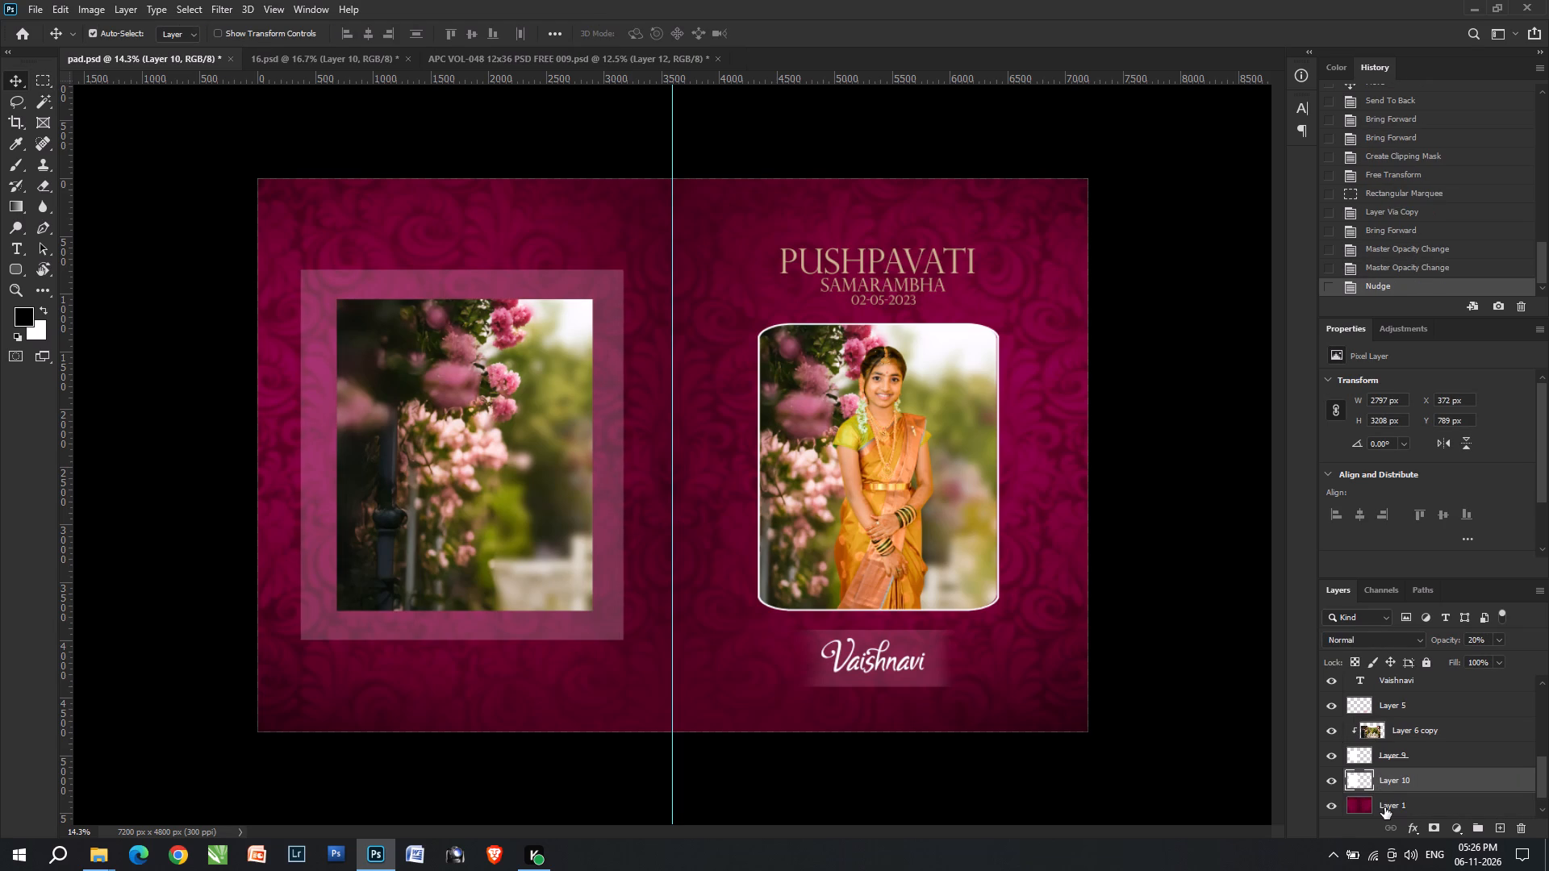
key("Right")
key("Down")
key("Right")
key("Right")
key("Right")
key("Down")
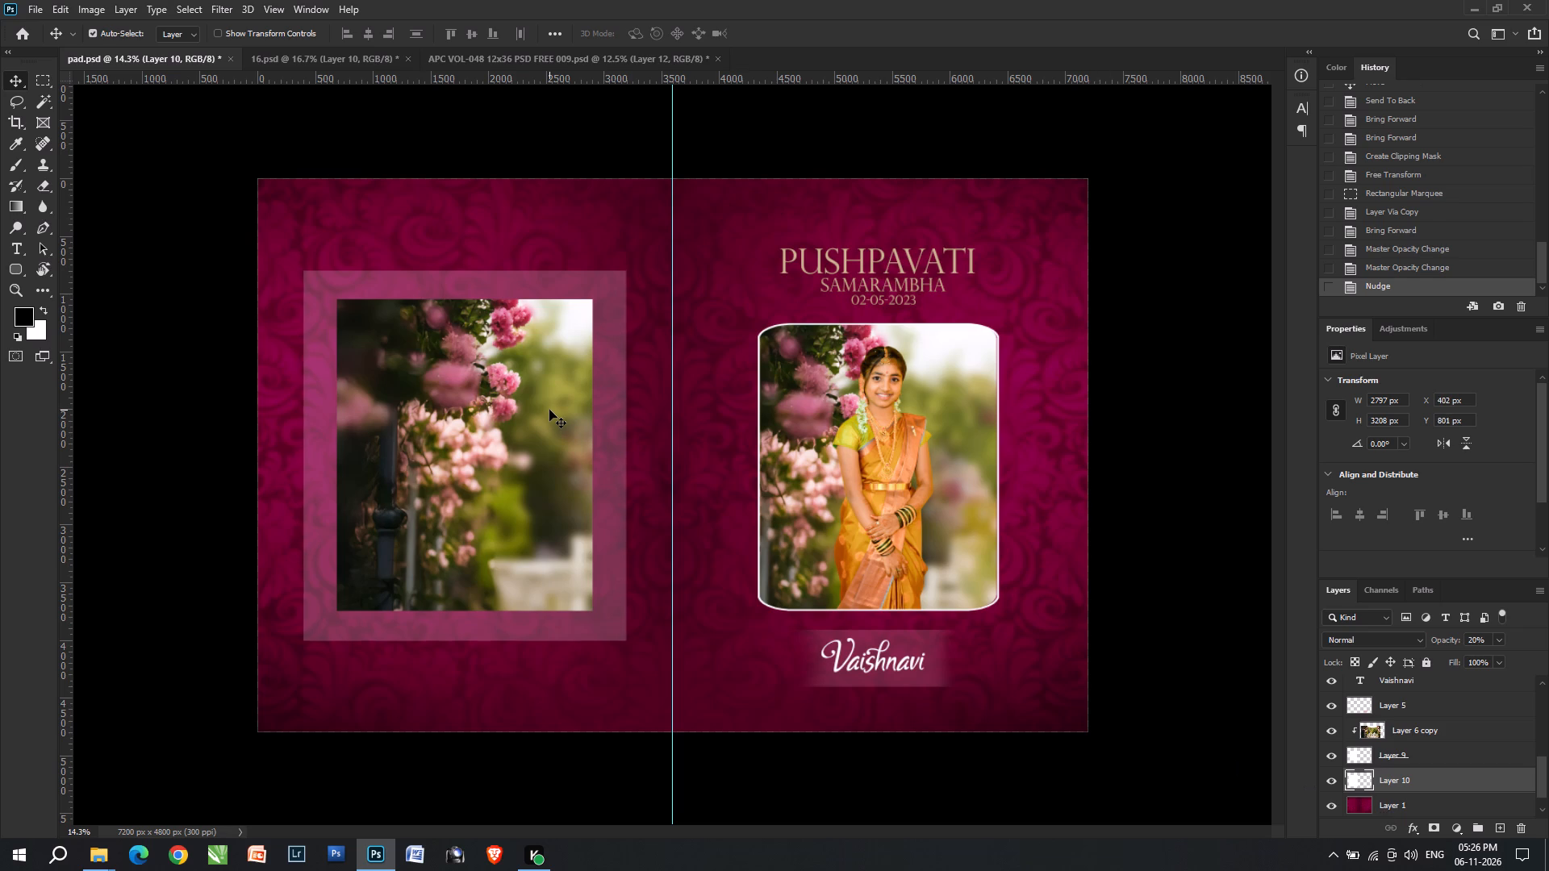
key("Down")
key("Right")
key("Right")
key("Left")
key("Left")
key("Up")
key("Up")
key("Up")
Stretch the translucent panel's bottom edge downward to about 102.6% of its height.
scroll(328, 615, "up", 9, "alt")
key("ctrl+t")
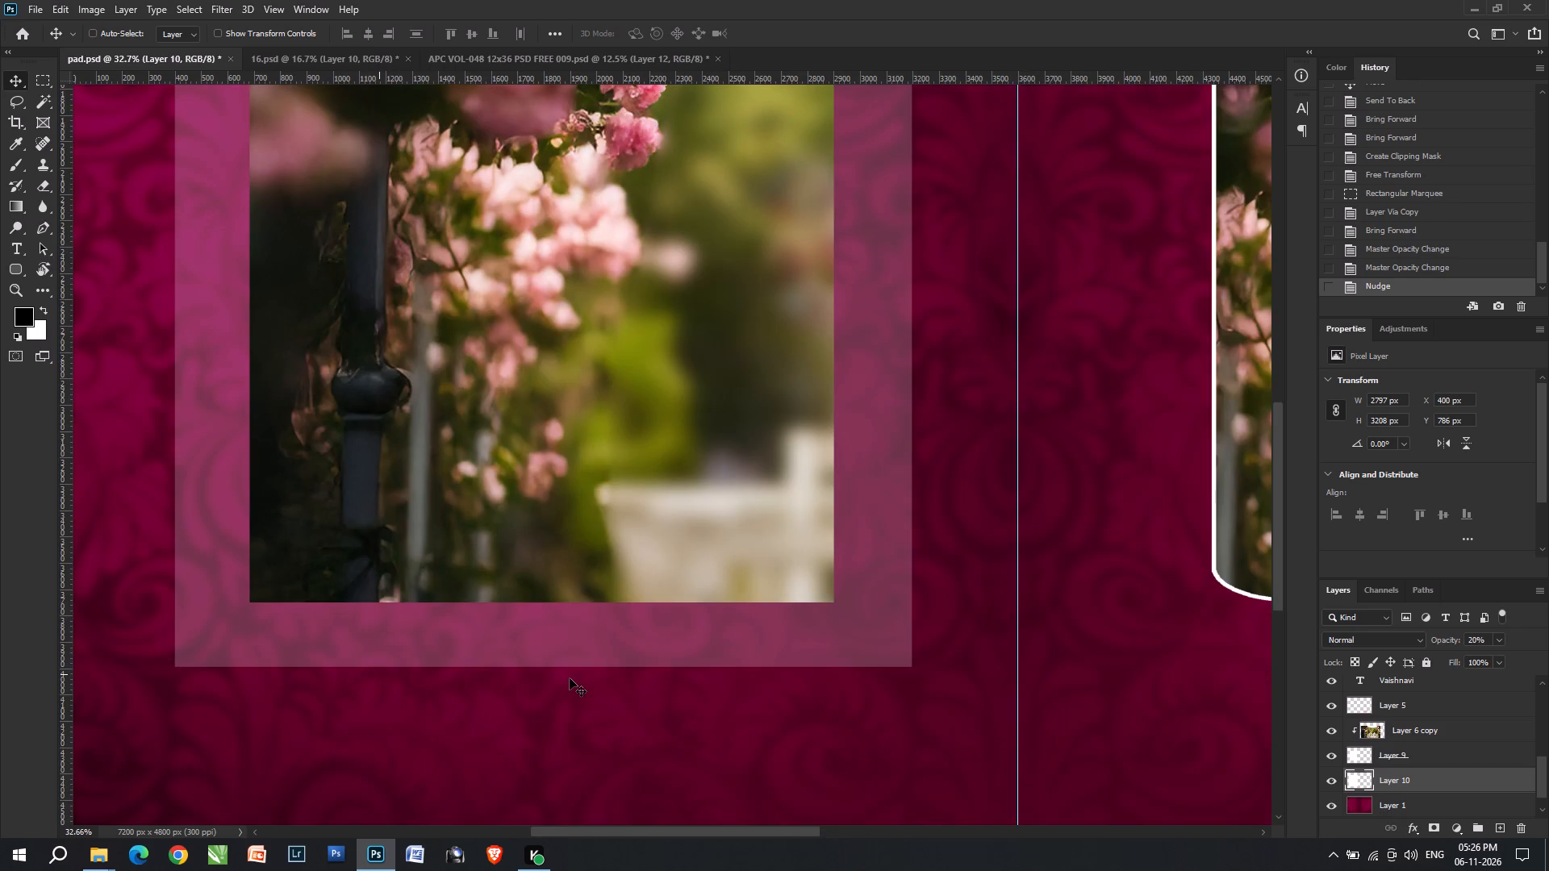
key("ctrl+t")
key("ctrl+t")
left_click_drag(538, 669, 540, 678, "shift")
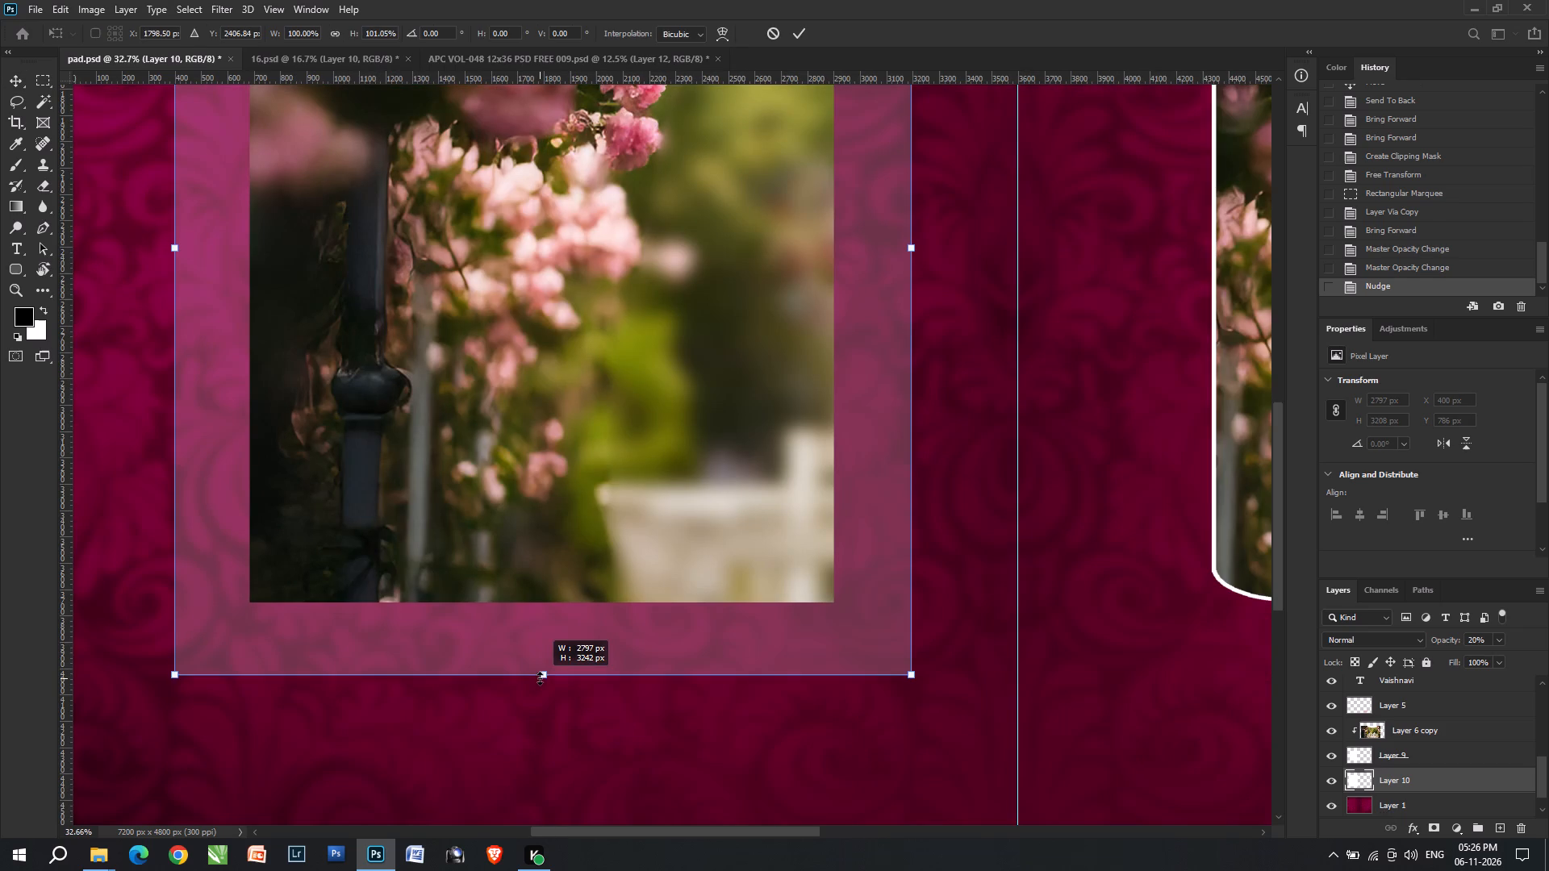
left_click_drag(540, 678, 541, 681, "shift")
left_click_drag(548, 685, 548, 694, "shift")
double_click(553, 681, "shift")
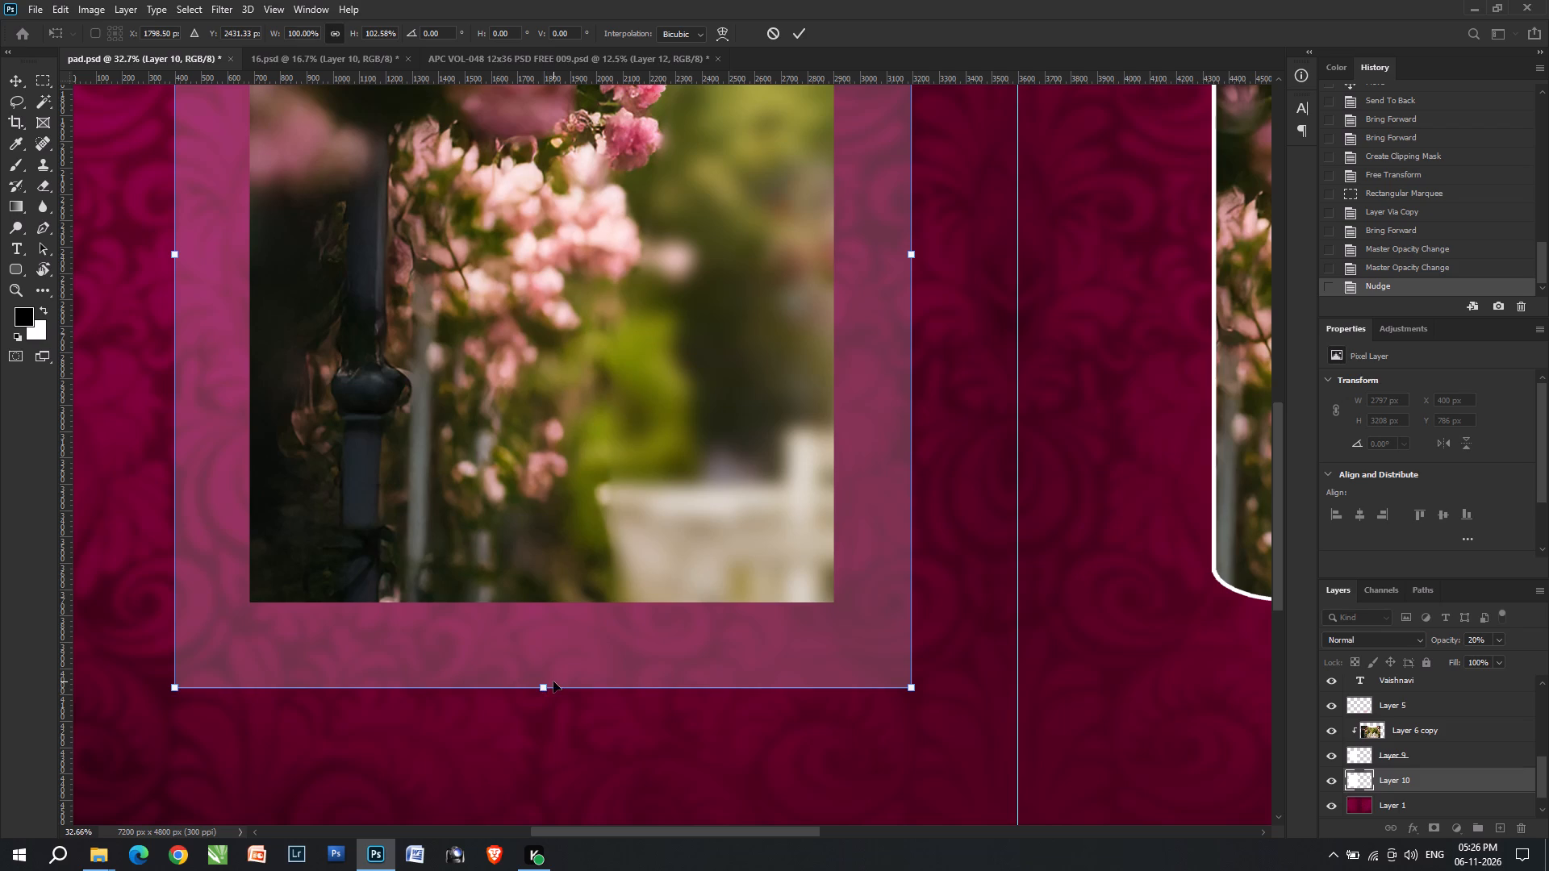
scroll(567, 660, "down", 12, "alt")
key("v")
Add a white 10 px inside stroke to Layer 9, the left garden frame's rectangle.
left_click(589, 491)
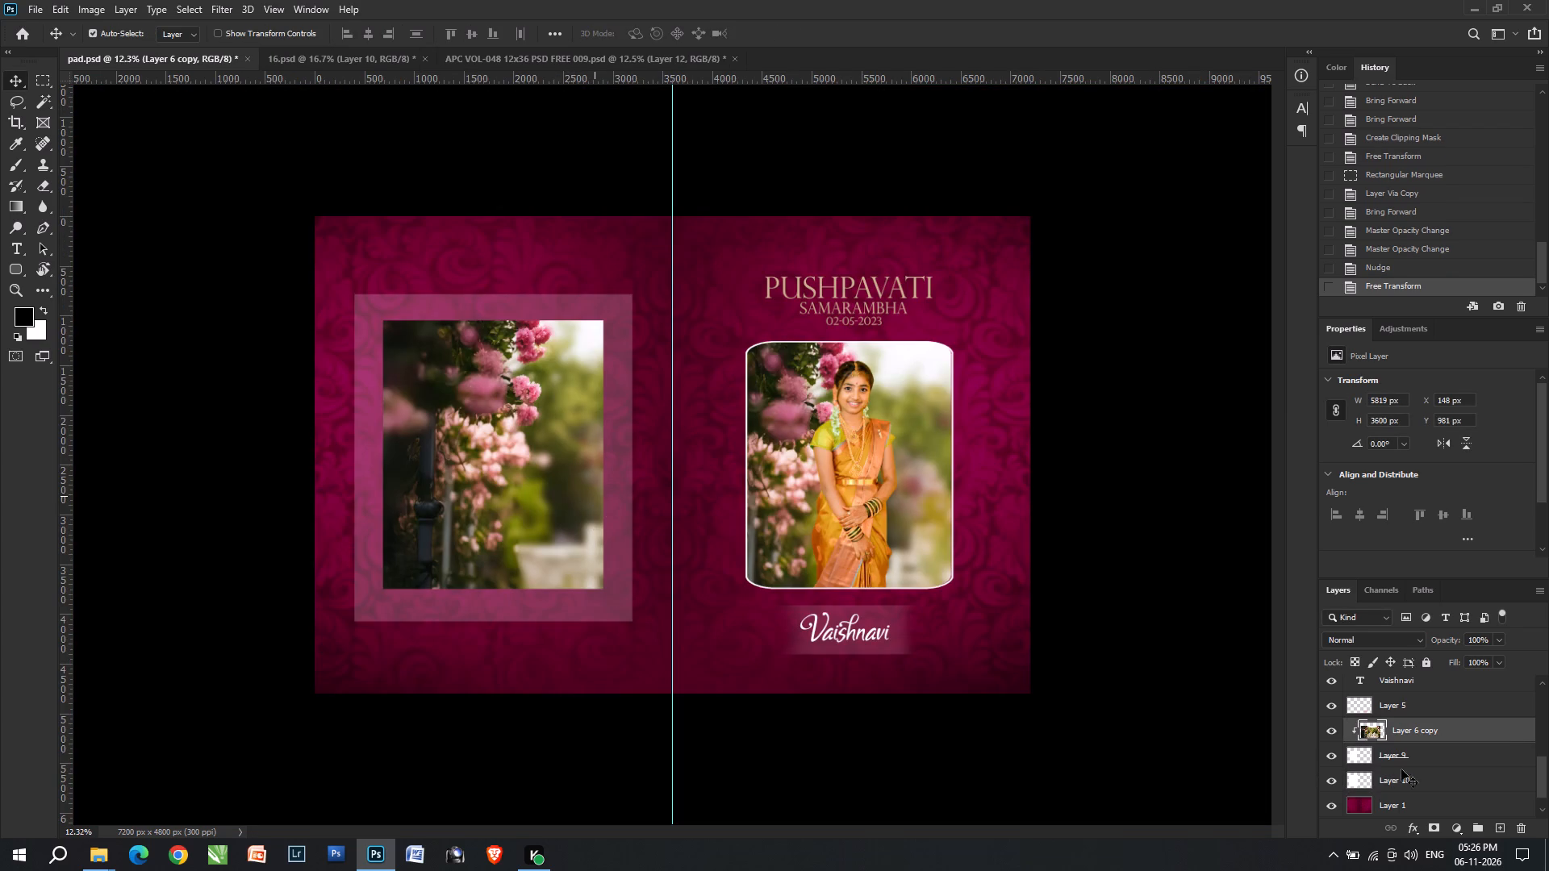
double_click(1497, 763)
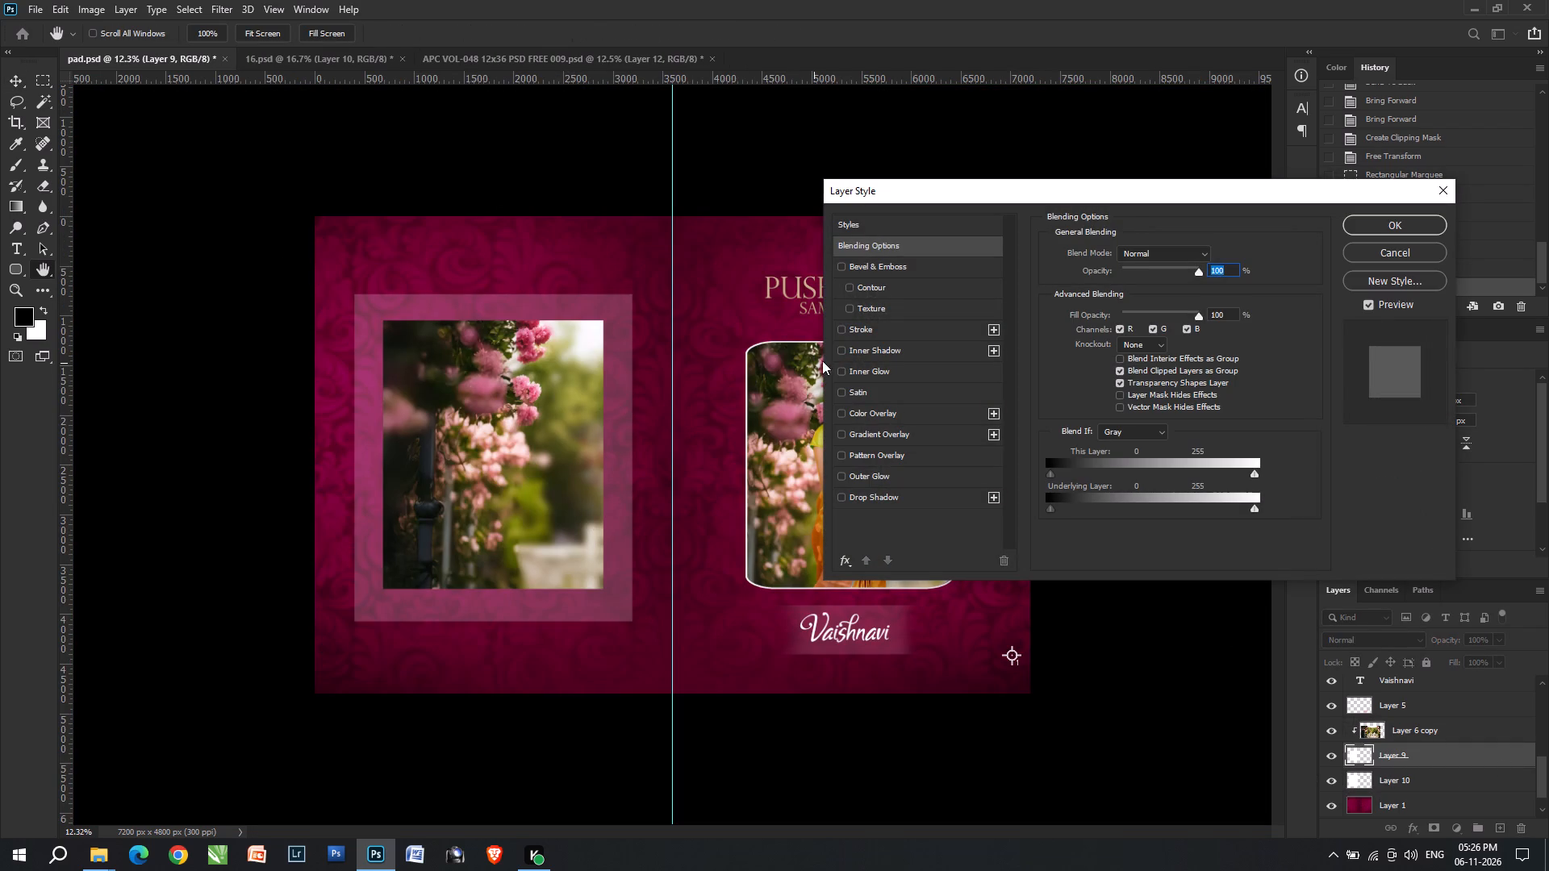
left_click(854, 340)
left_click(1099, 373)
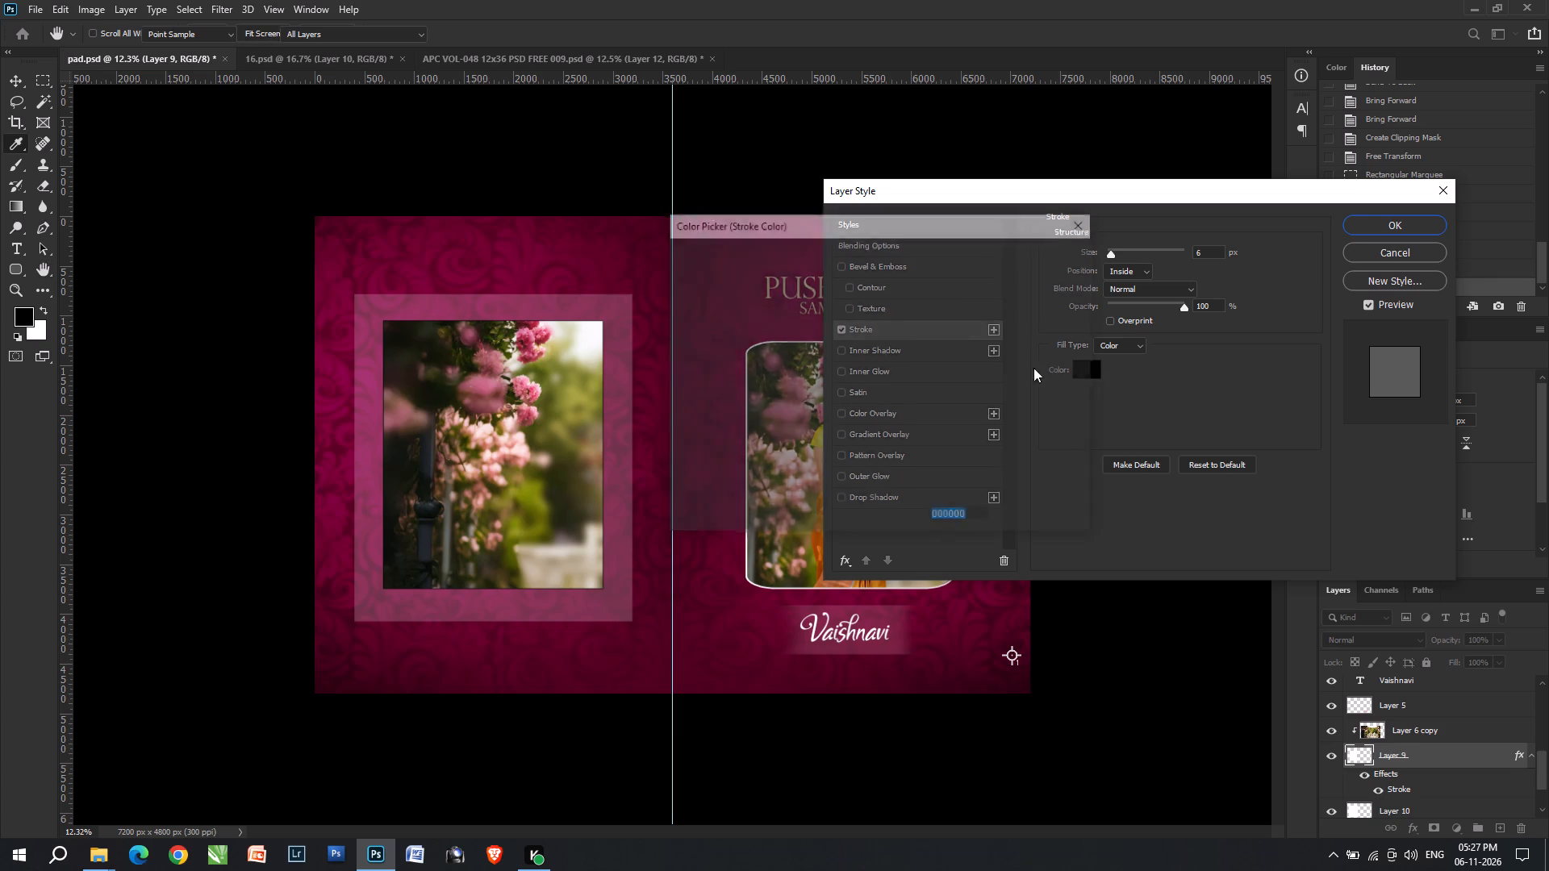
left_click_drag(732, 342, 458, 158)
key("Return")
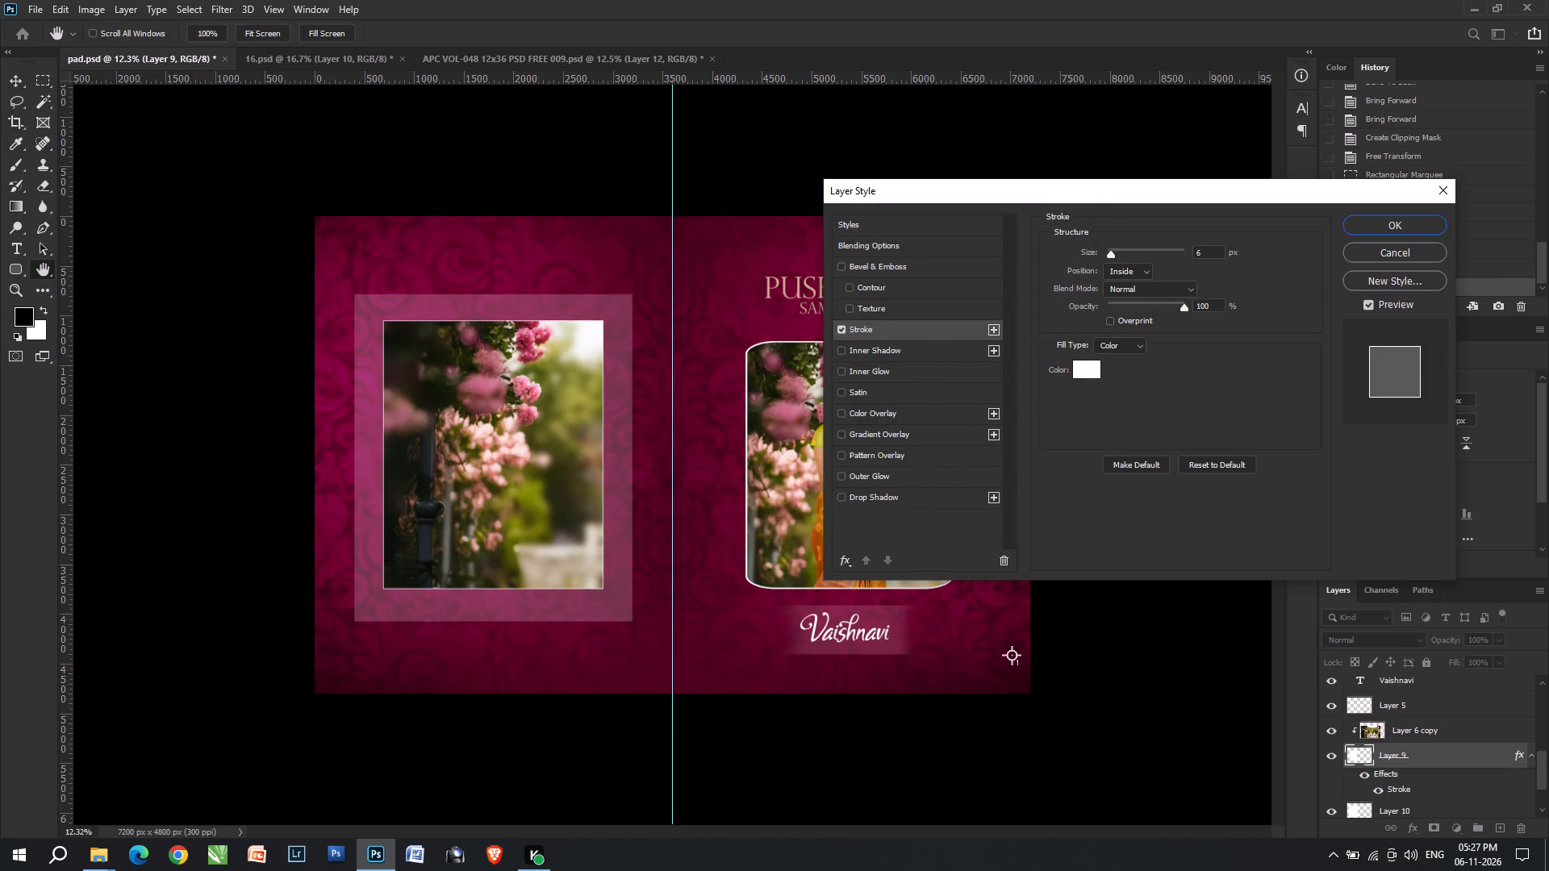
left_click(1209, 252)
scroll(1209, 252, "up", 4)
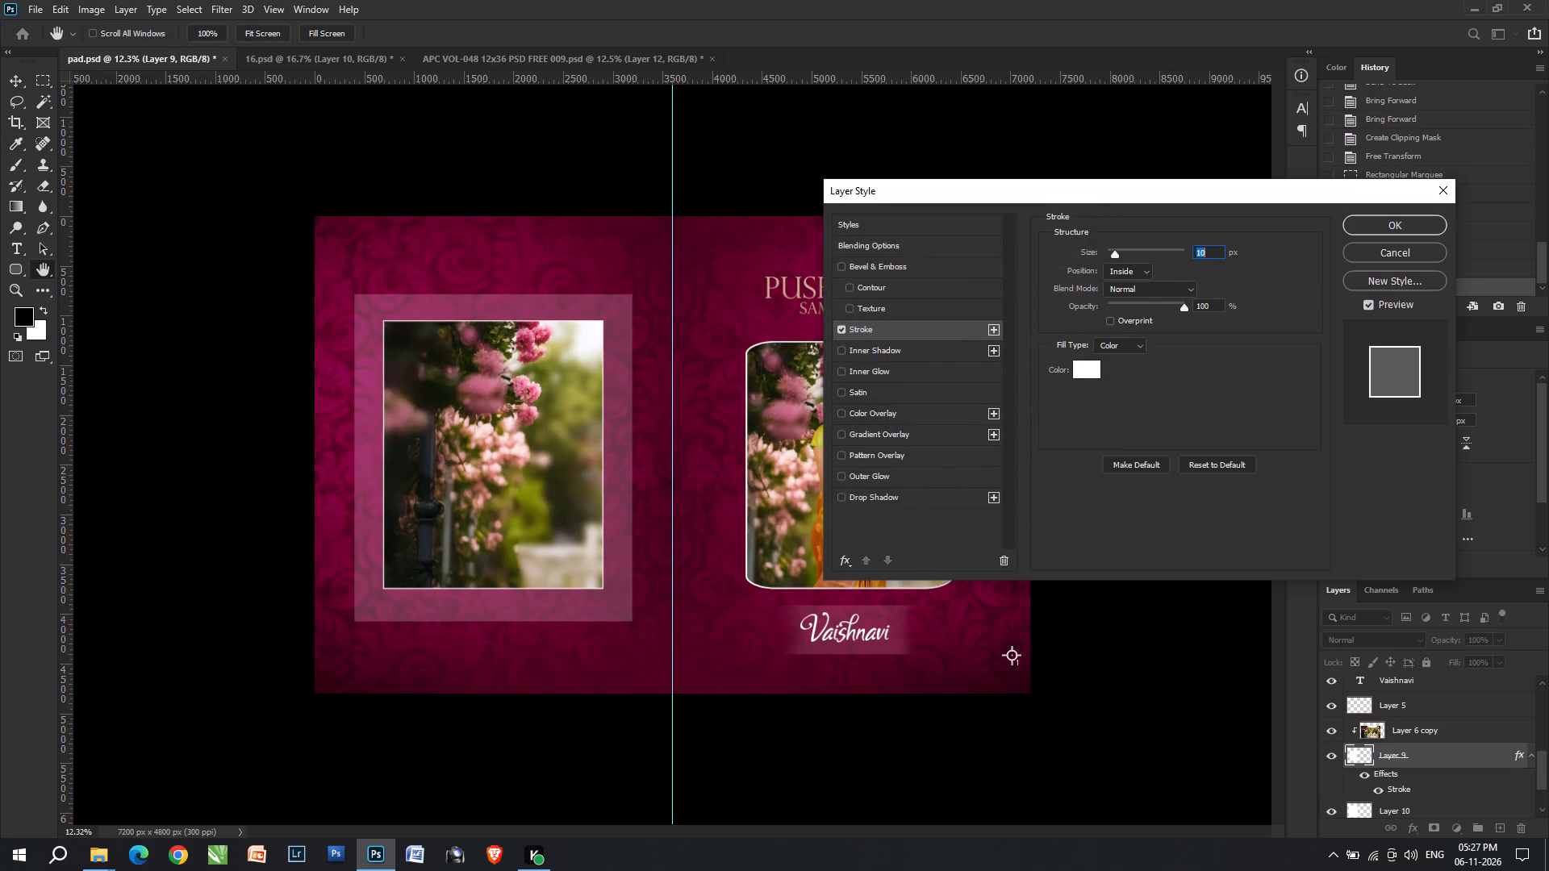
key("Return")
Switch to the album's sheet folder, preview sheet 11 and open 11.psd in Photoshop.
scroll(511, 425, "up", 2, "alt")
key("alt+Tab")
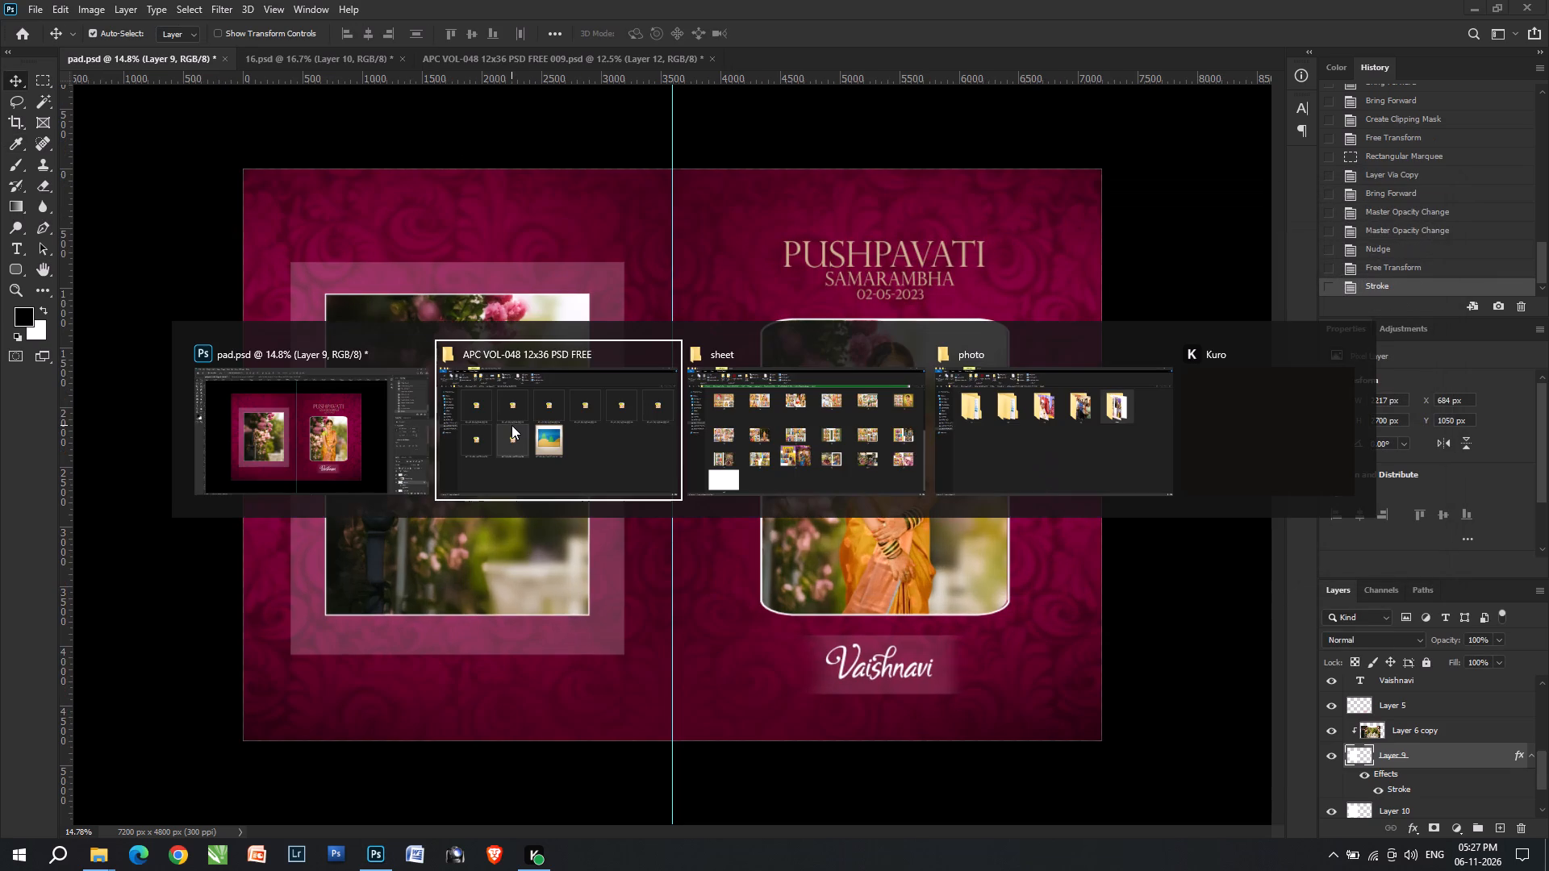
key("alt+Tab")
key("alt+Tab")
key("alt+Tab")
key("alt+Tab")
key("alt+Tab")
key("alt+Tab")
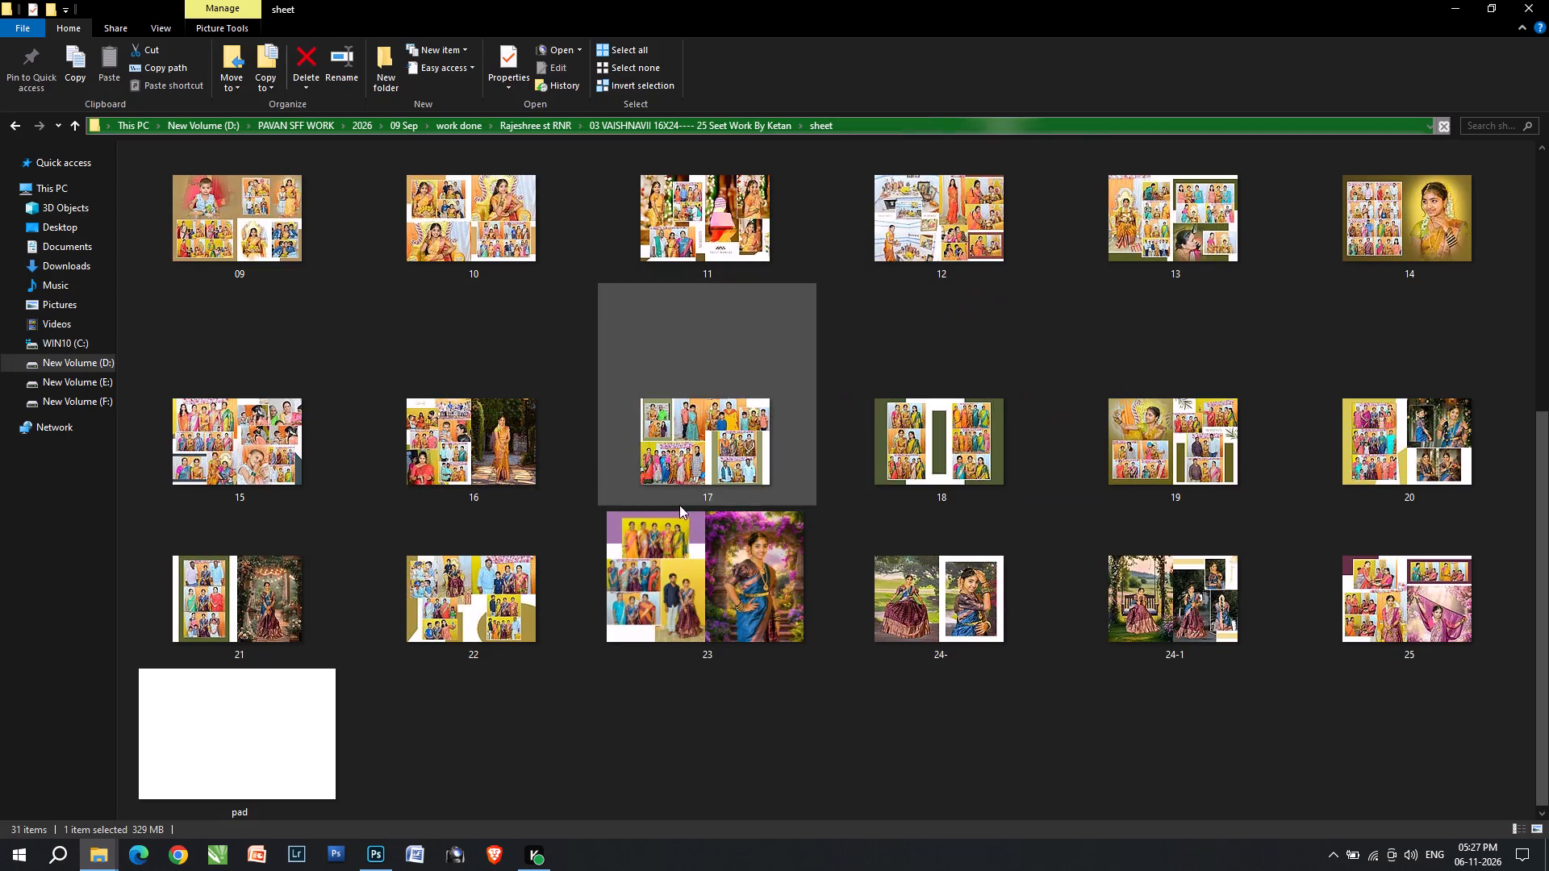
scroll(1368, 452, "up", 1)
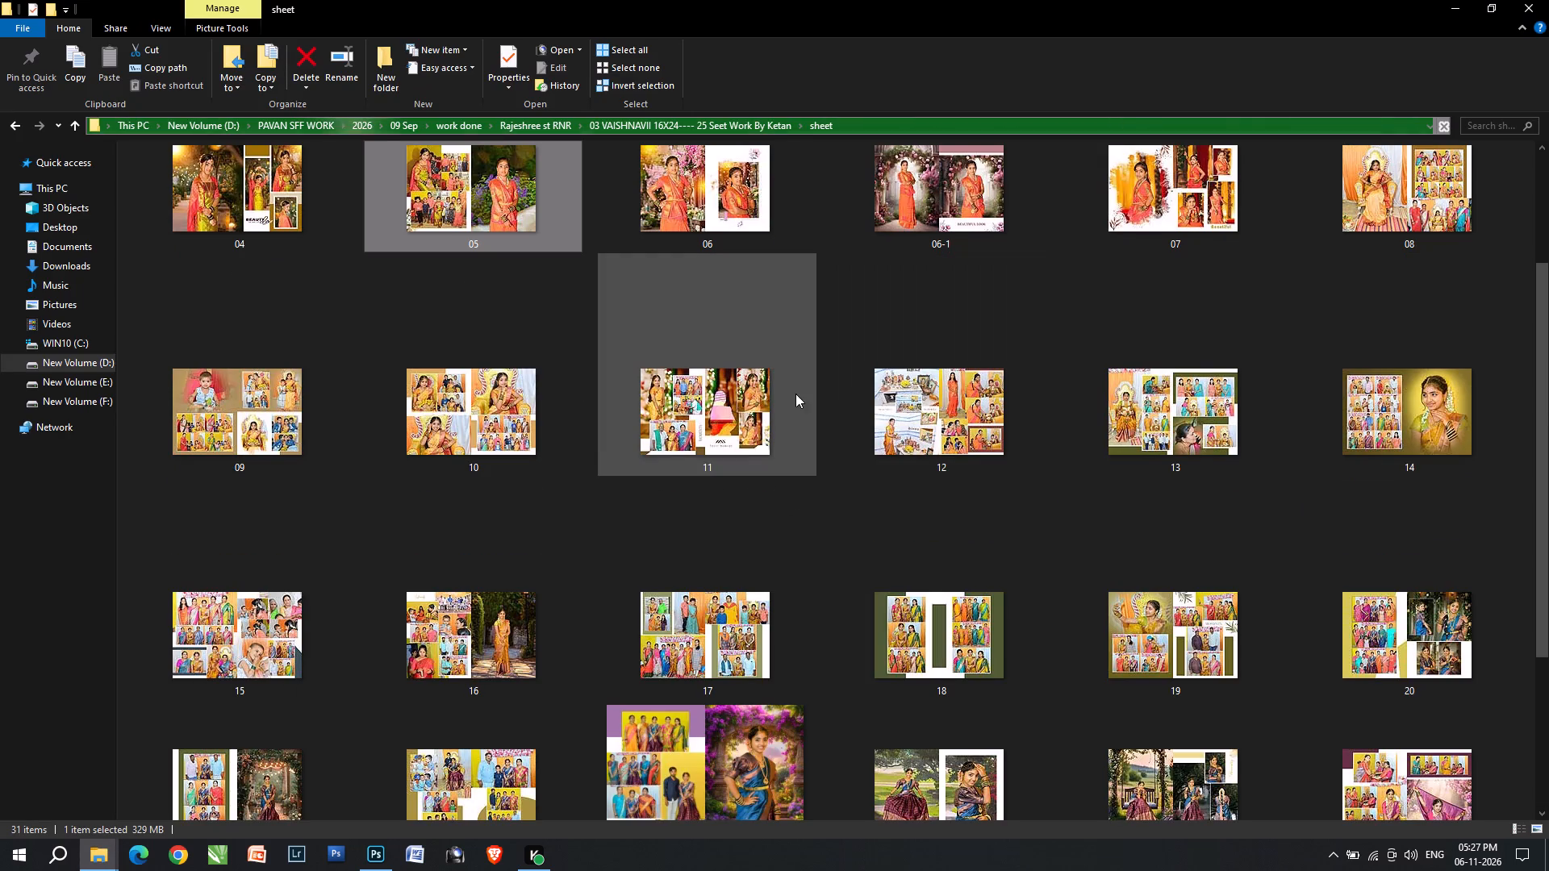
double_click(704, 423)
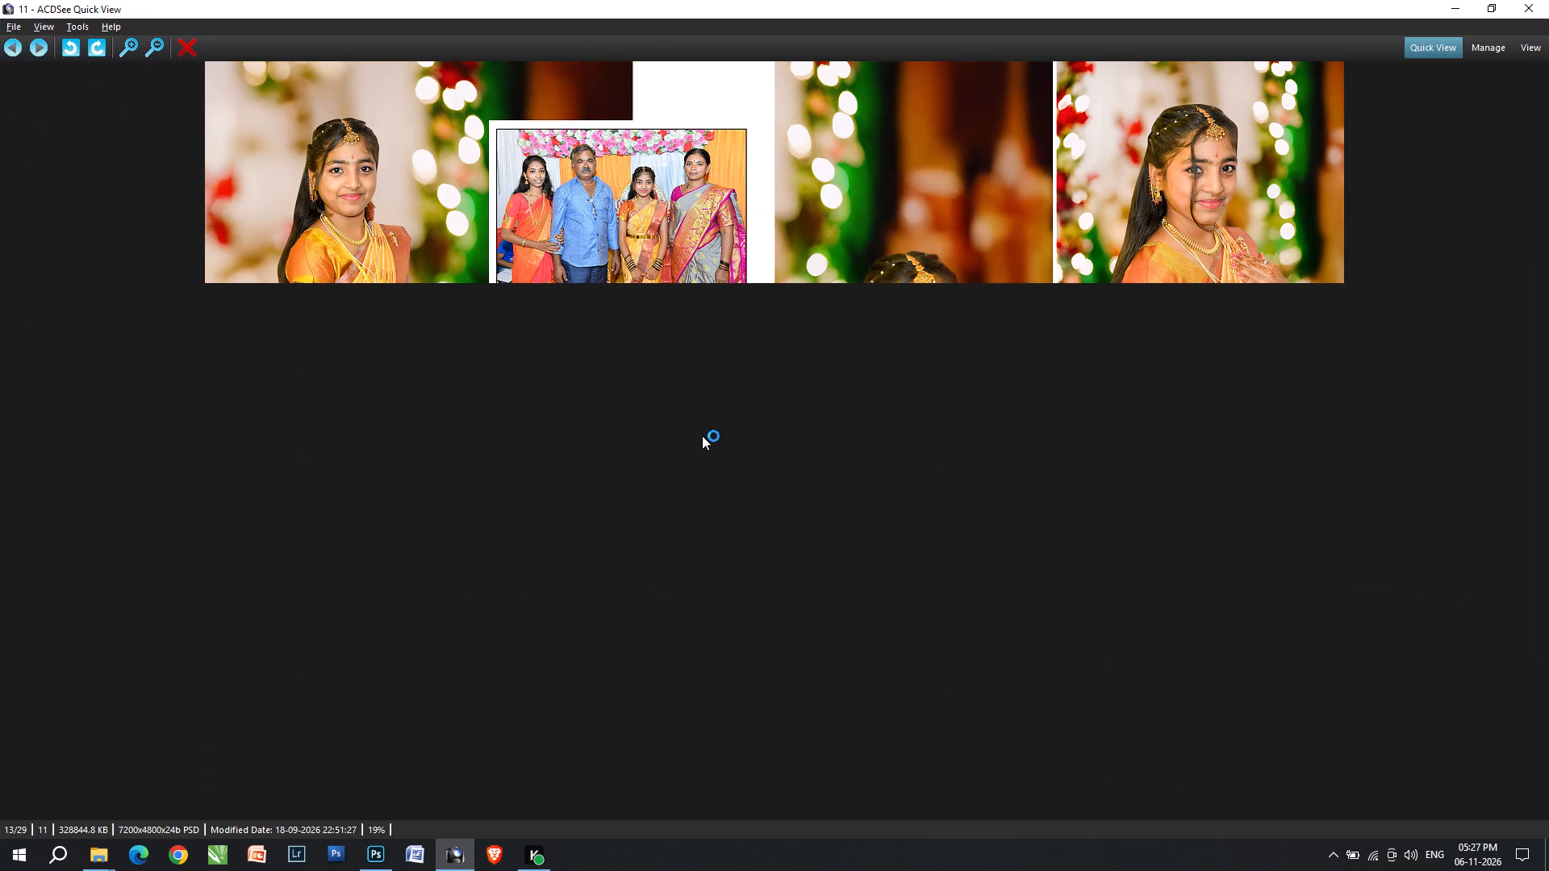
left_click(1548, 0)
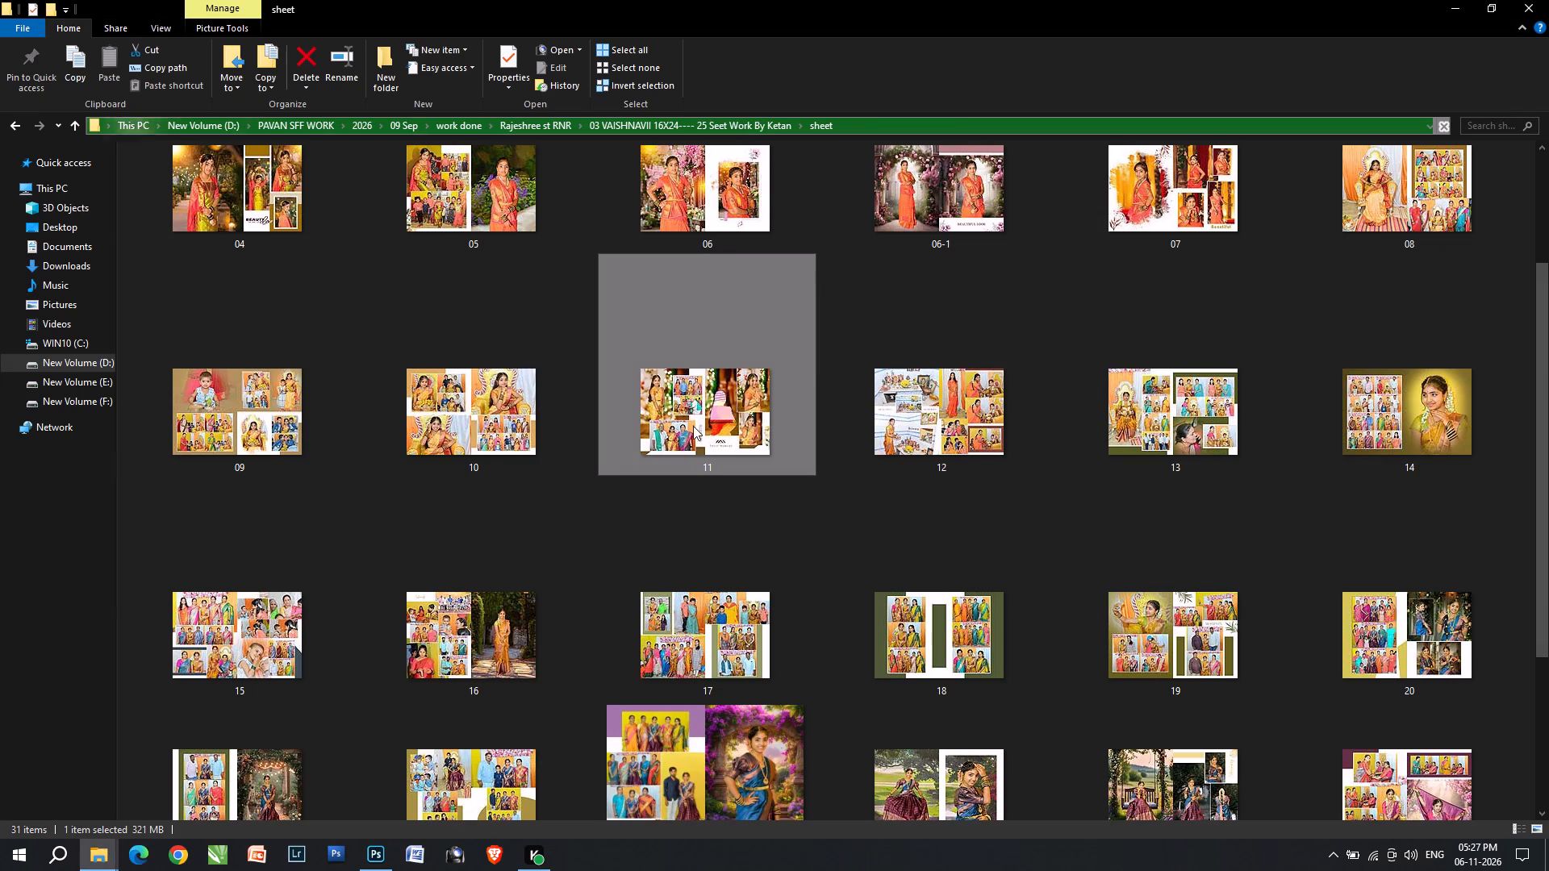
left_click_drag(693, 425, 933, 0)
key("alt+Tab")
left_click(933, 0)
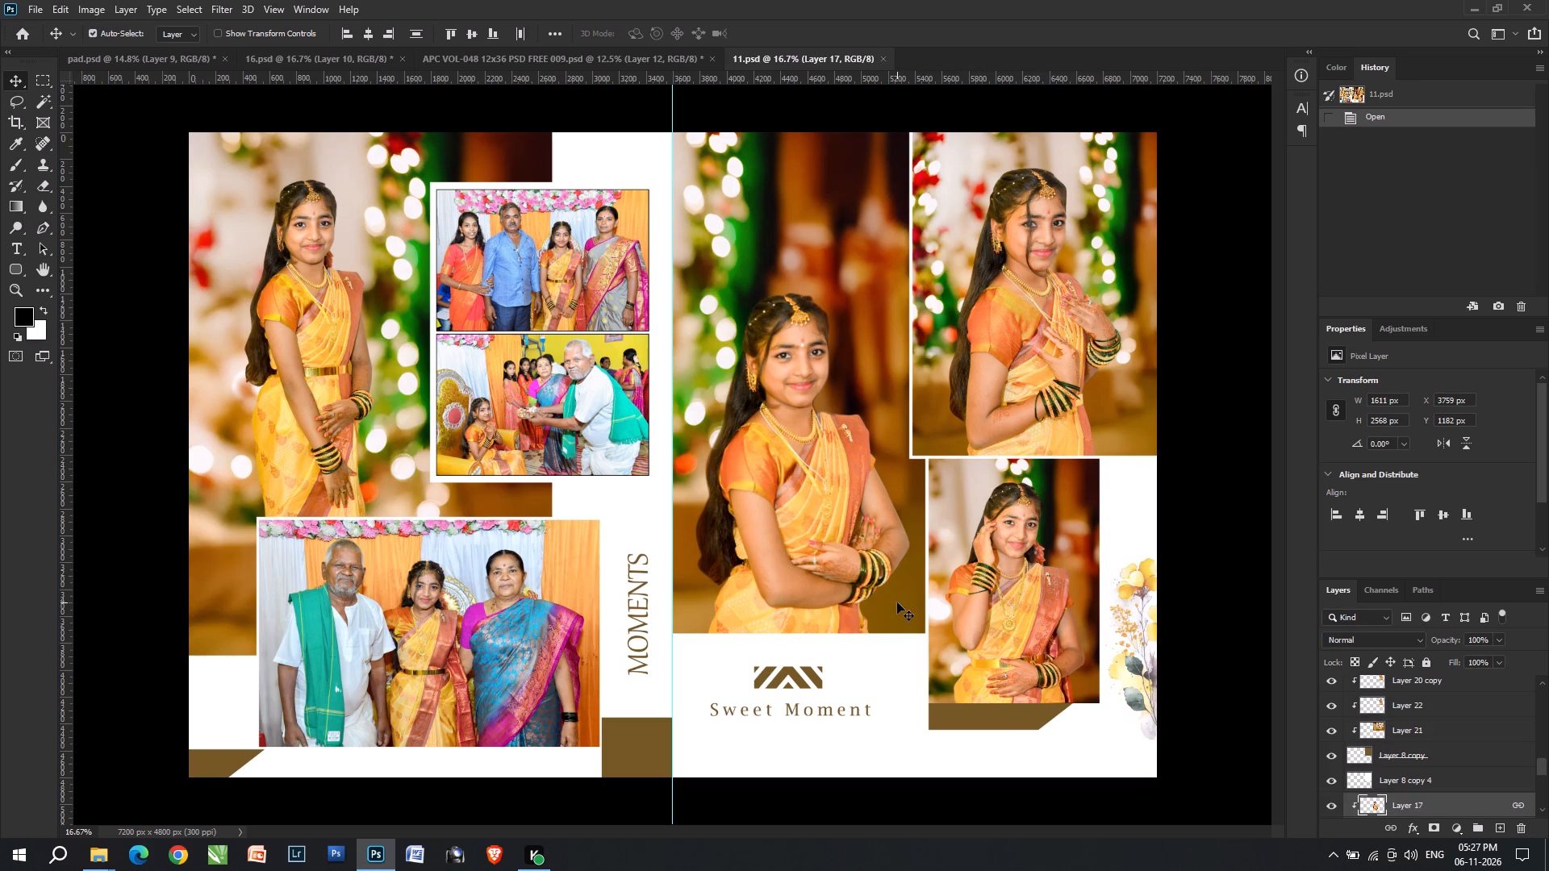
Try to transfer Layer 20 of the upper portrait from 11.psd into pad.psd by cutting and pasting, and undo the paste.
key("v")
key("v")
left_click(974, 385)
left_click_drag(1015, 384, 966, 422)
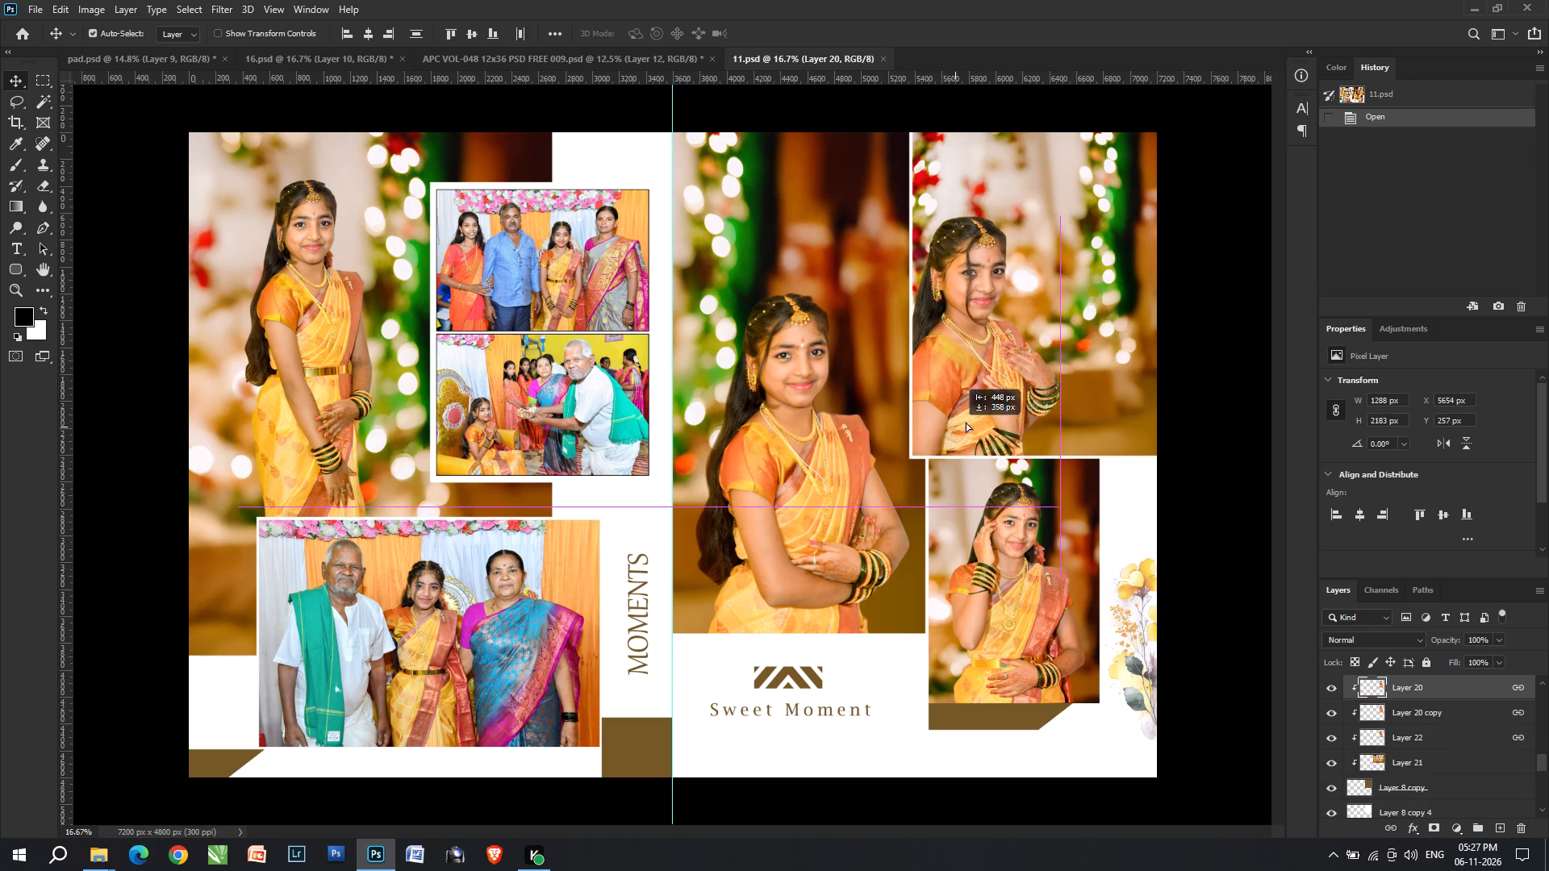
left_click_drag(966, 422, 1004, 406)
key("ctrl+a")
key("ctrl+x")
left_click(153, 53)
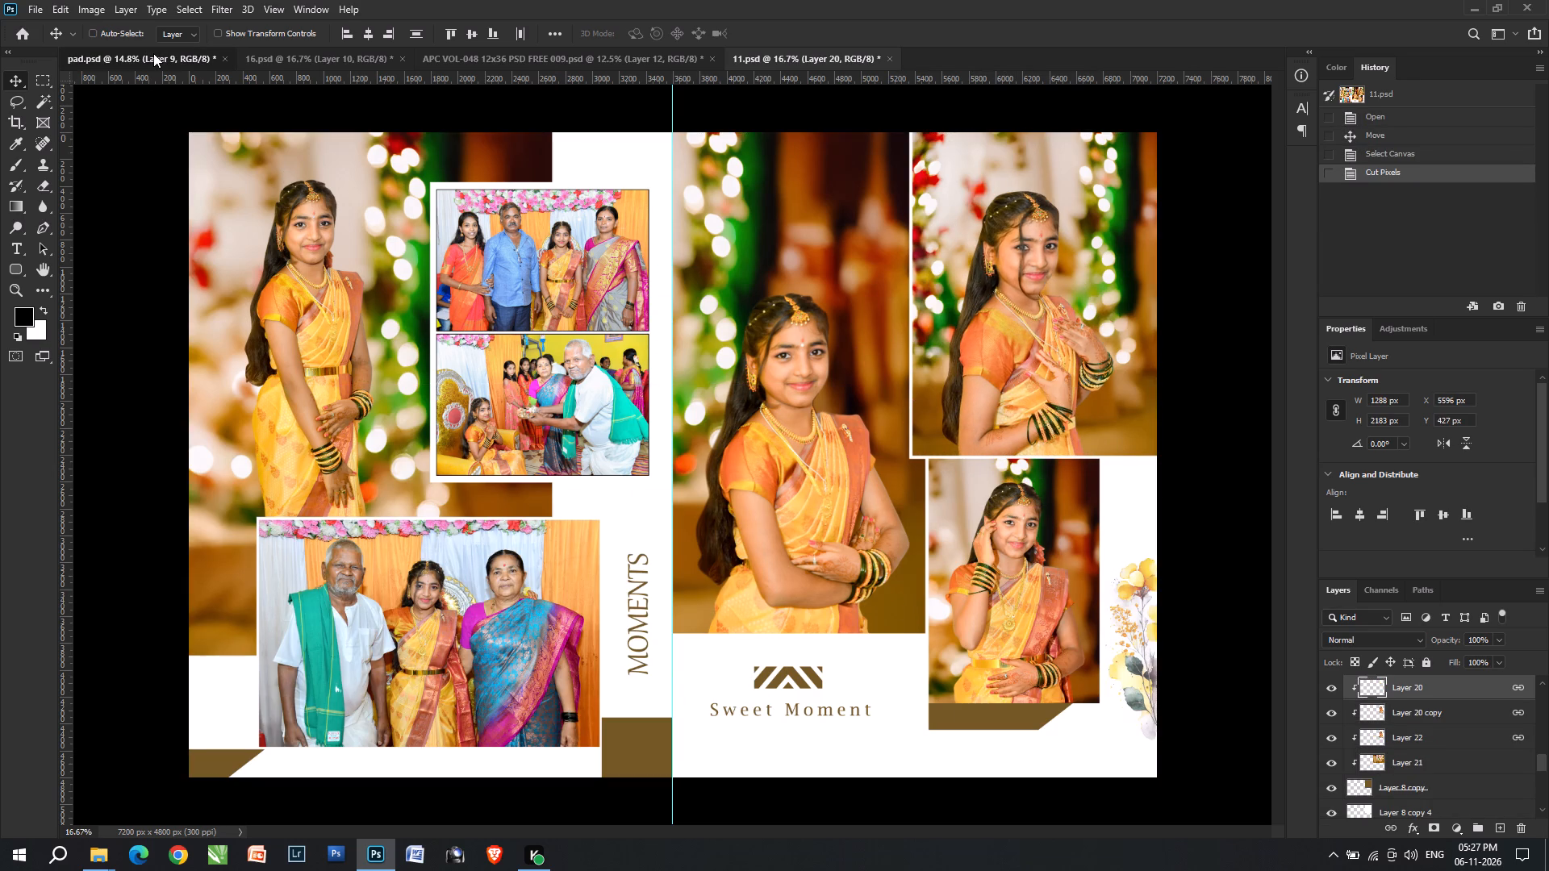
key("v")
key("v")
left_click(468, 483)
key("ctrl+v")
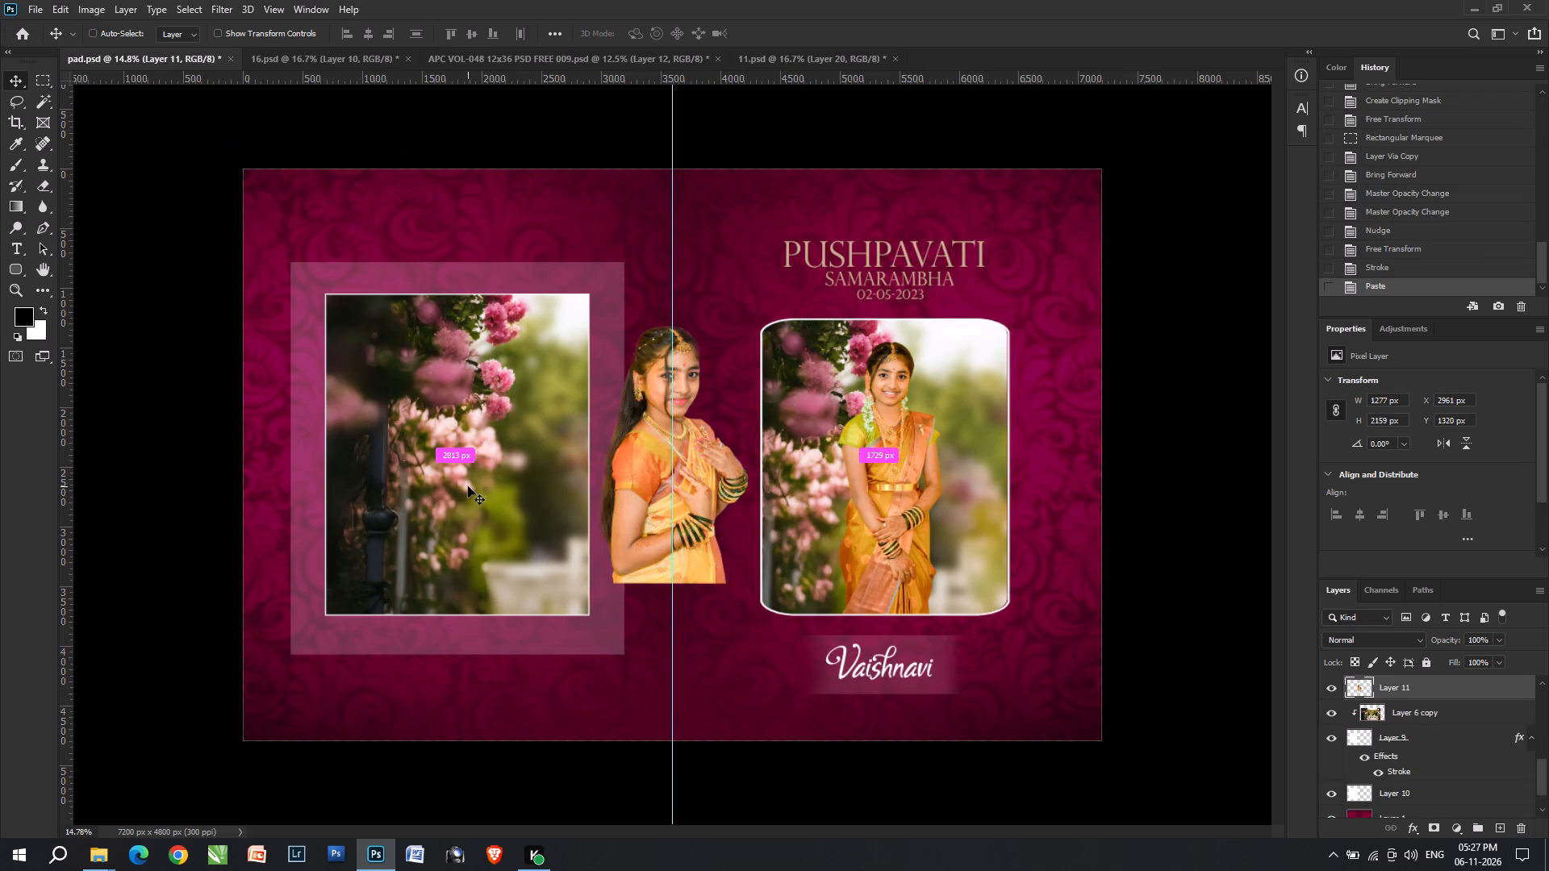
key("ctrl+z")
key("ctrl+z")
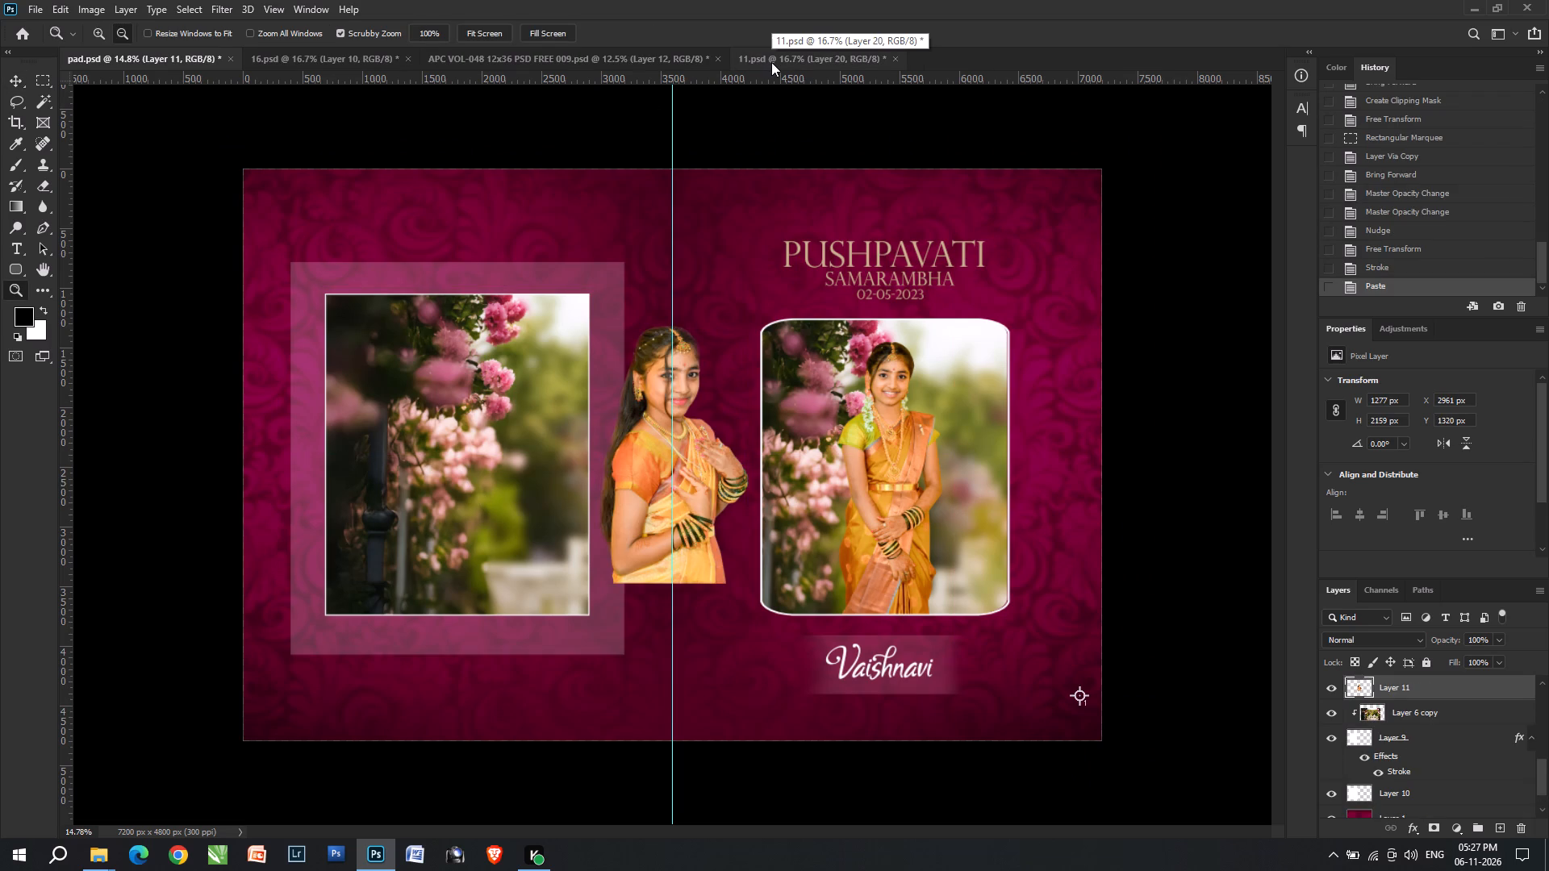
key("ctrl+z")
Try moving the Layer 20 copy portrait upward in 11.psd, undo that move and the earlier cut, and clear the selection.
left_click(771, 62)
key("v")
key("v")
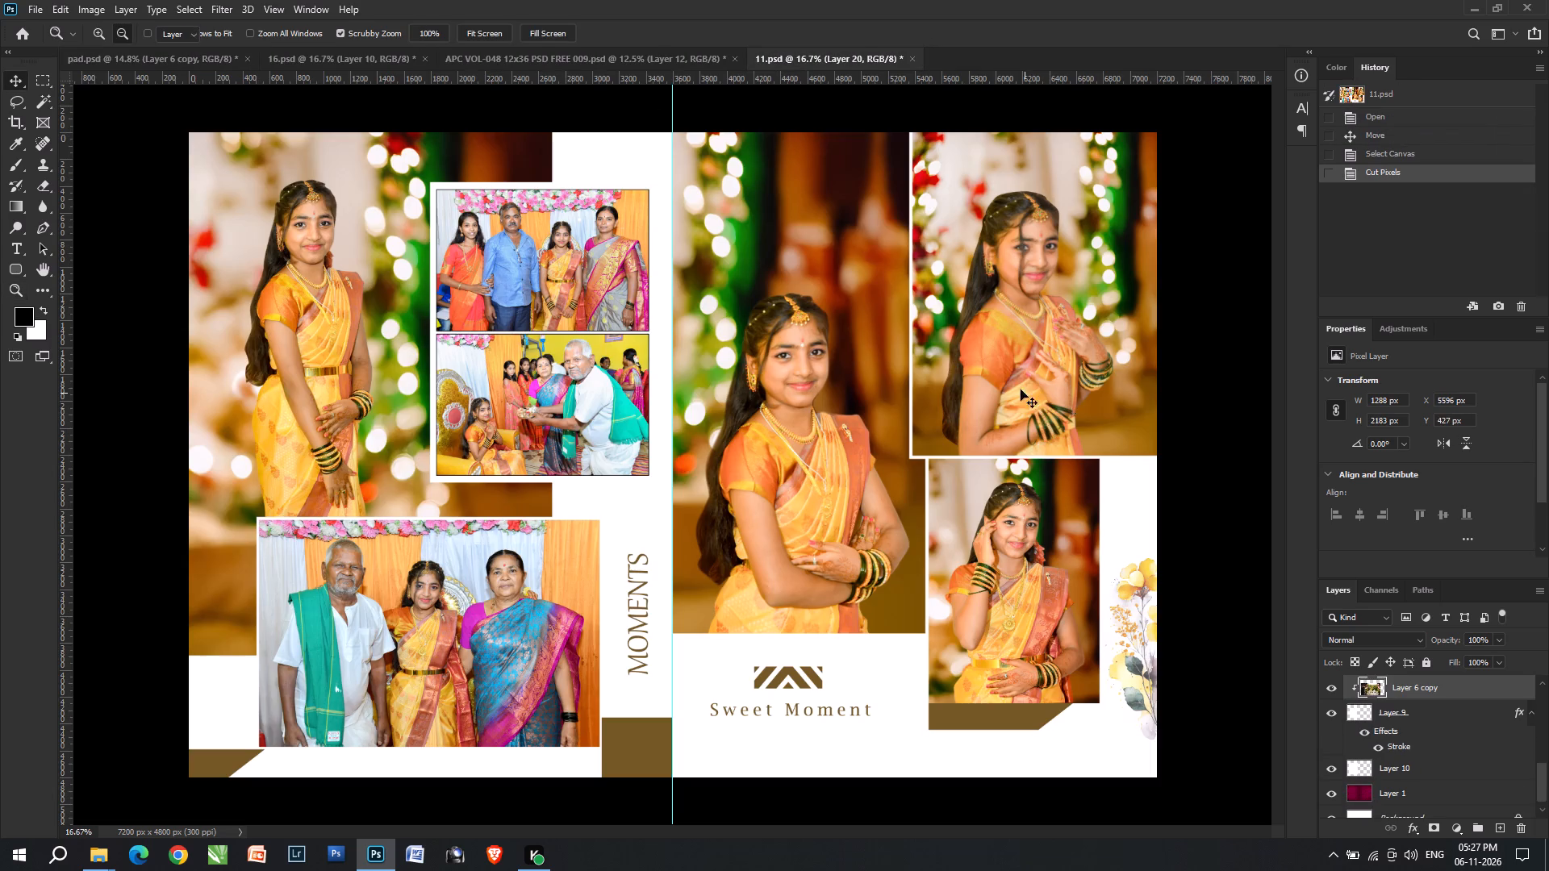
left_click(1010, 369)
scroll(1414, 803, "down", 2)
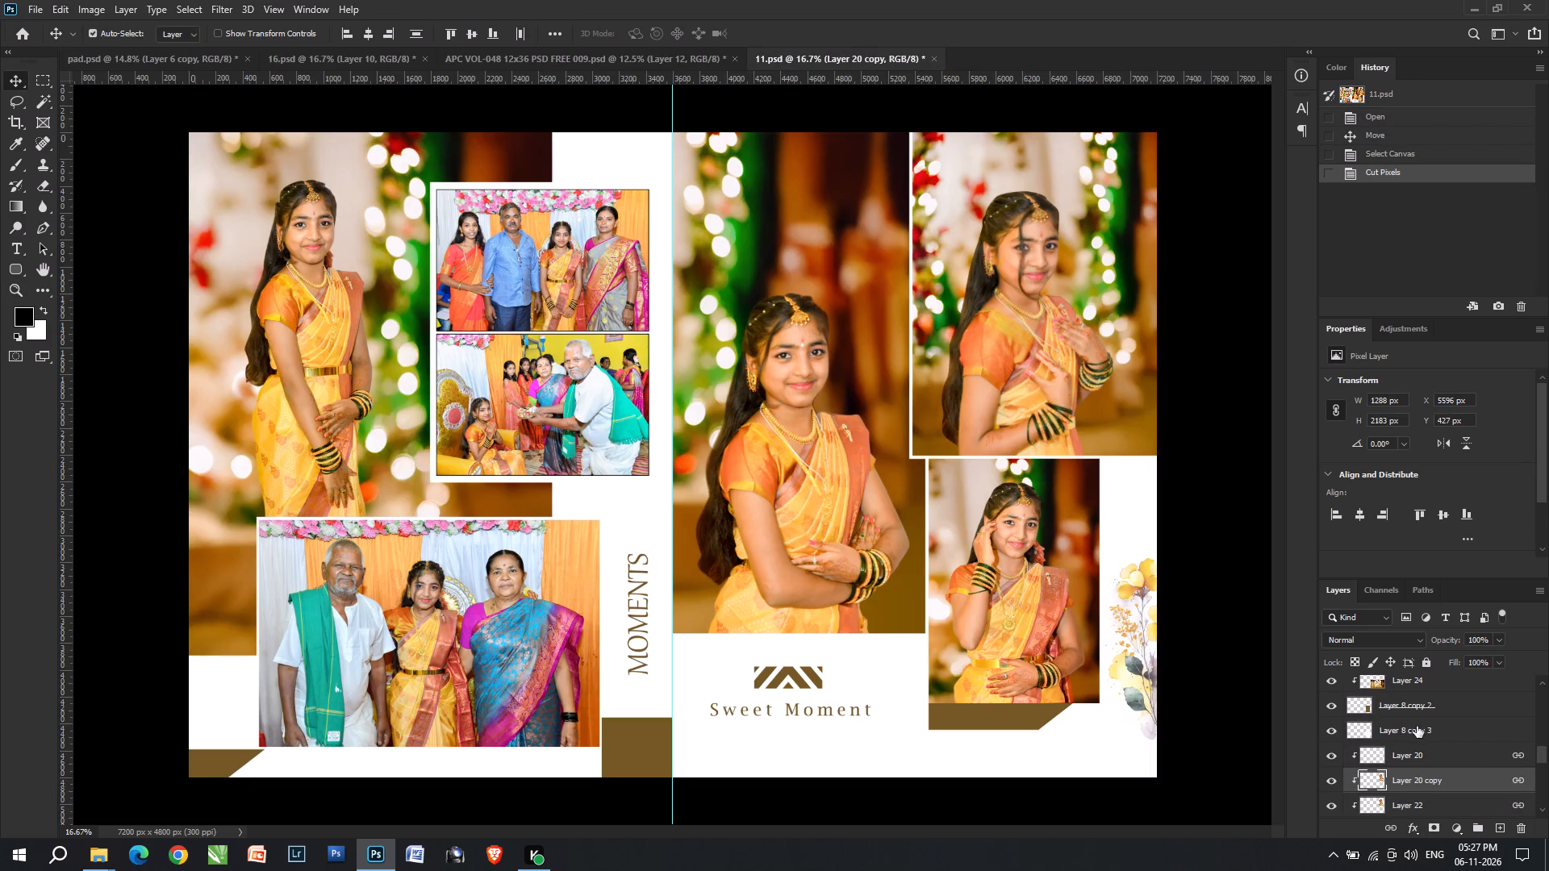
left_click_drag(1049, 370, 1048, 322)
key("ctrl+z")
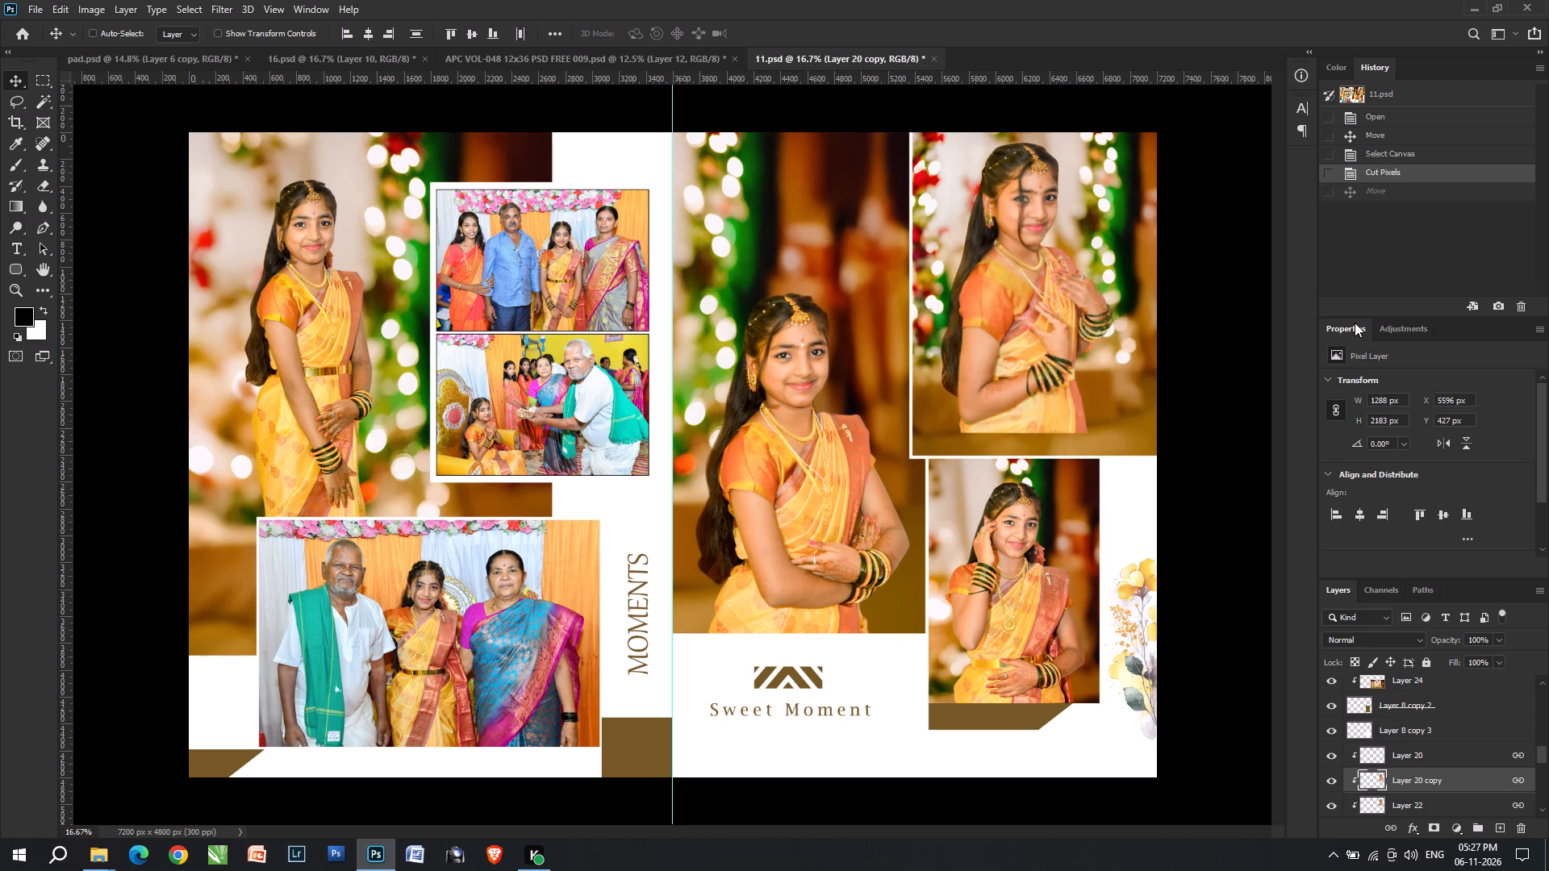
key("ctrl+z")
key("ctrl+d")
Copy linked Layers 20, 20 copy and 22 from 11.psd into pad.psd, clipped to the left frame at about X 1266, Y 1557 px.
key("v")
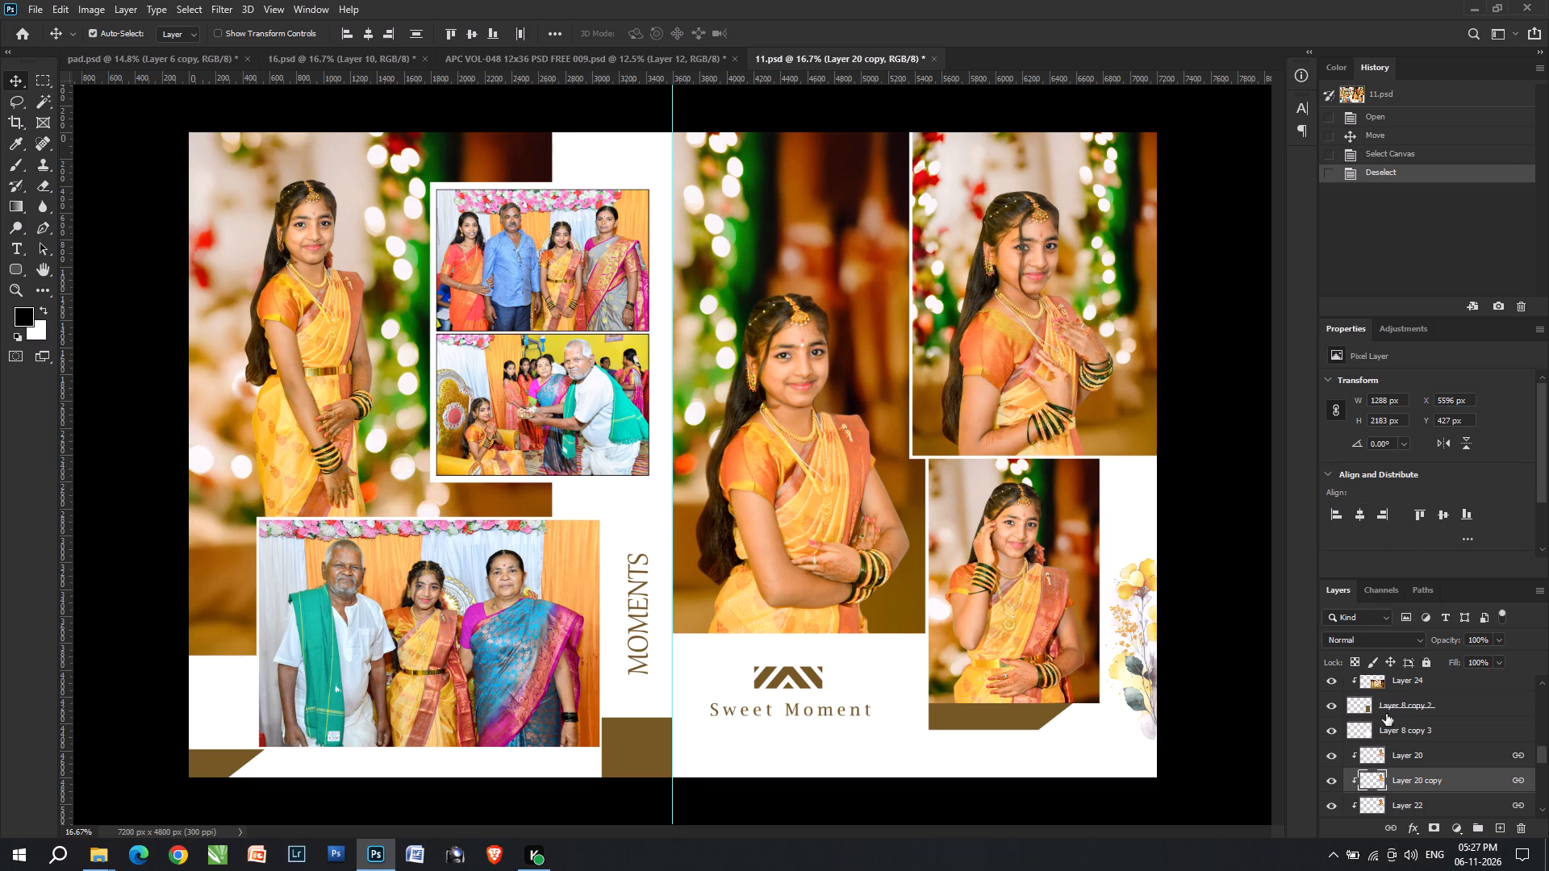
left_click(1403, 754)
left_click(1430, 810, "shift")
scroll(1498, 772, "down", 1)
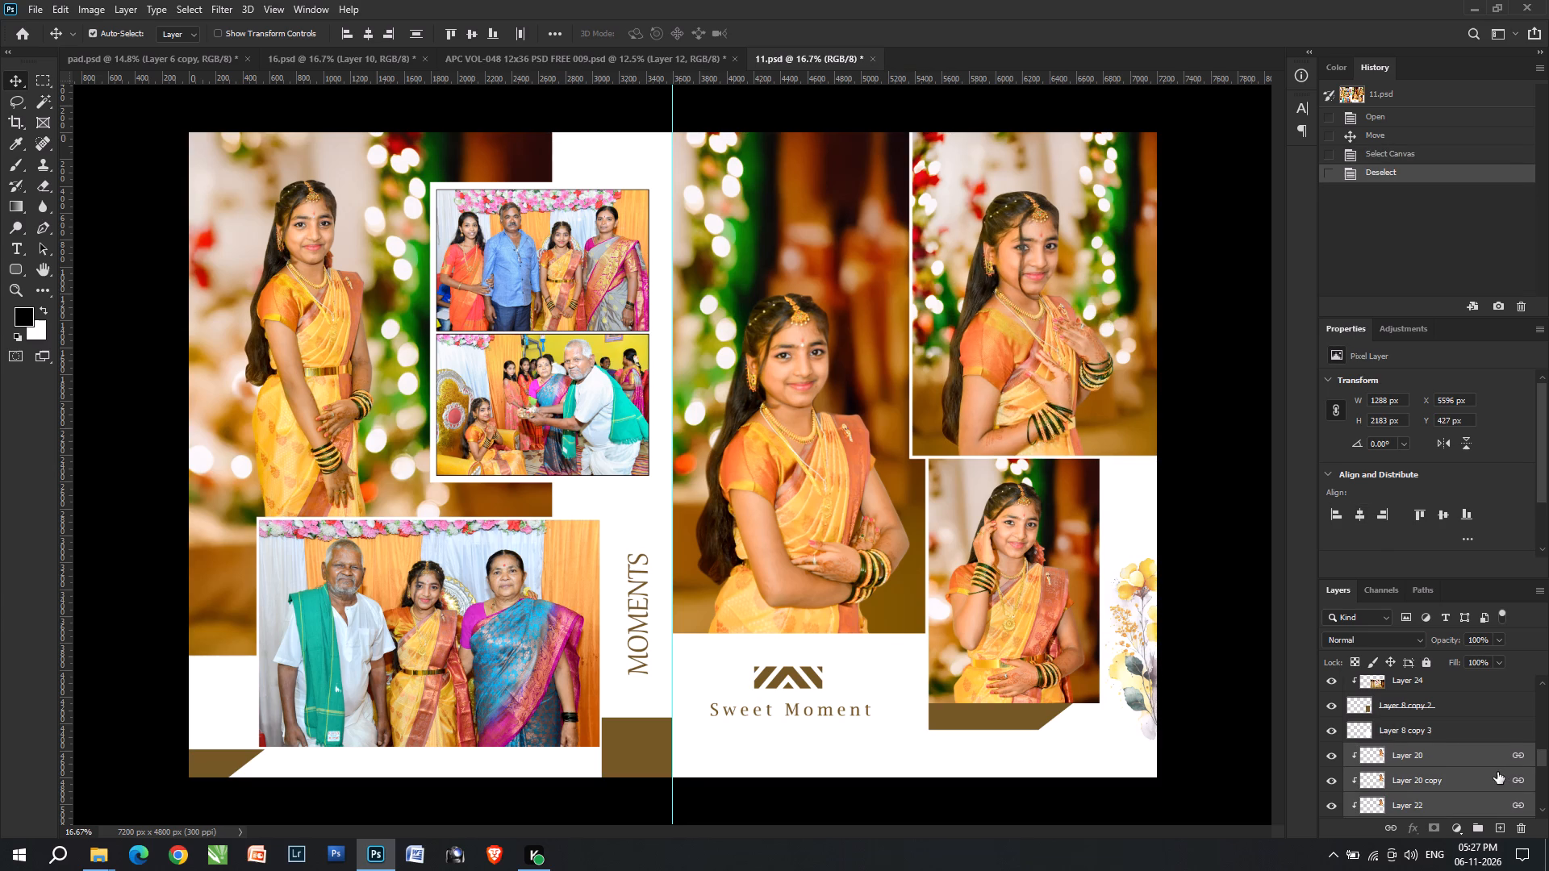
left_click_drag(1016, 354, 106, 46)
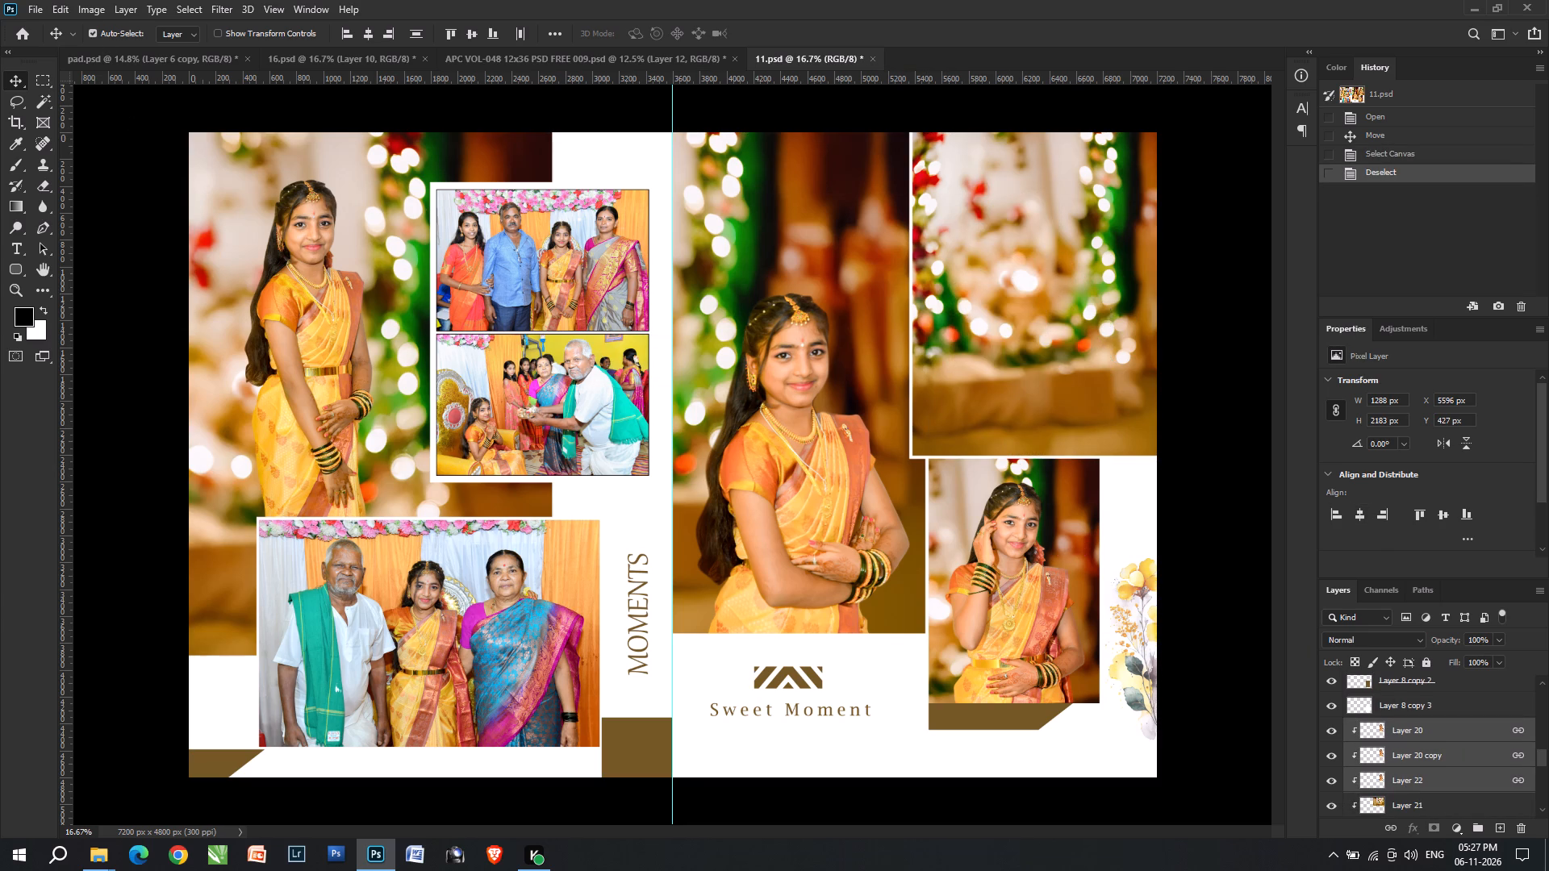
left_click_drag(106, 46, 472, 501)
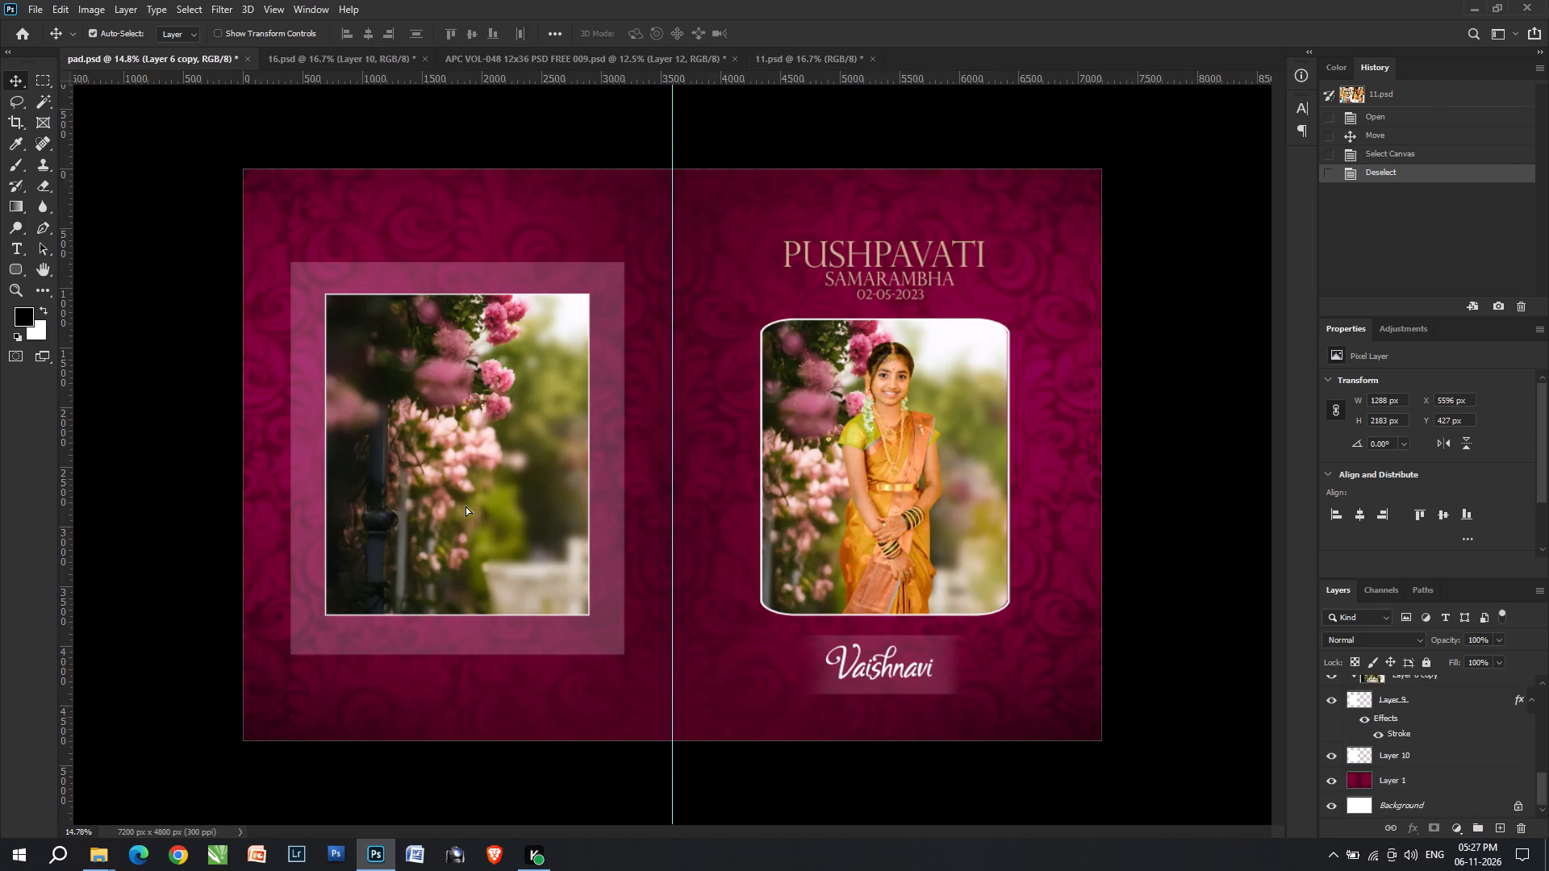
left_click_drag(475, 512, 473, 494)
key("ctrl+alt+g")
Turn on the CMYK proof colours preview for pad.psd.
key("ctrl+t")
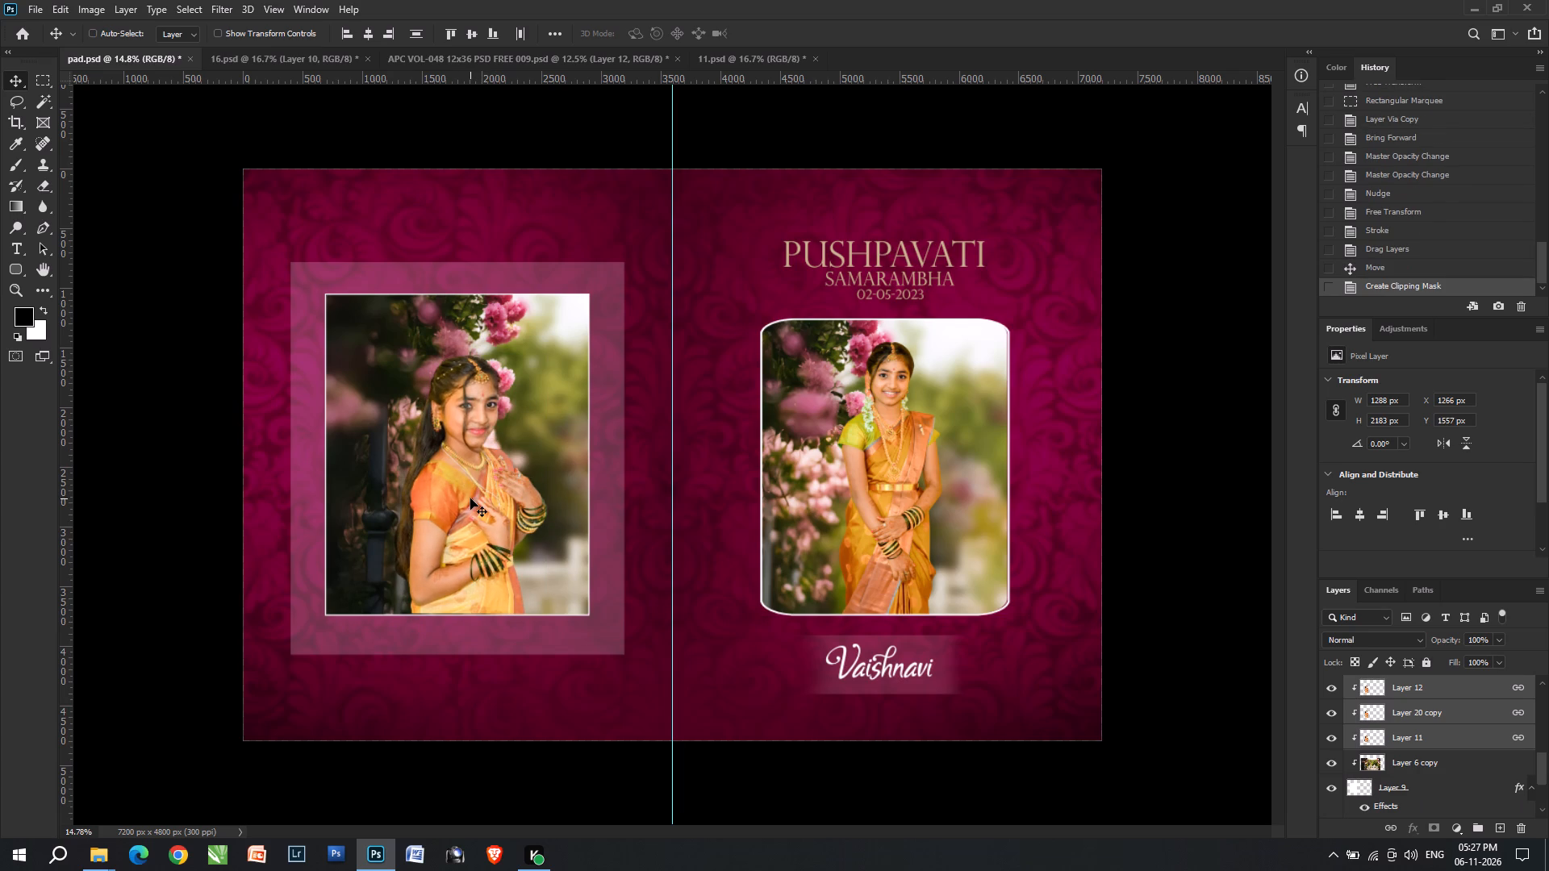
key("ctrl+y")
key("ctrl+y")
key("ctrl+y")
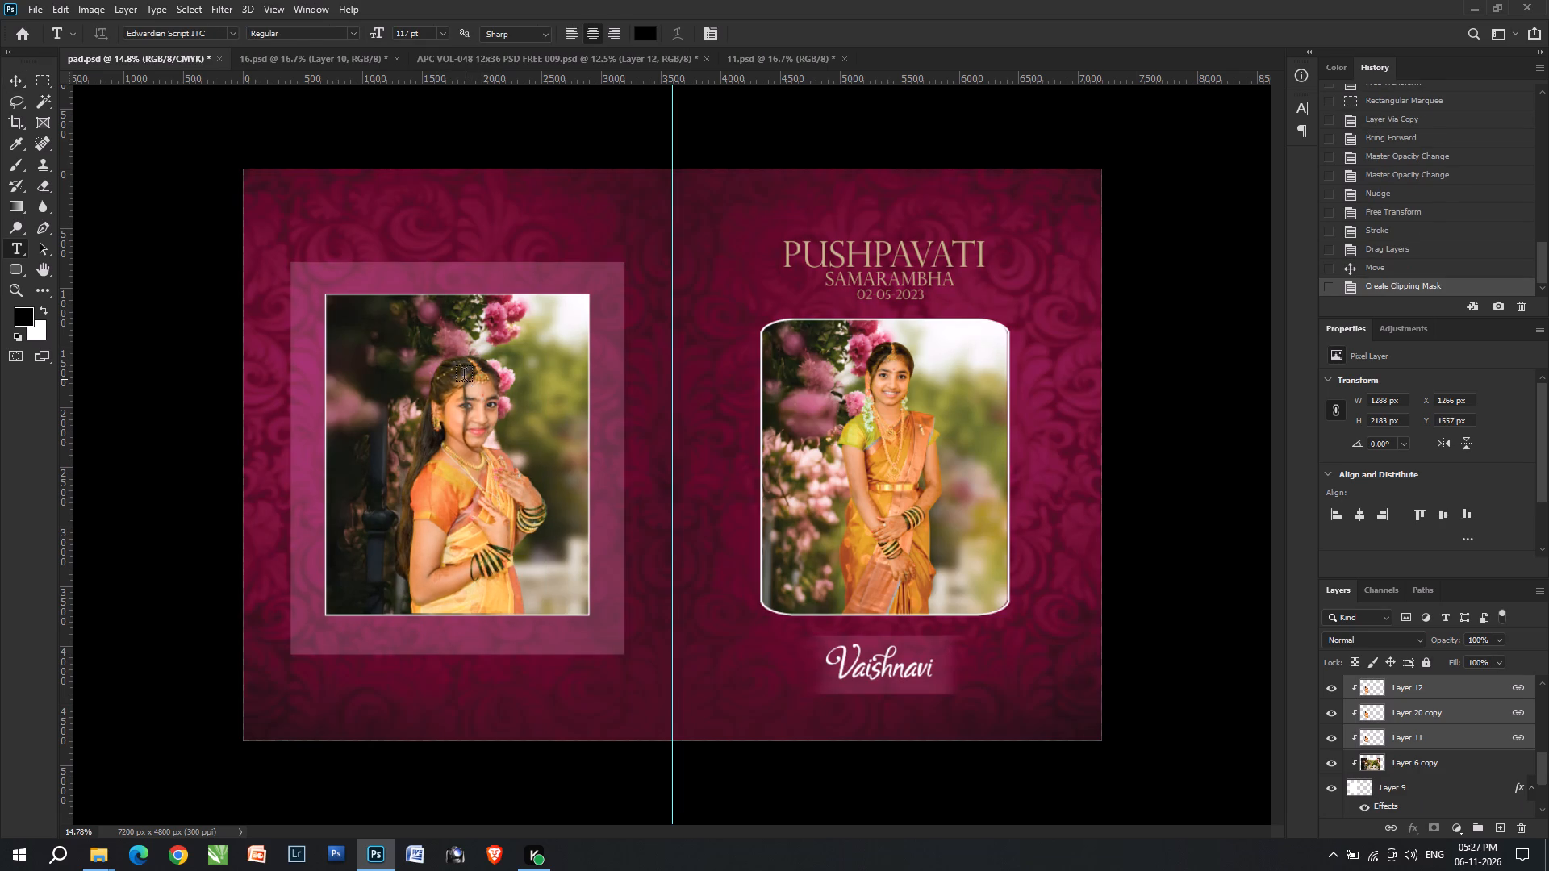
Enlarge the linked portrait layers in the left frame to about 111% and position them at about X 1082, Y 1323 px.
key("ctrl+t")
left_click_drag(461, 358, 464, 352)
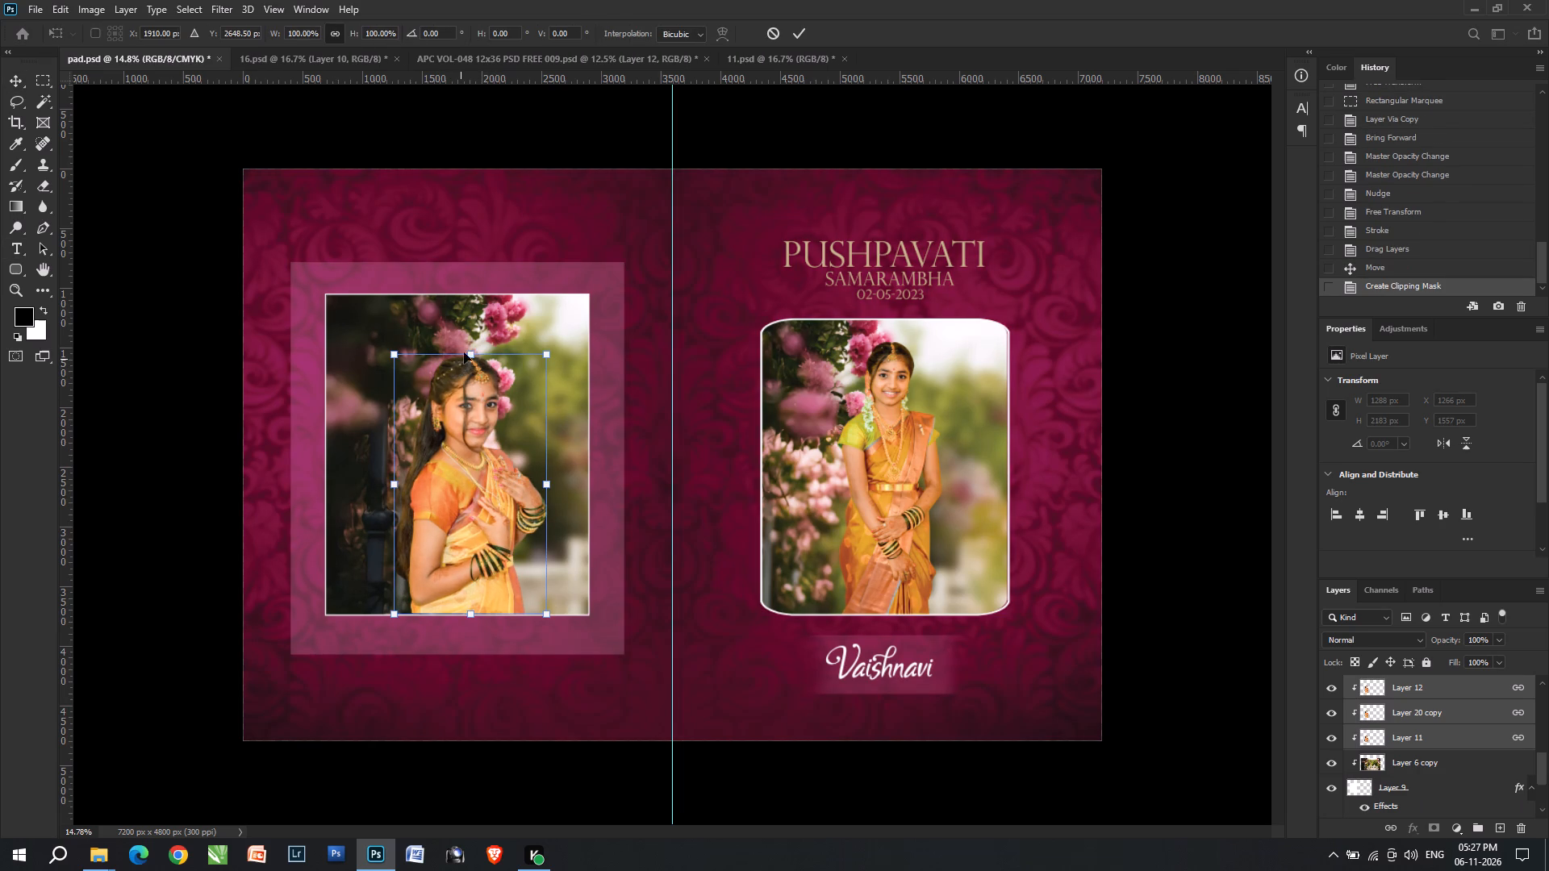
left_click_drag(464, 352, 450, 369)
left_click_drag(459, 364, 466, 336)
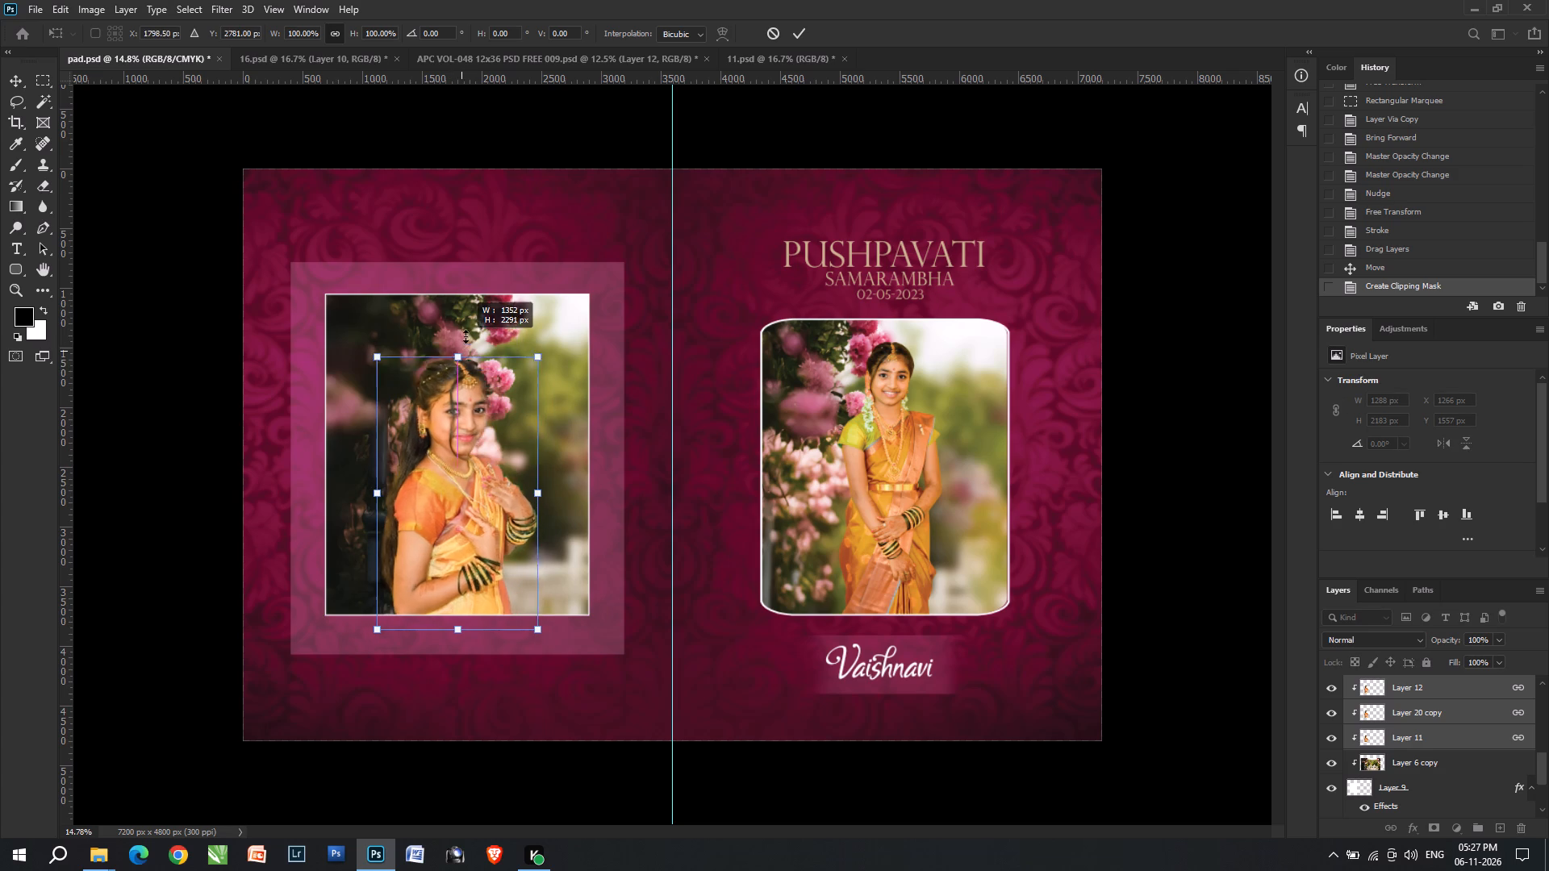
left_click_drag(466, 336, 466, 329)
key("Up")
left_click_drag(439, 465, 439, 453)
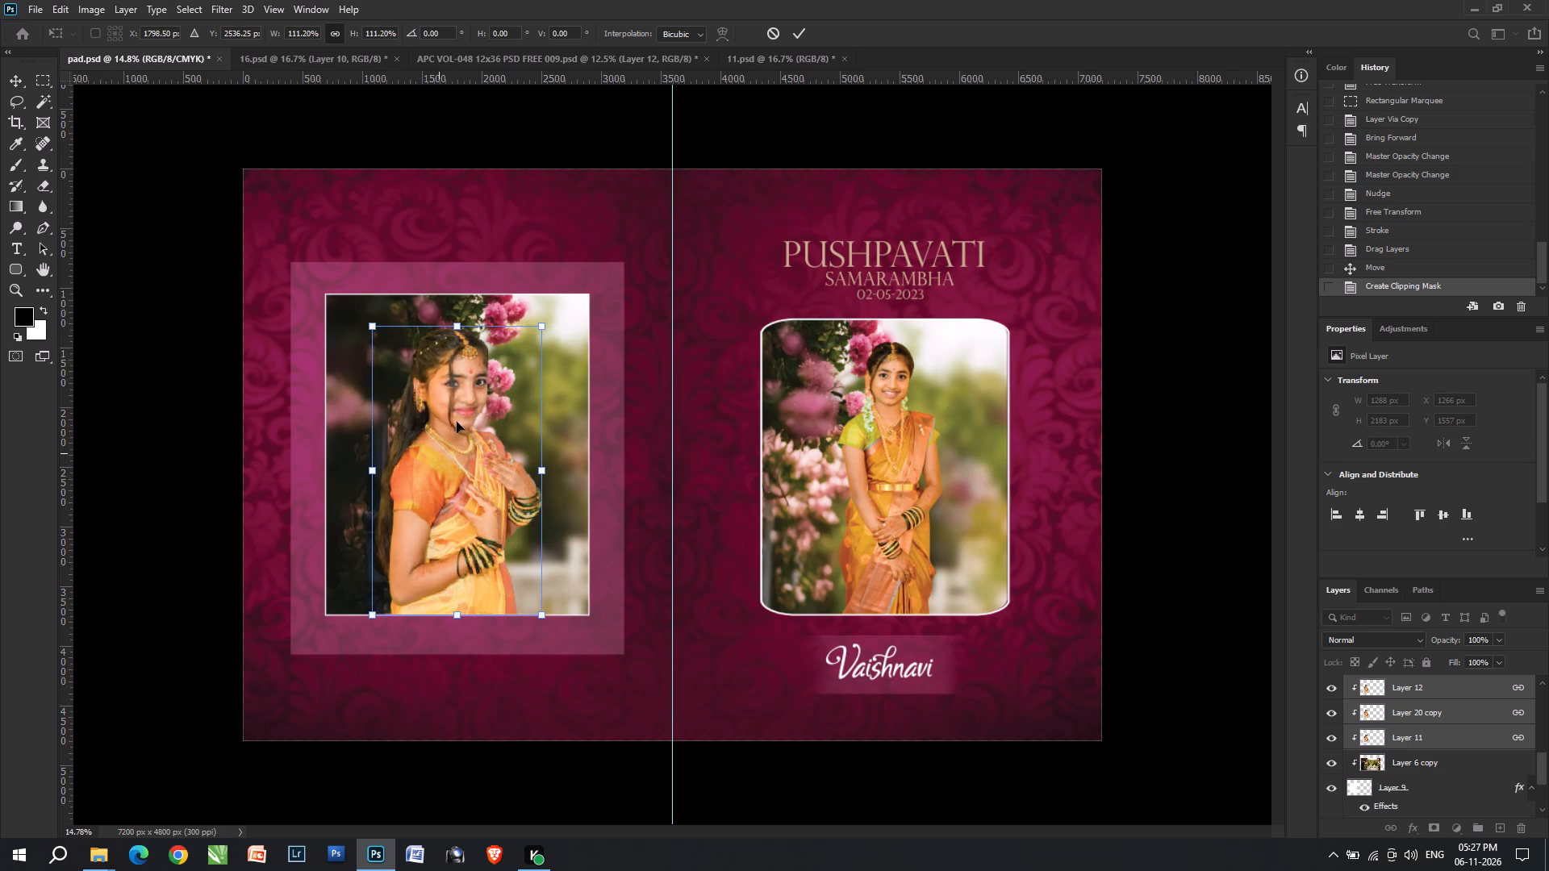
key("Return")
key("v")
key("v")
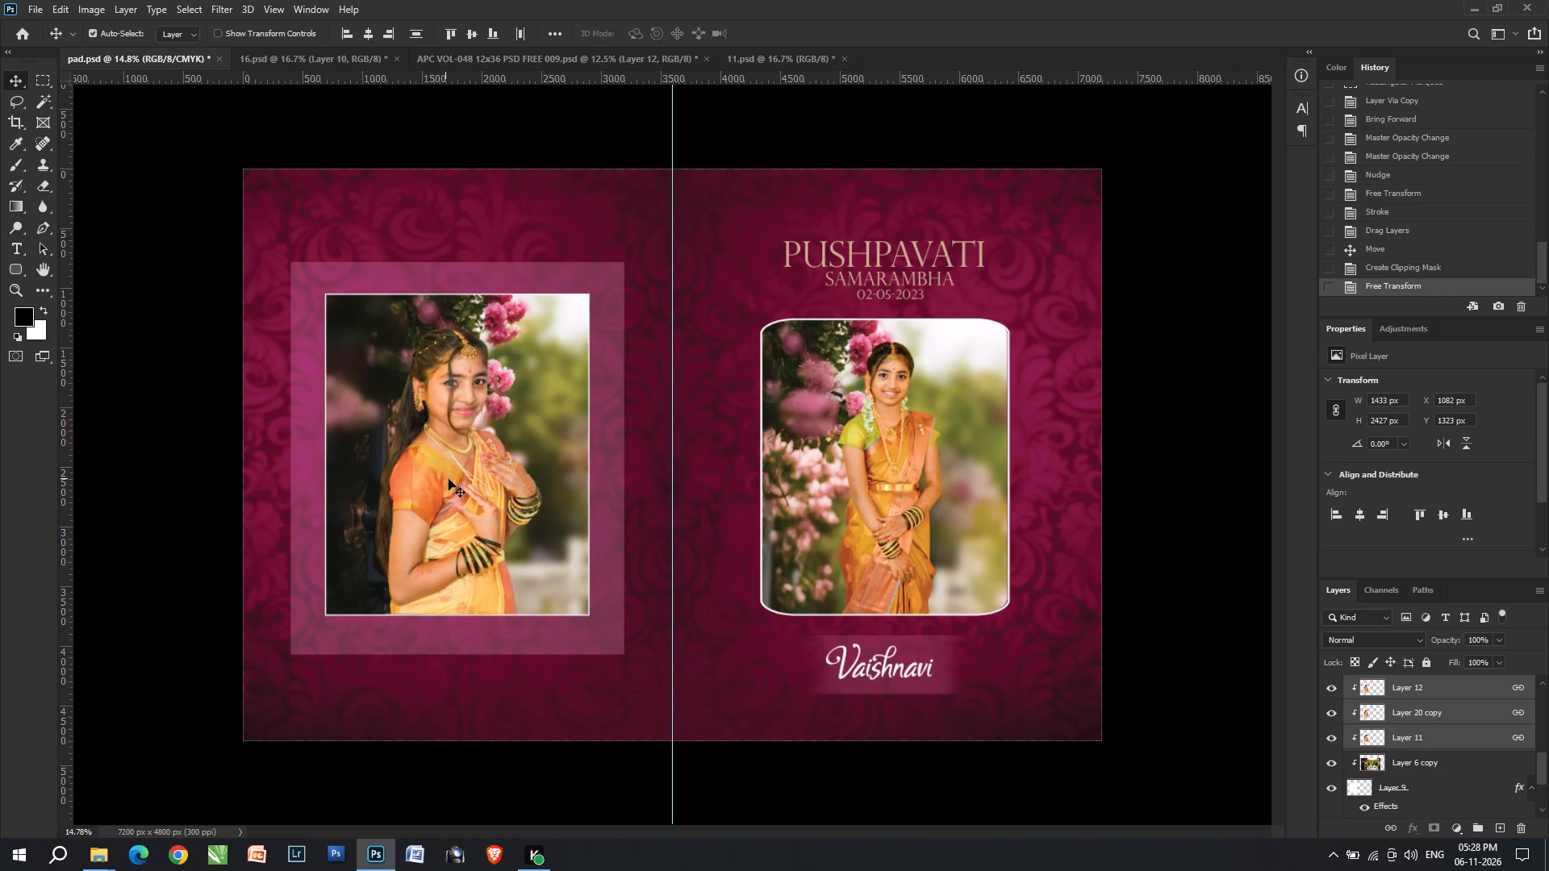
Remove the fine marks on the left portrait's cheek on Layer 12 with the Spot Healing Brush.
scroll(434, 454, "up", 19, "alt")
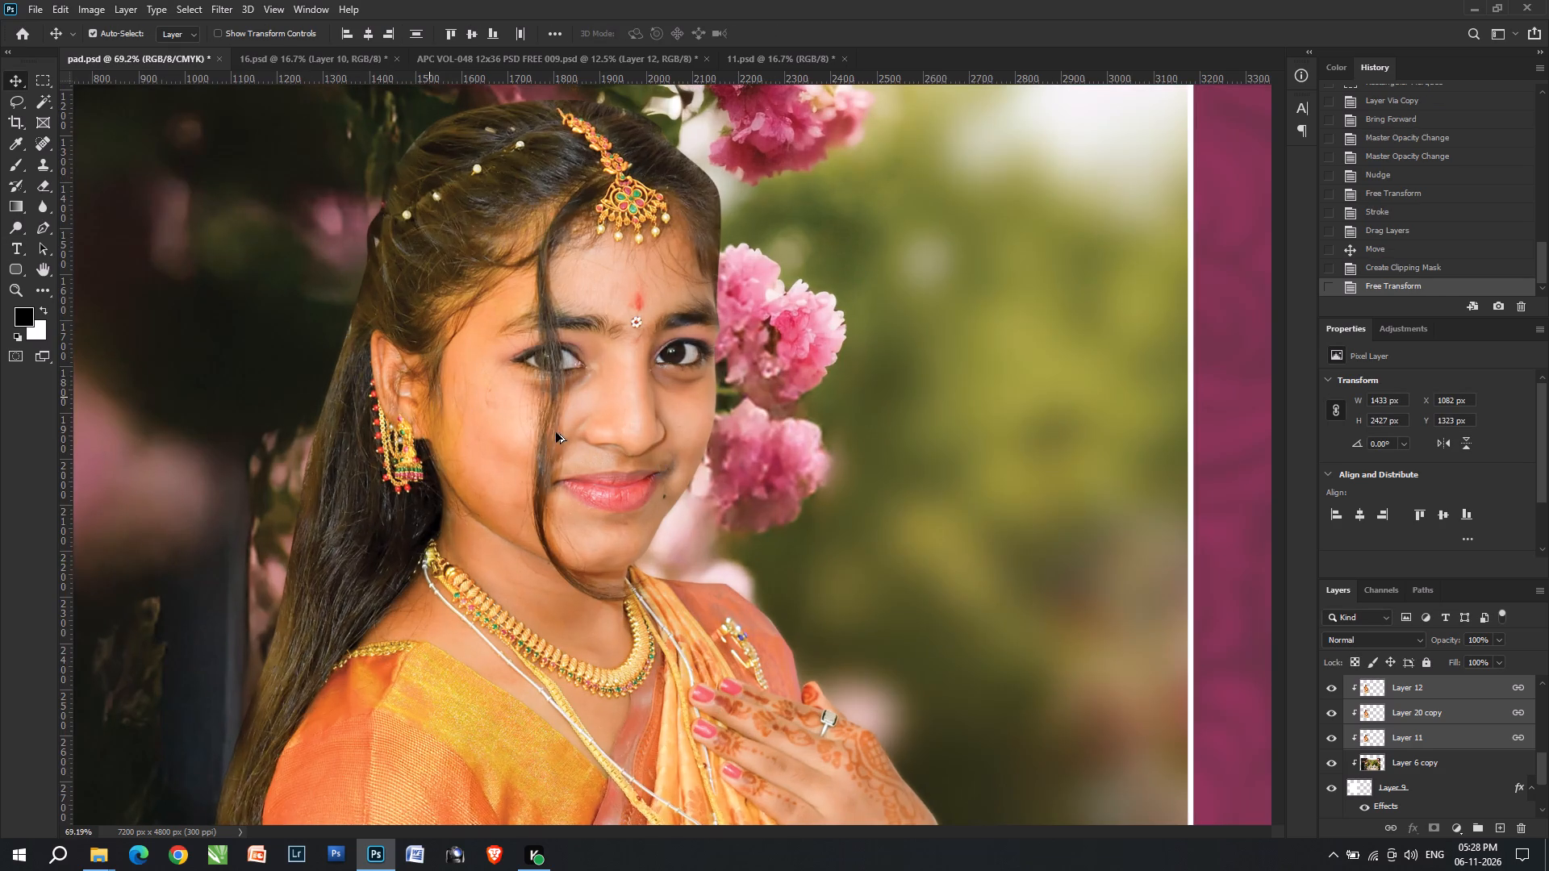
scroll(545, 431, "up", 4, "alt")
scroll(479, 373, "up", 2, "alt")
key("j")
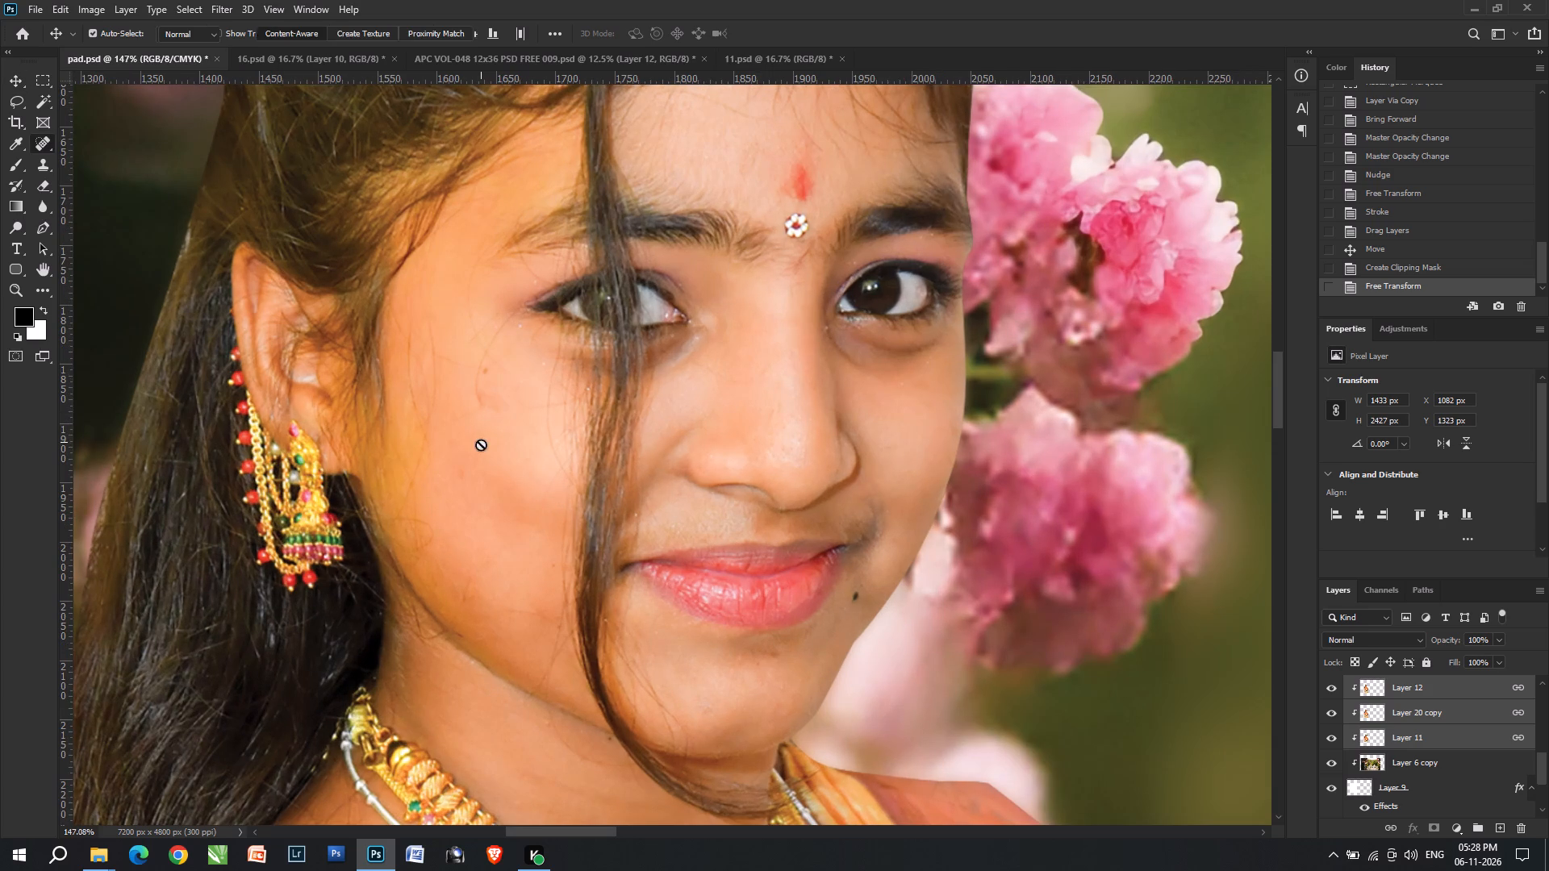
left_click(486, 400)
left_click(753, 320)
key("v")
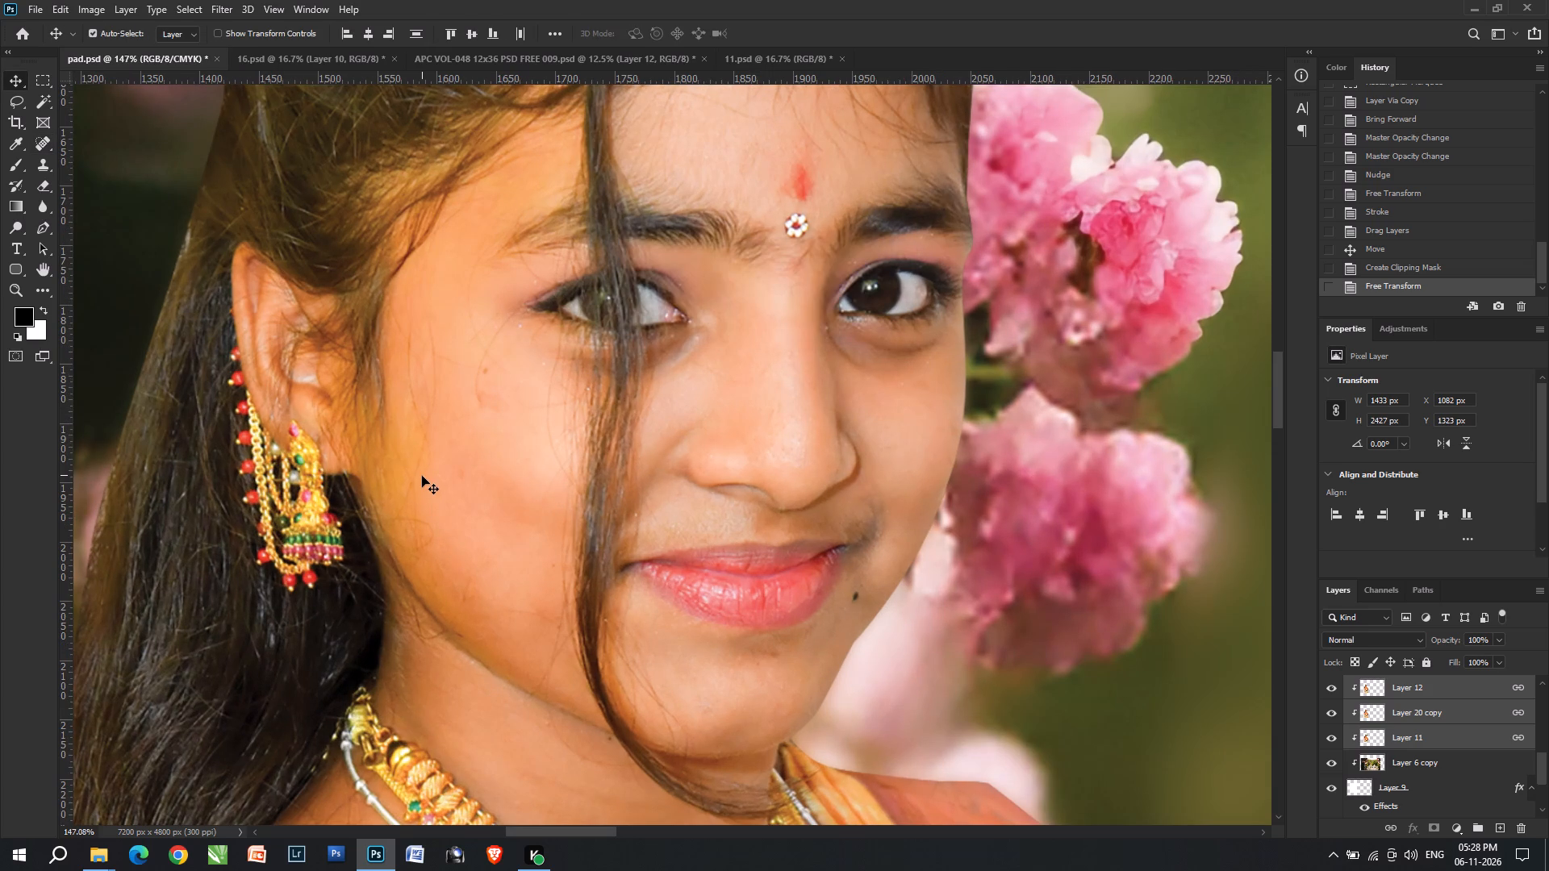
right_click(422, 476)
left_click(454, 481)
key("j")
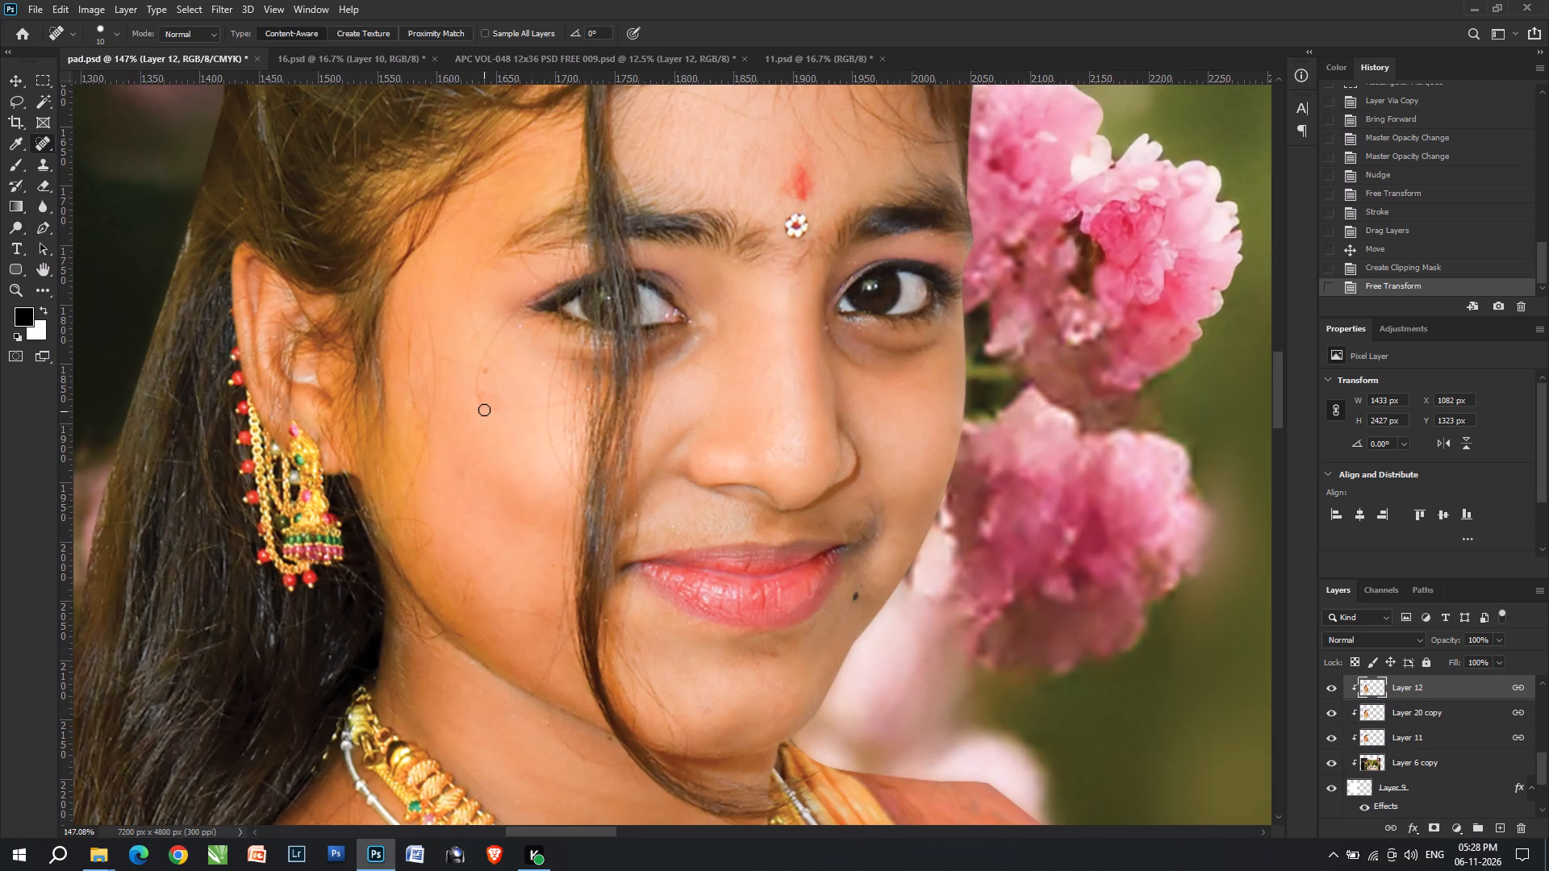
left_click_drag(485, 406, 485, 391)
left_click_drag(485, 389, 485, 381)
left_click(487, 370)
left_click_drag(486, 375, 486, 398)
double_click(495, 402)
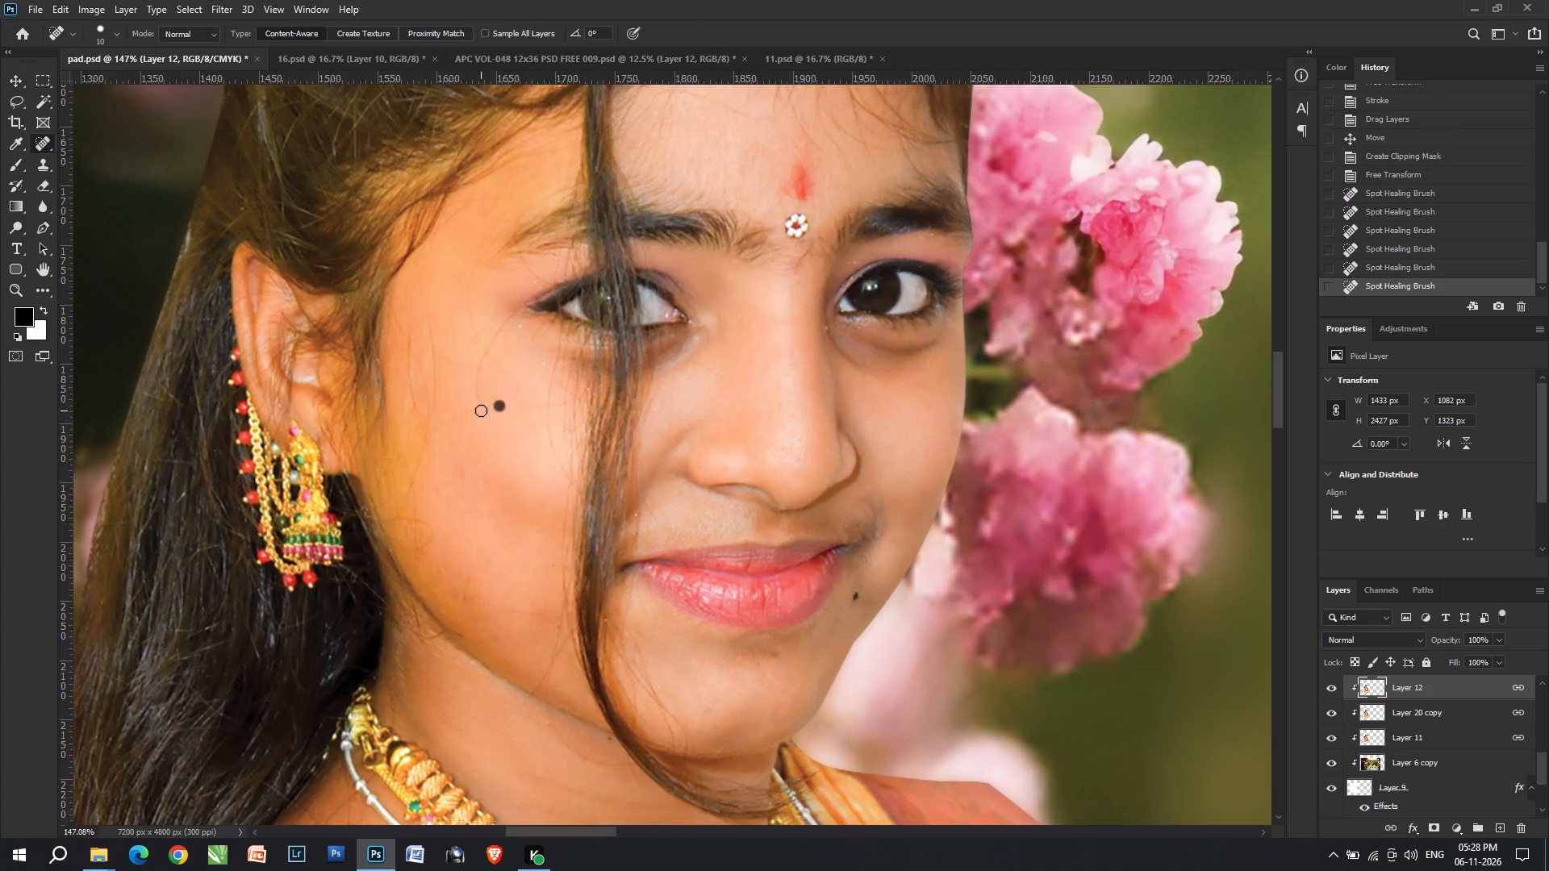
key("v")
Shift the portrait in the left frame slightly to about X 1093, Y 1337 px.
scroll(747, 474, "down", 20, "alt")
scroll(747, 474, "down", 1, "alt")
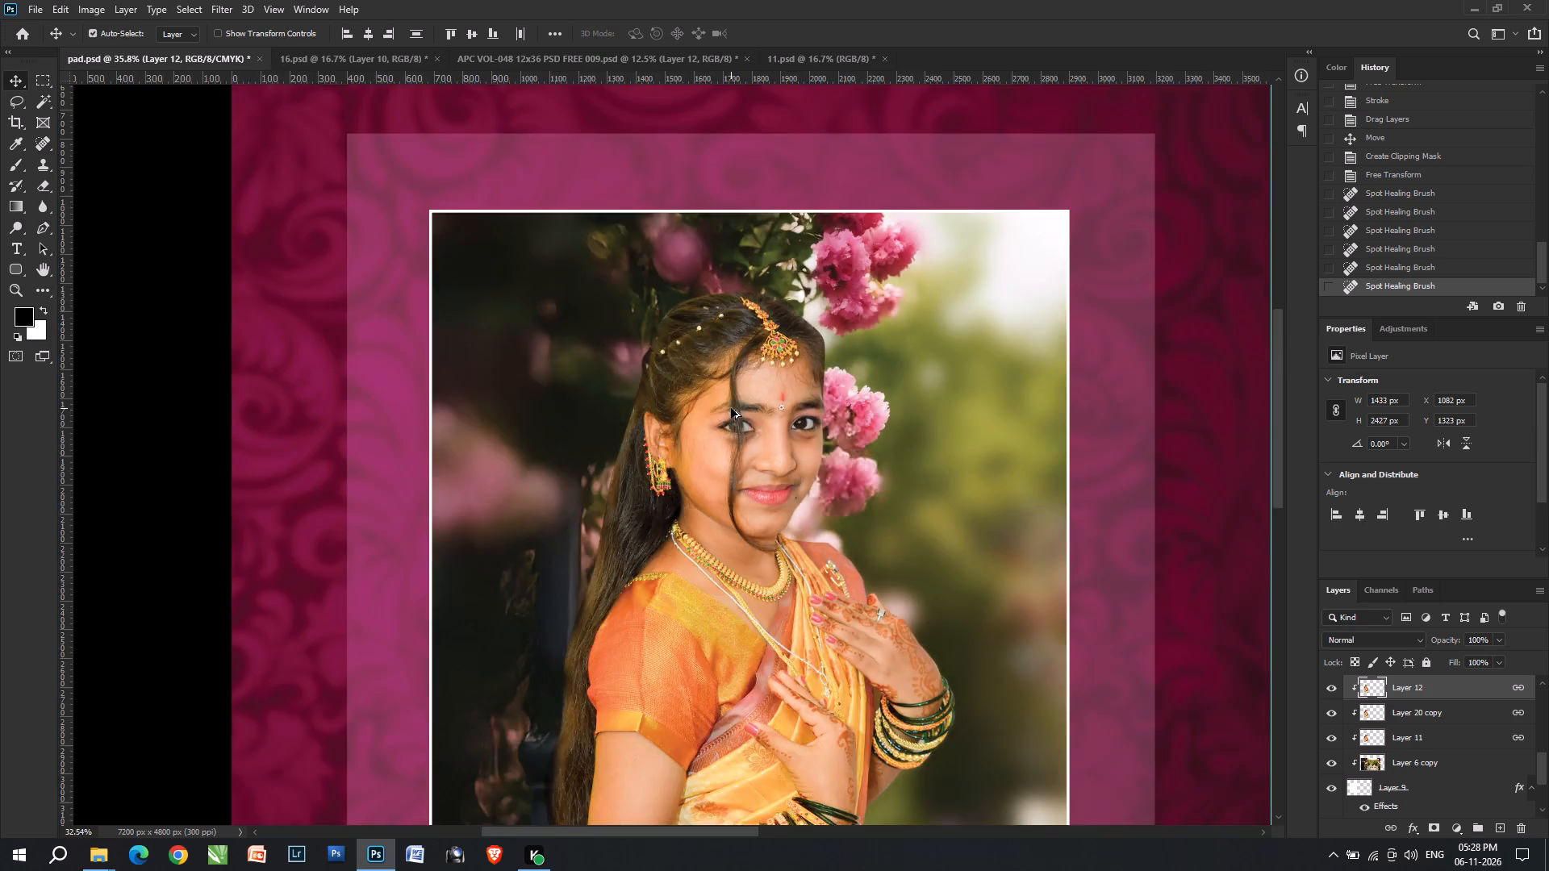
scroll(731, 408, "down", 6, "alt")
key("v")
scroll(653, 448, "up", 4, "alt")
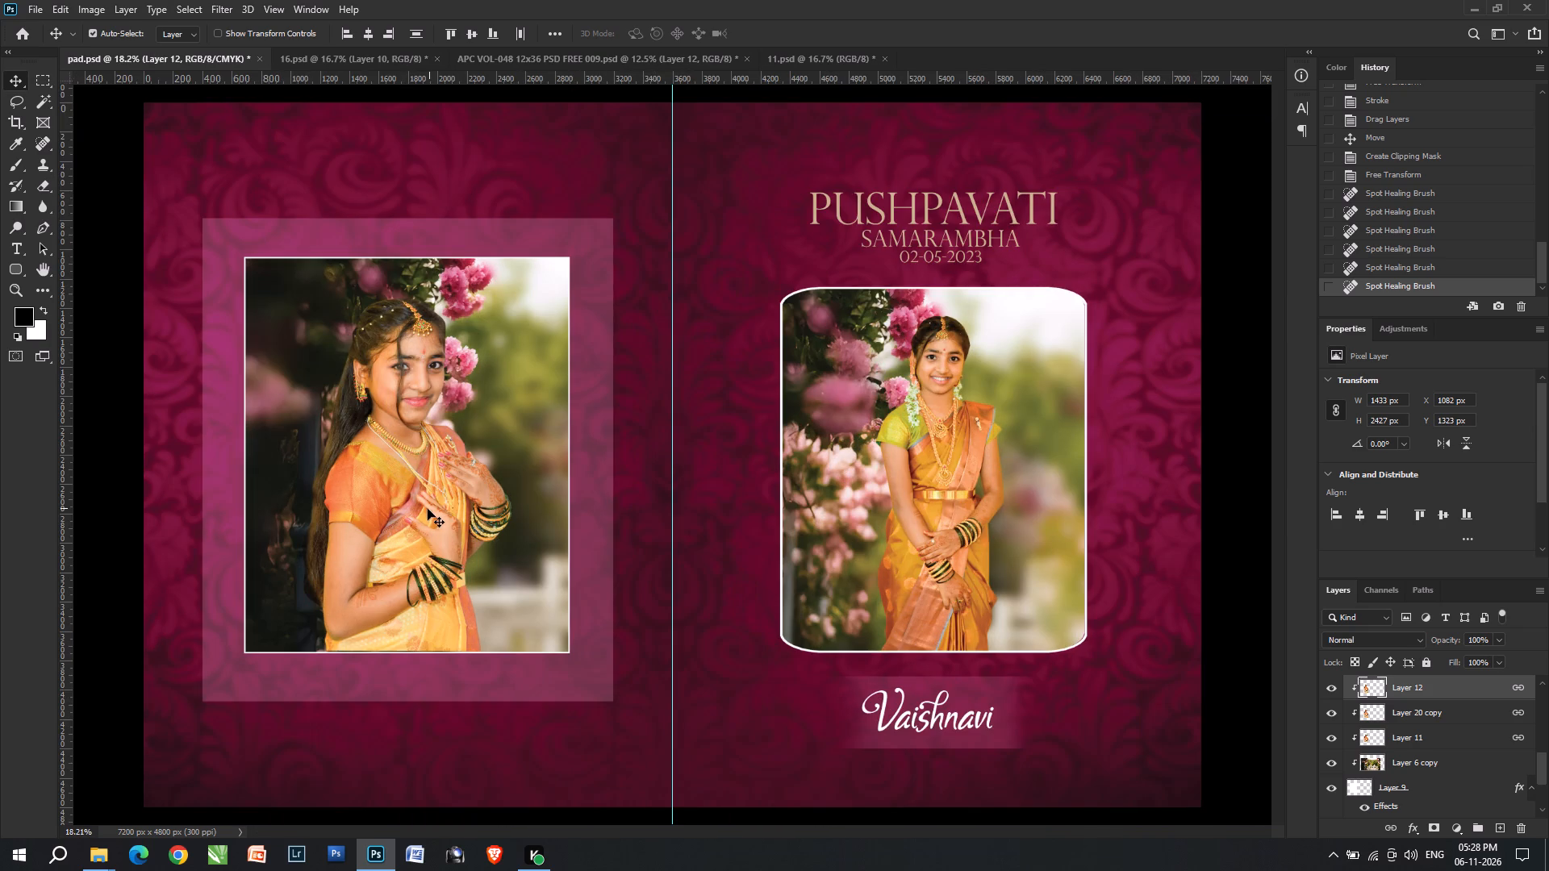
left_click(428, 509)
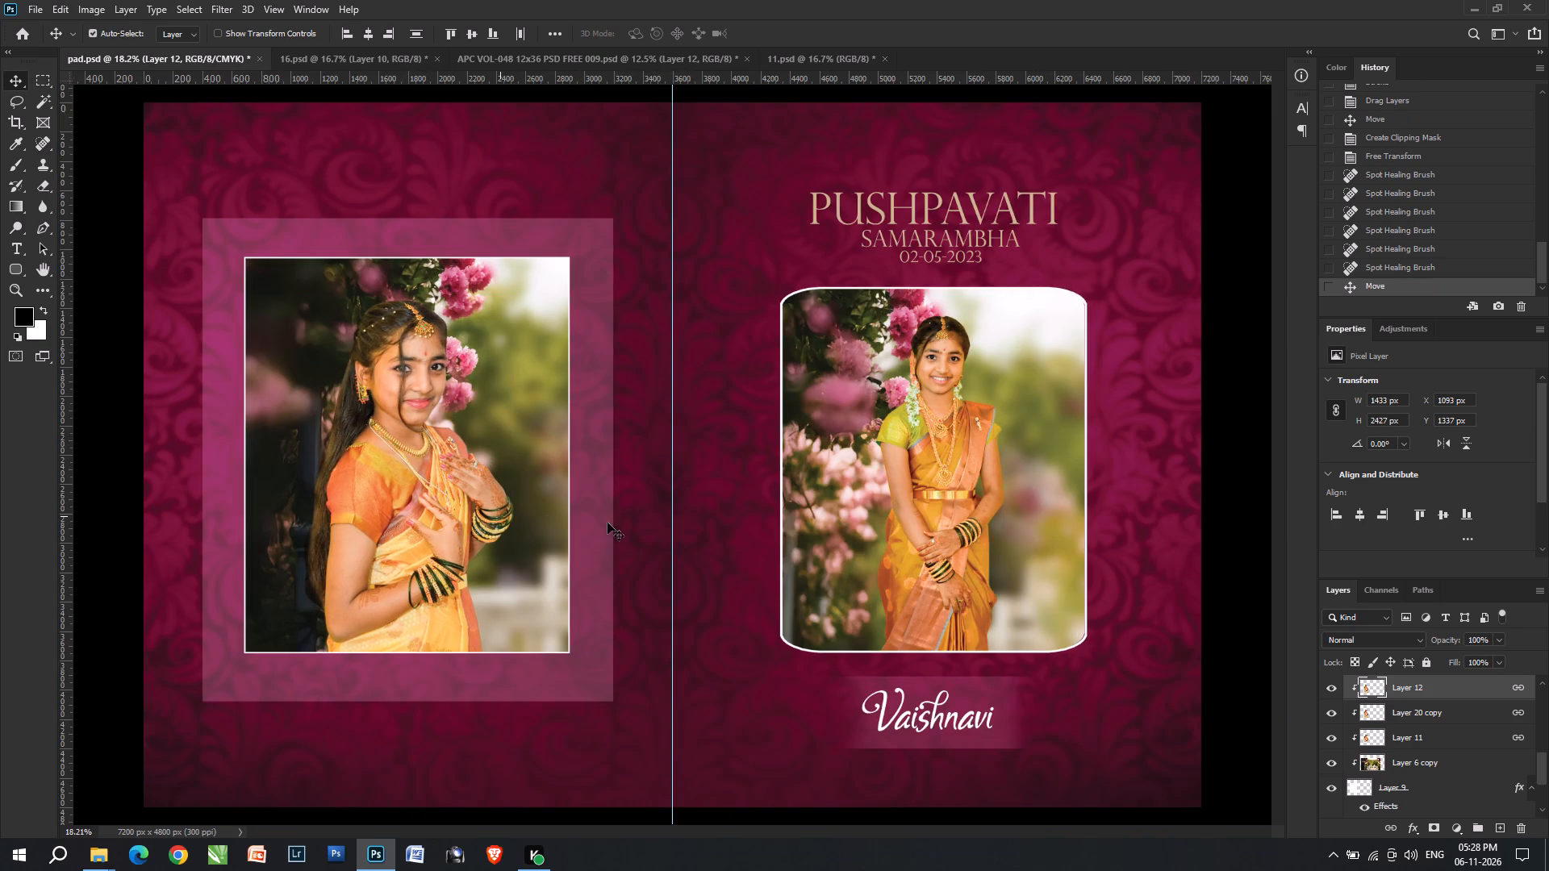
key("v")
Recolour the Layer 1 patterned background to green using Hue/Saturation with Hue +117 and slightly reduced lightness.
right_click(701, 511)
left_click(724, 535)
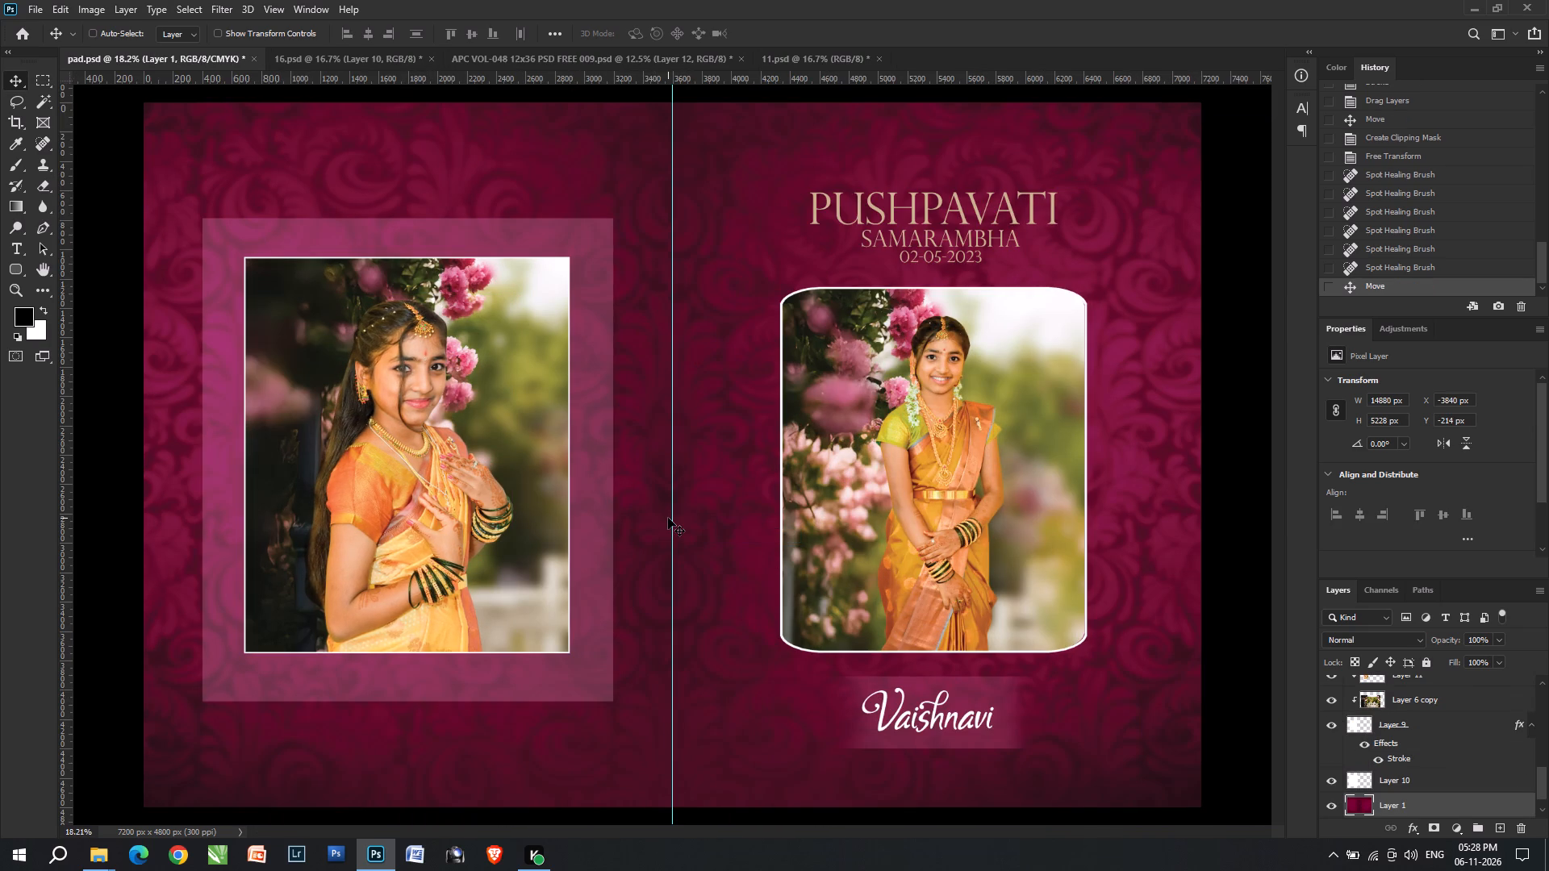
key("ctrl+u")
left_click_drag(724, 294, 704, 290)
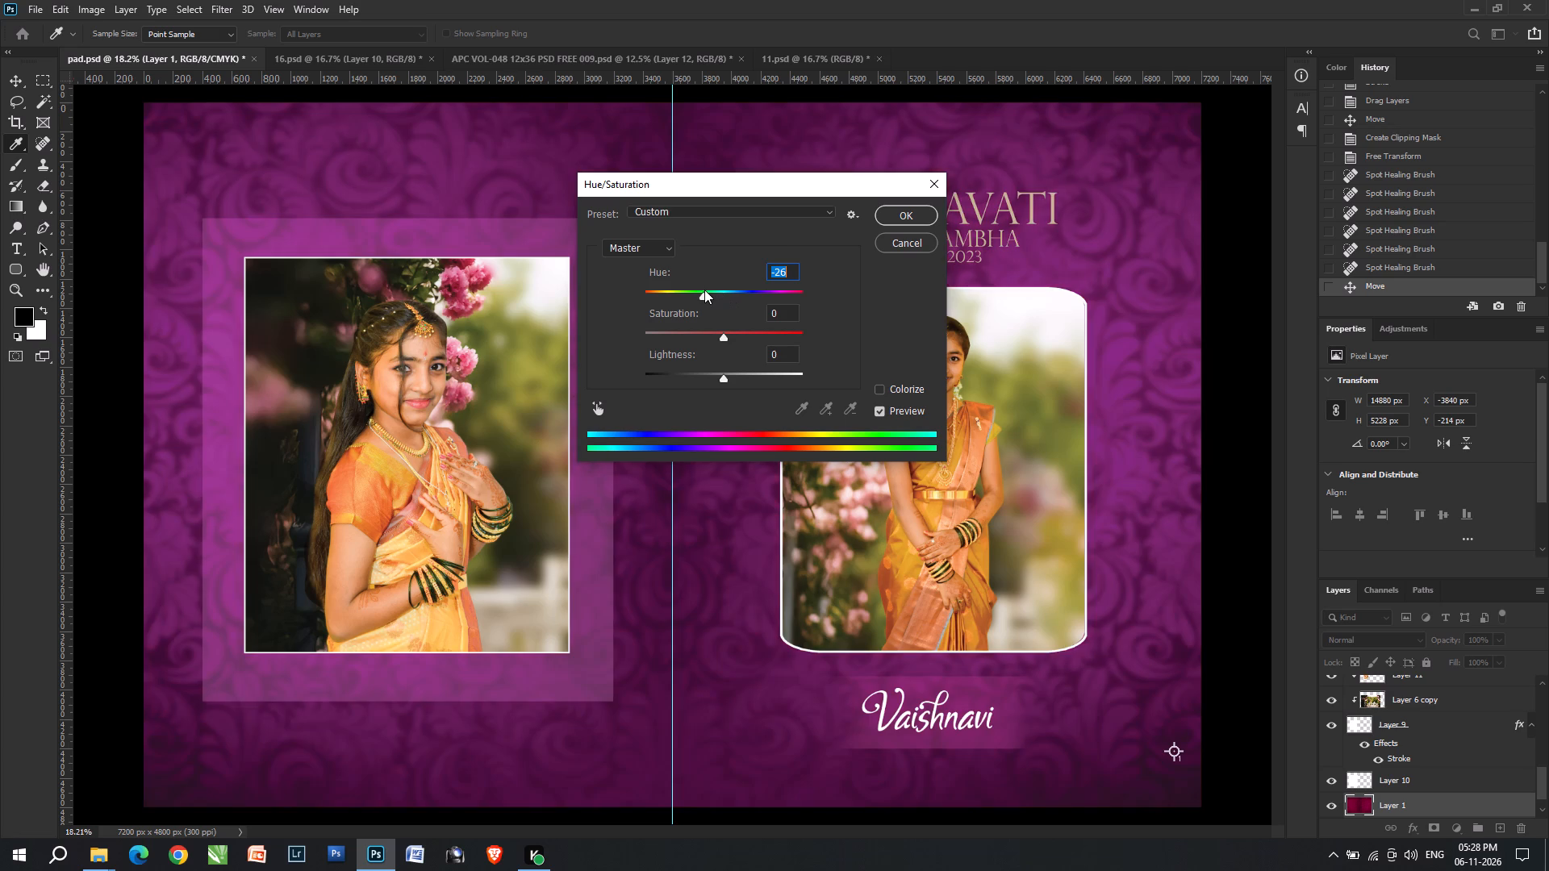
left_click_drag(704, 290, 764, 294)
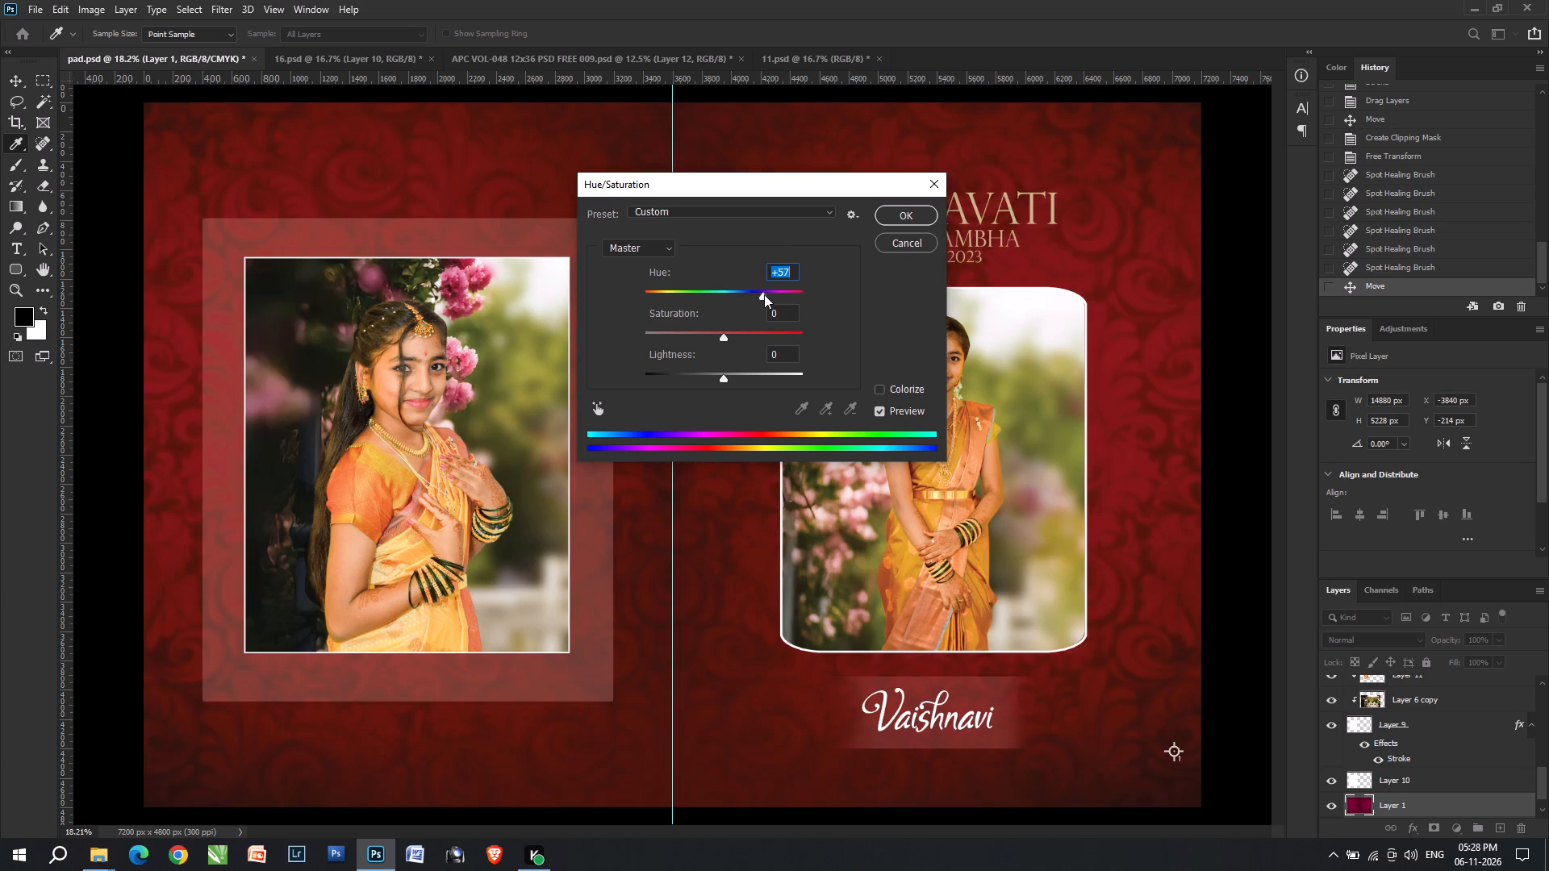
left_click_drag(764, 294, 779, 297)
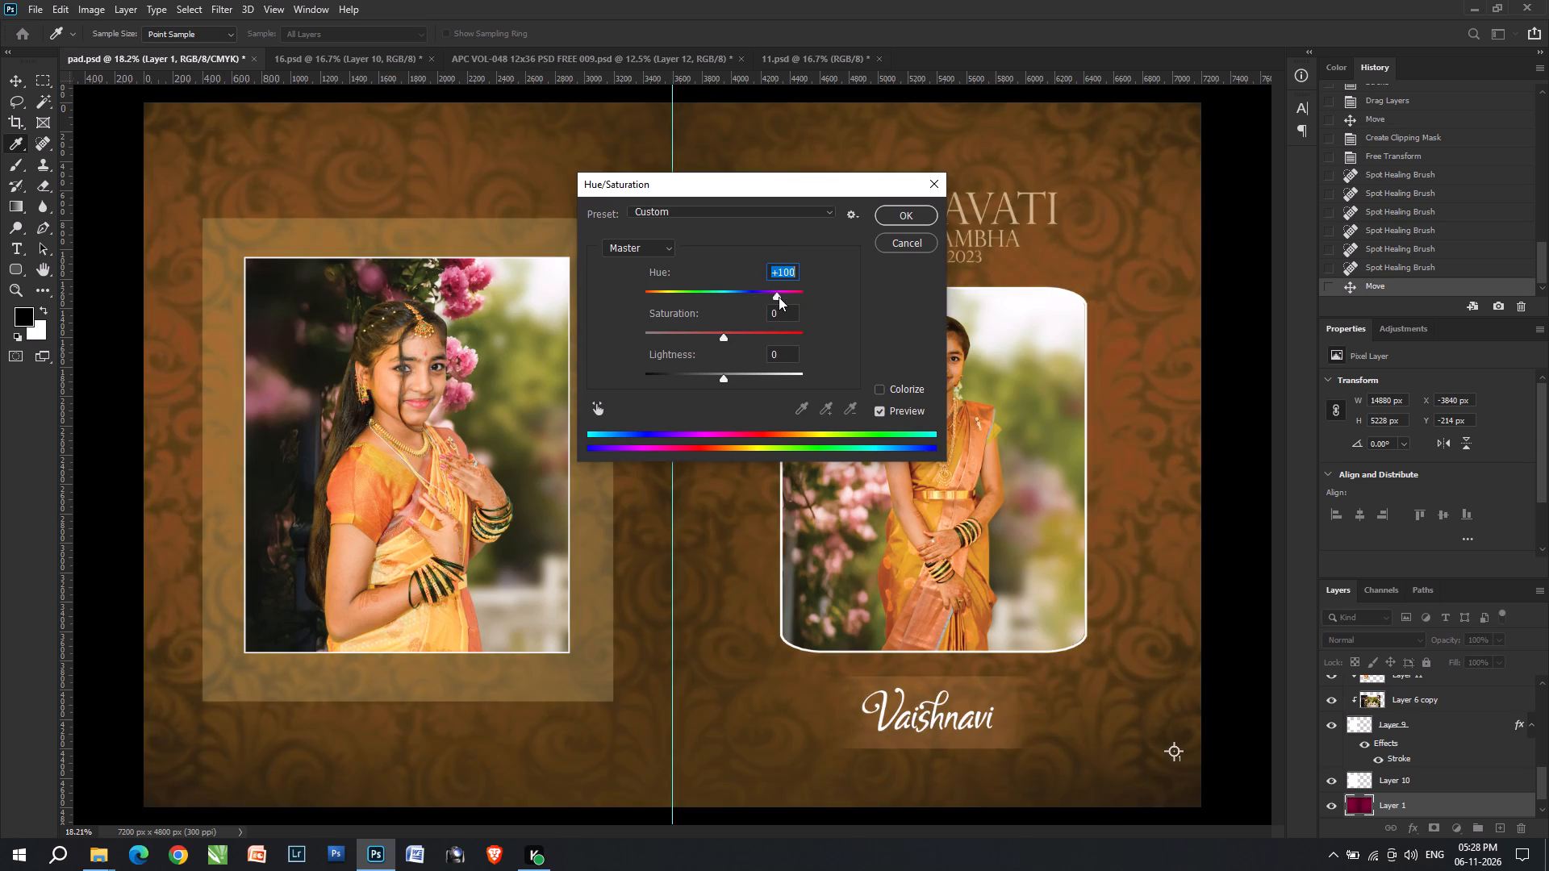
left_click_drag(779, 297, 771, 298)
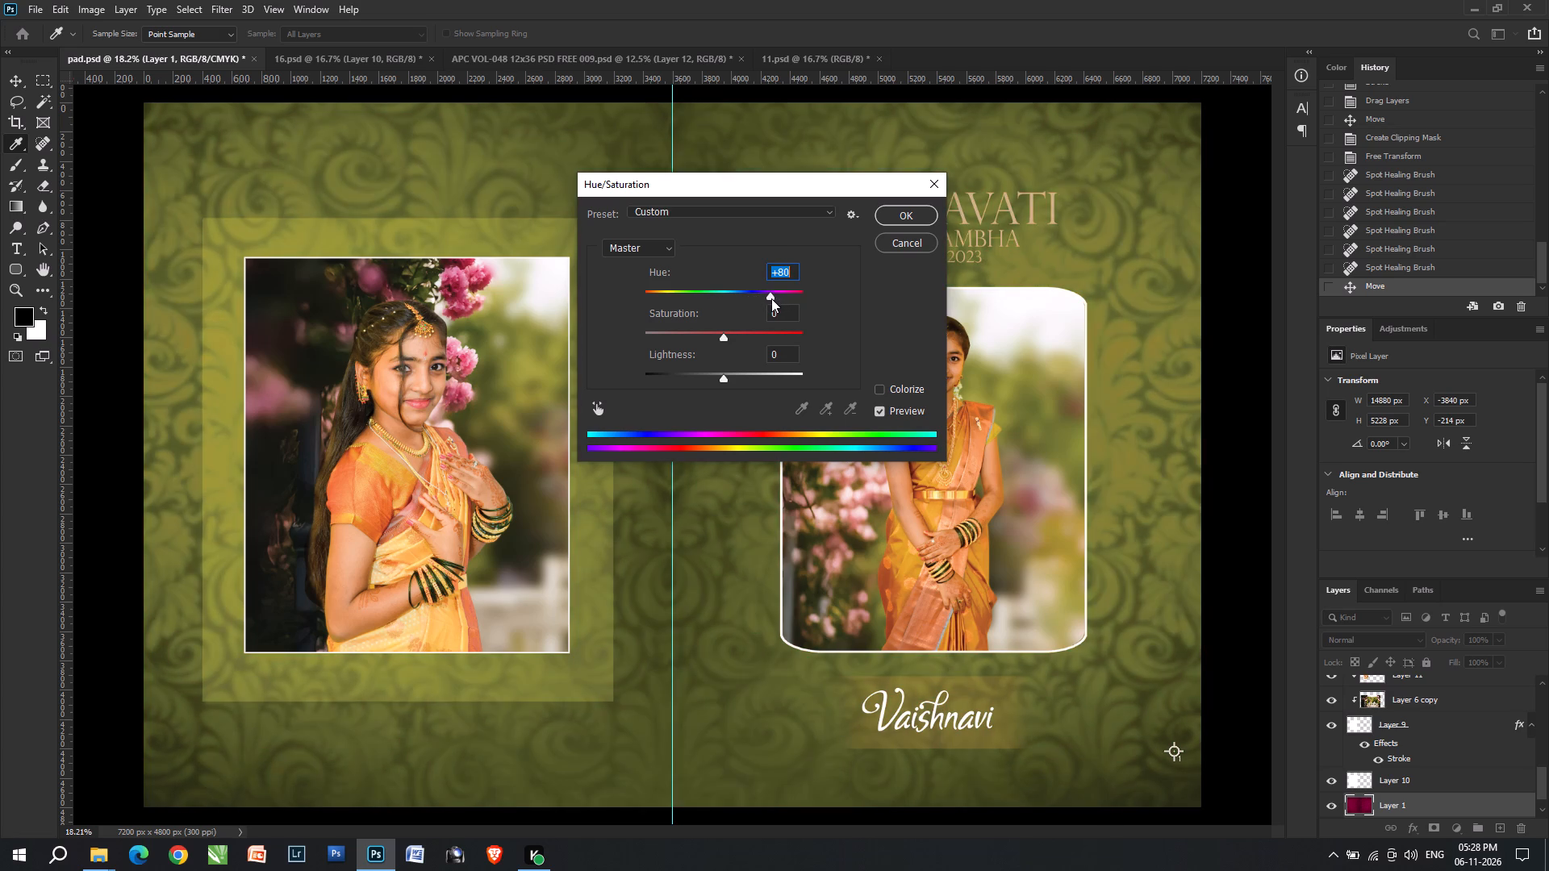
left_click_drag(771, 298, 783, 297)
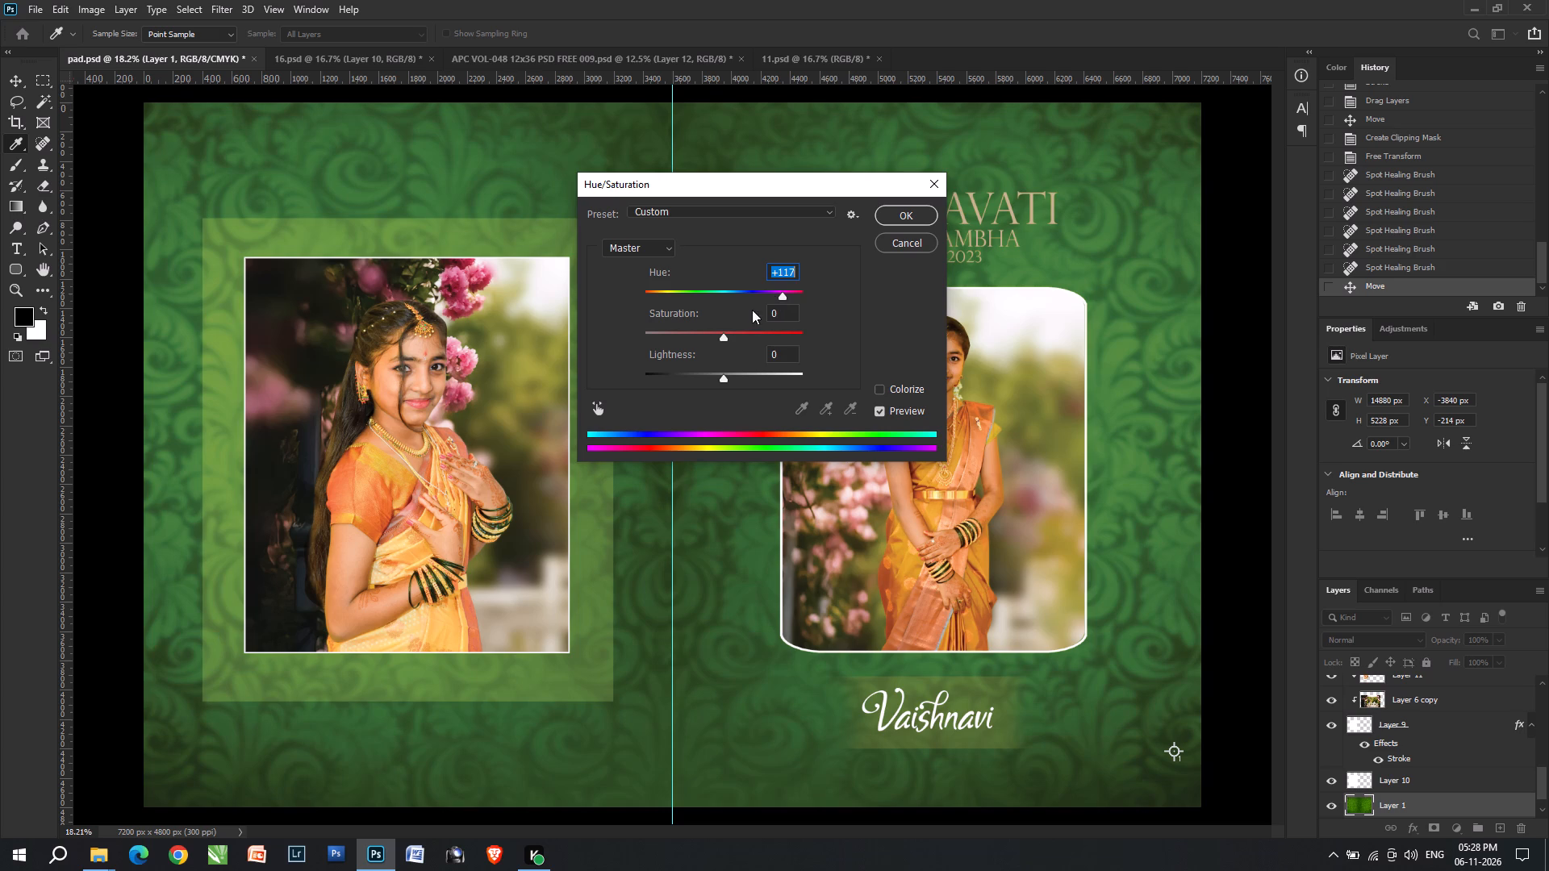
left_click(734, 327)
left_click(713, 380)
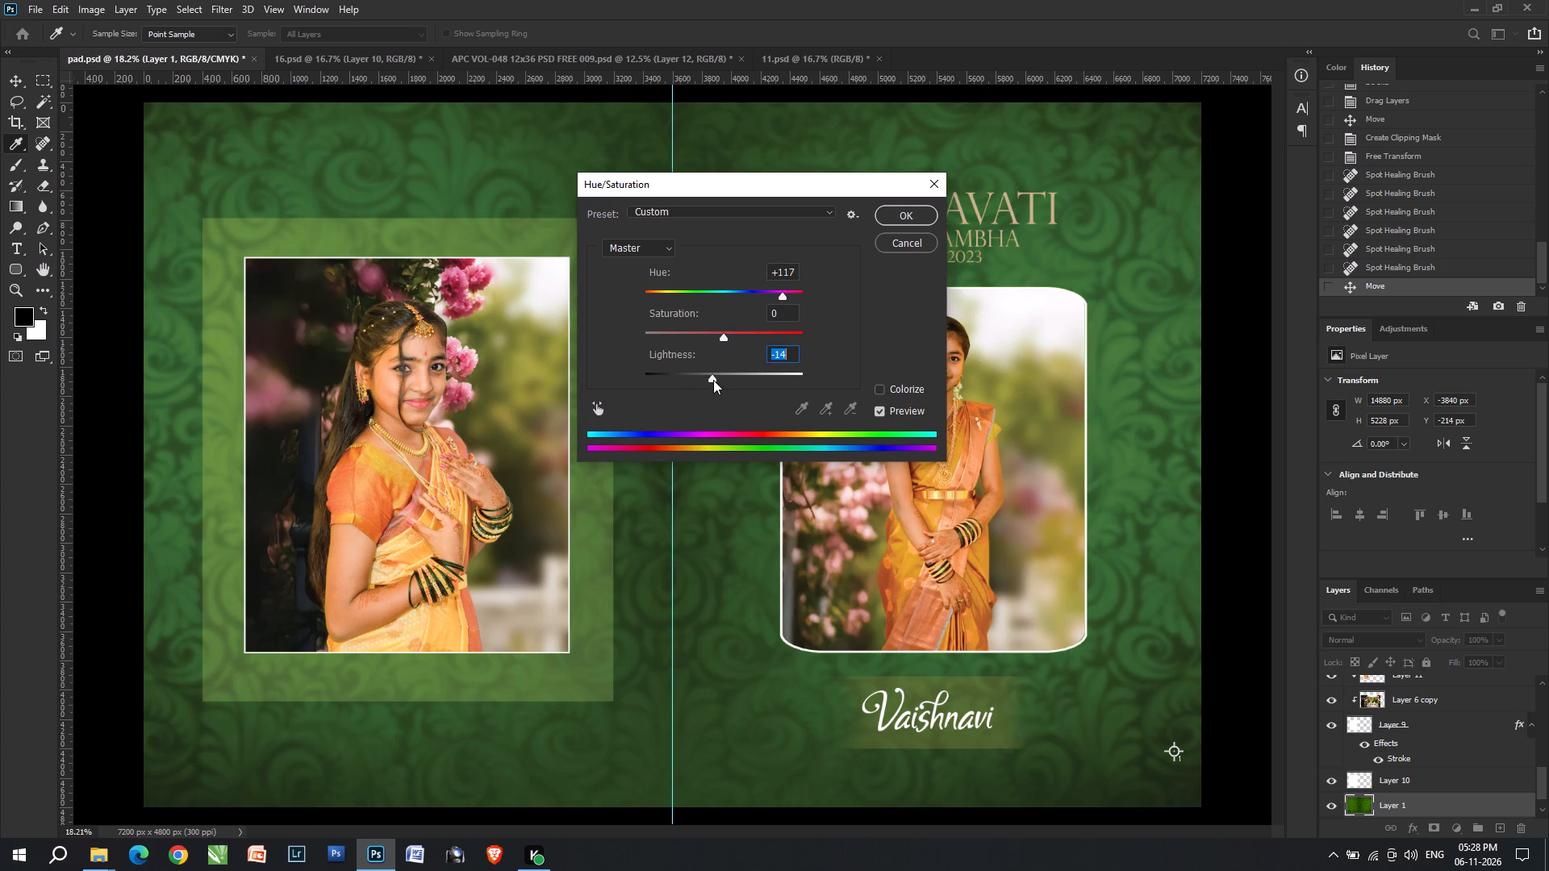
left_click(715, 378)
key("Return")
scroll(621, 478, "down", 5, "alt")
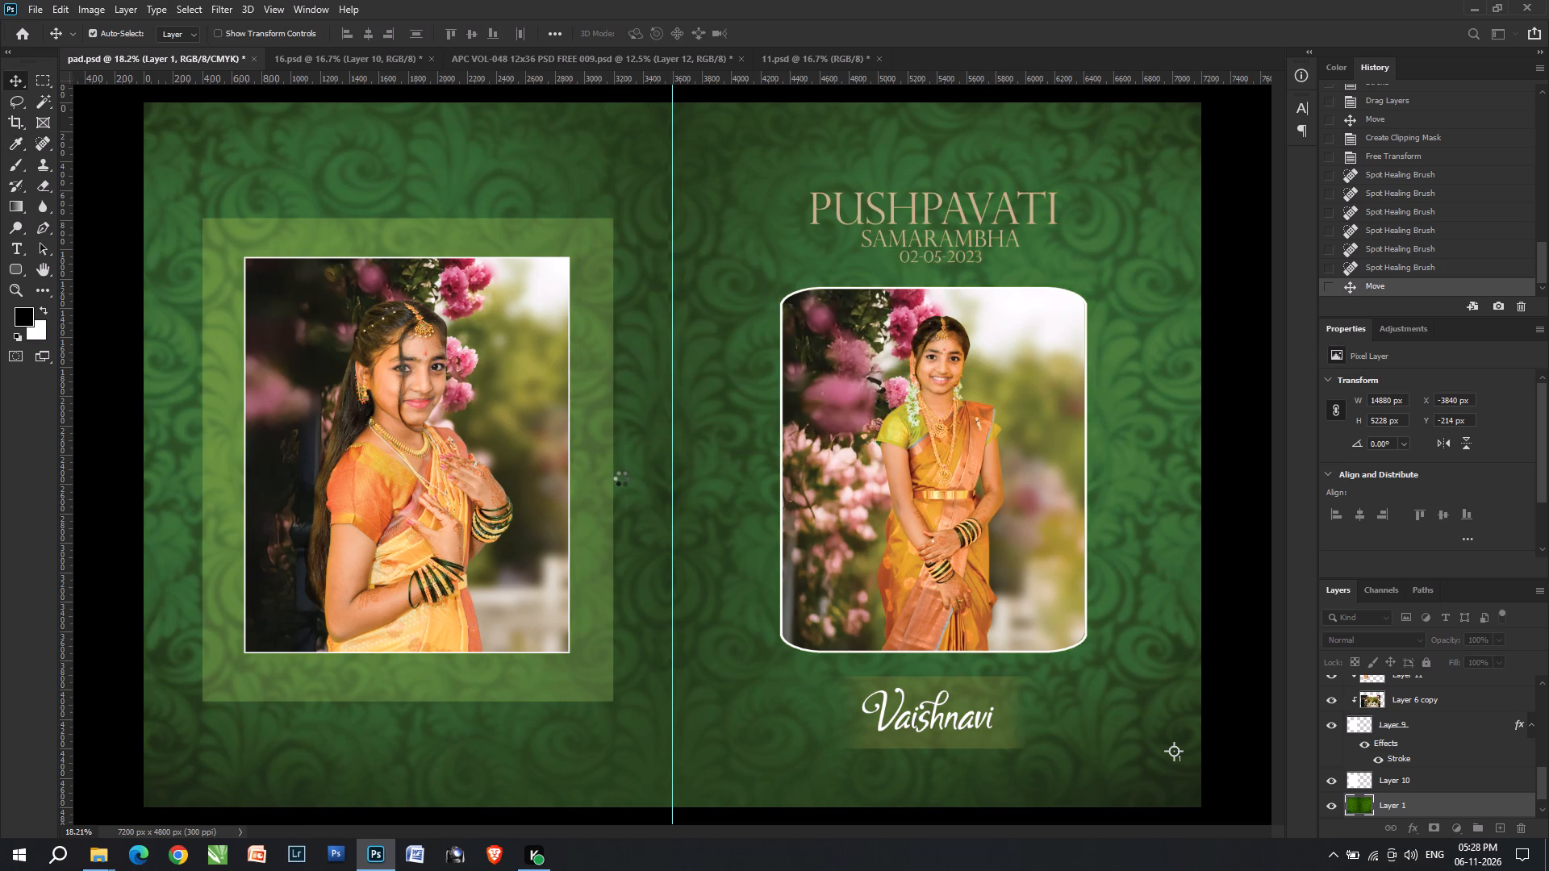
key("v")
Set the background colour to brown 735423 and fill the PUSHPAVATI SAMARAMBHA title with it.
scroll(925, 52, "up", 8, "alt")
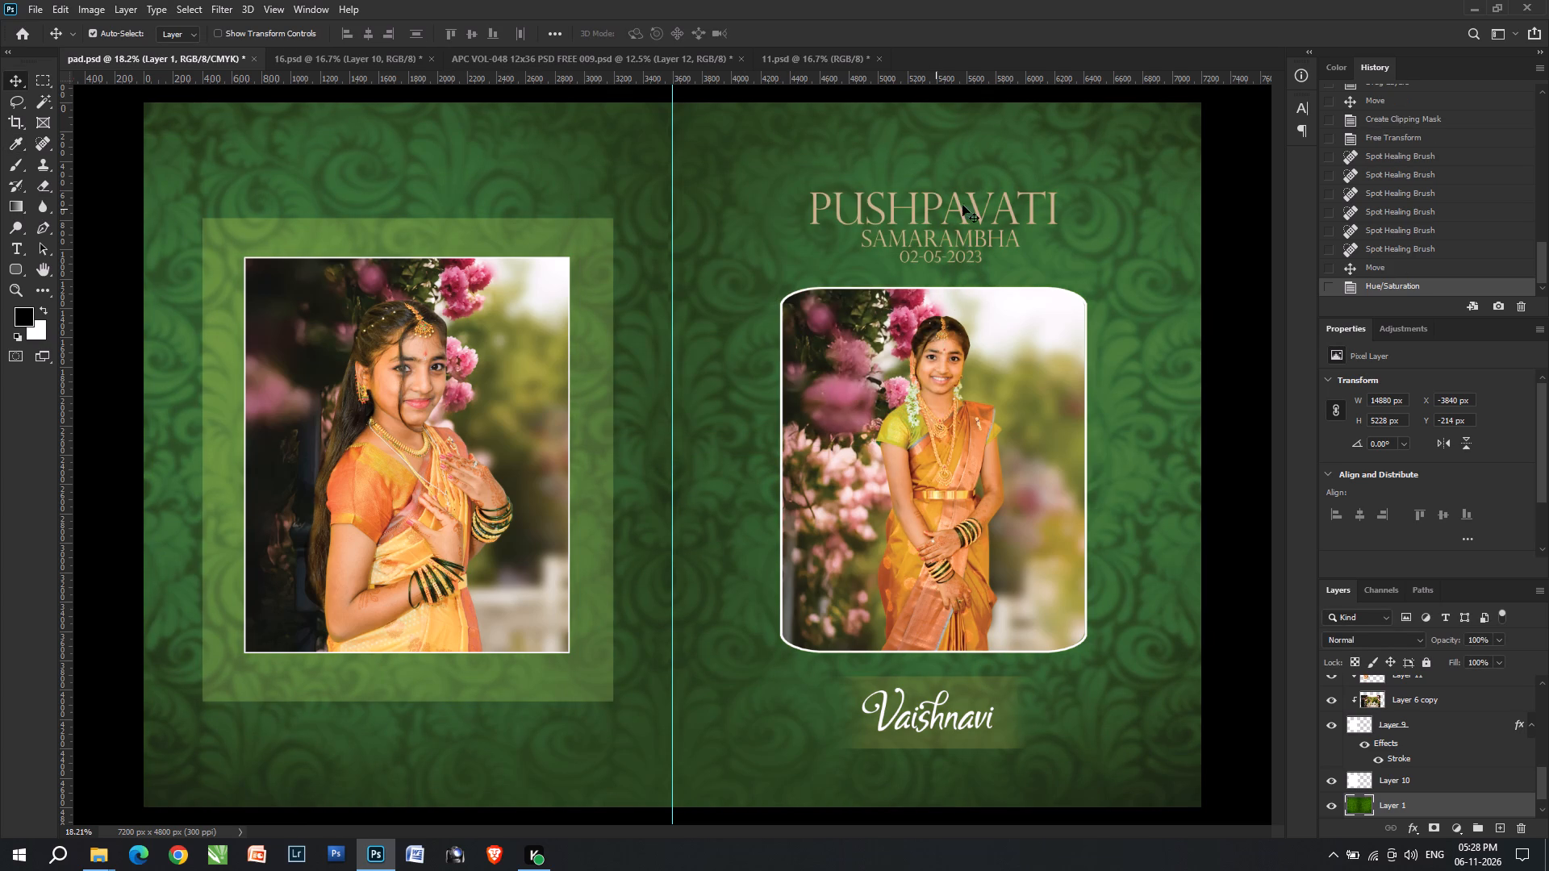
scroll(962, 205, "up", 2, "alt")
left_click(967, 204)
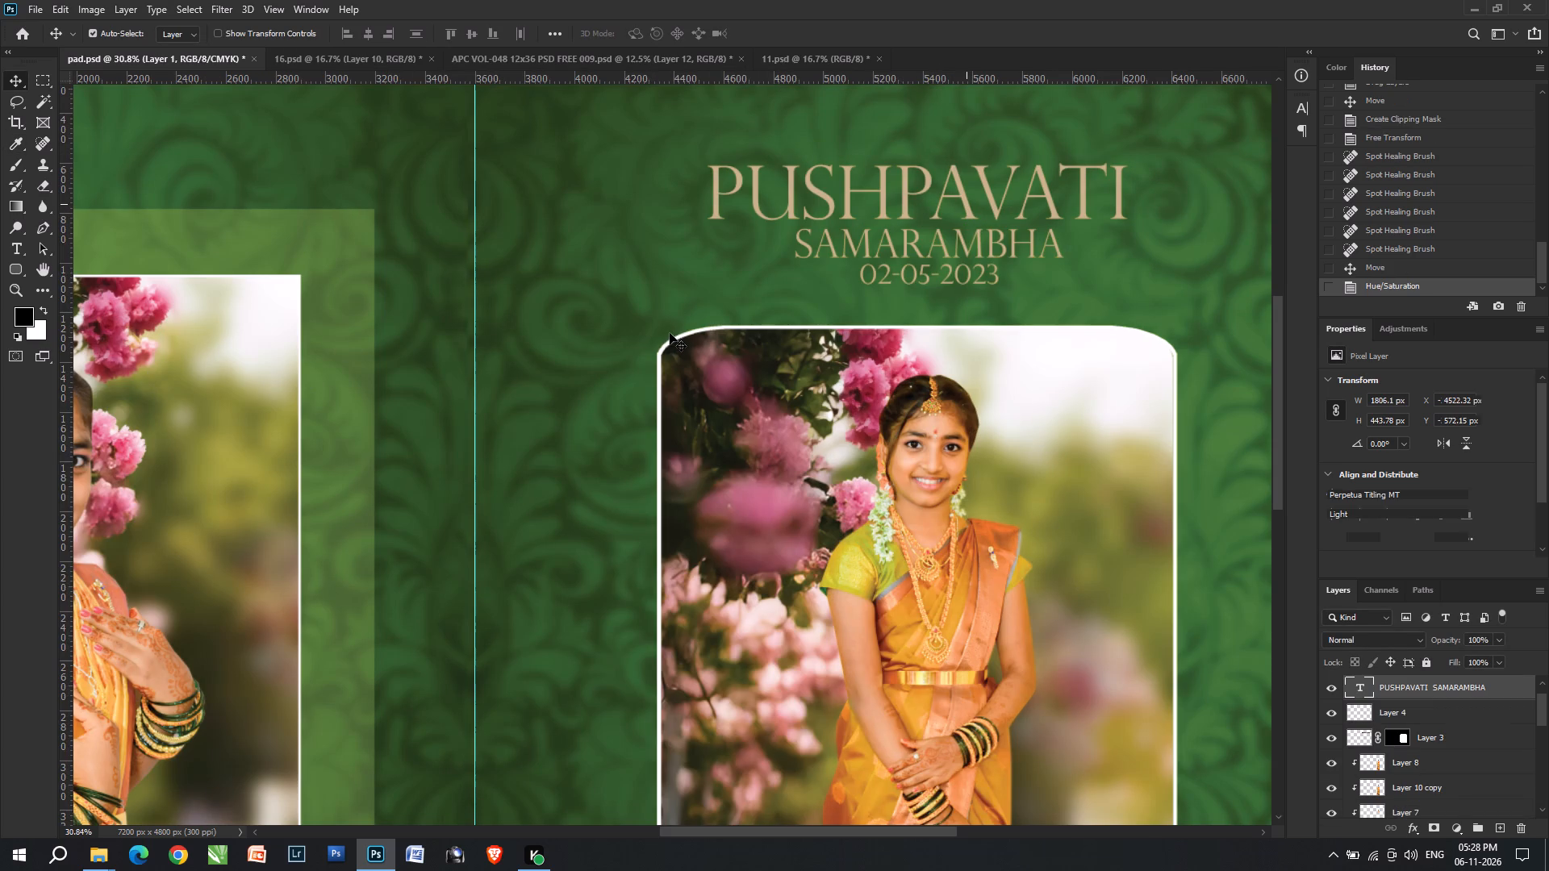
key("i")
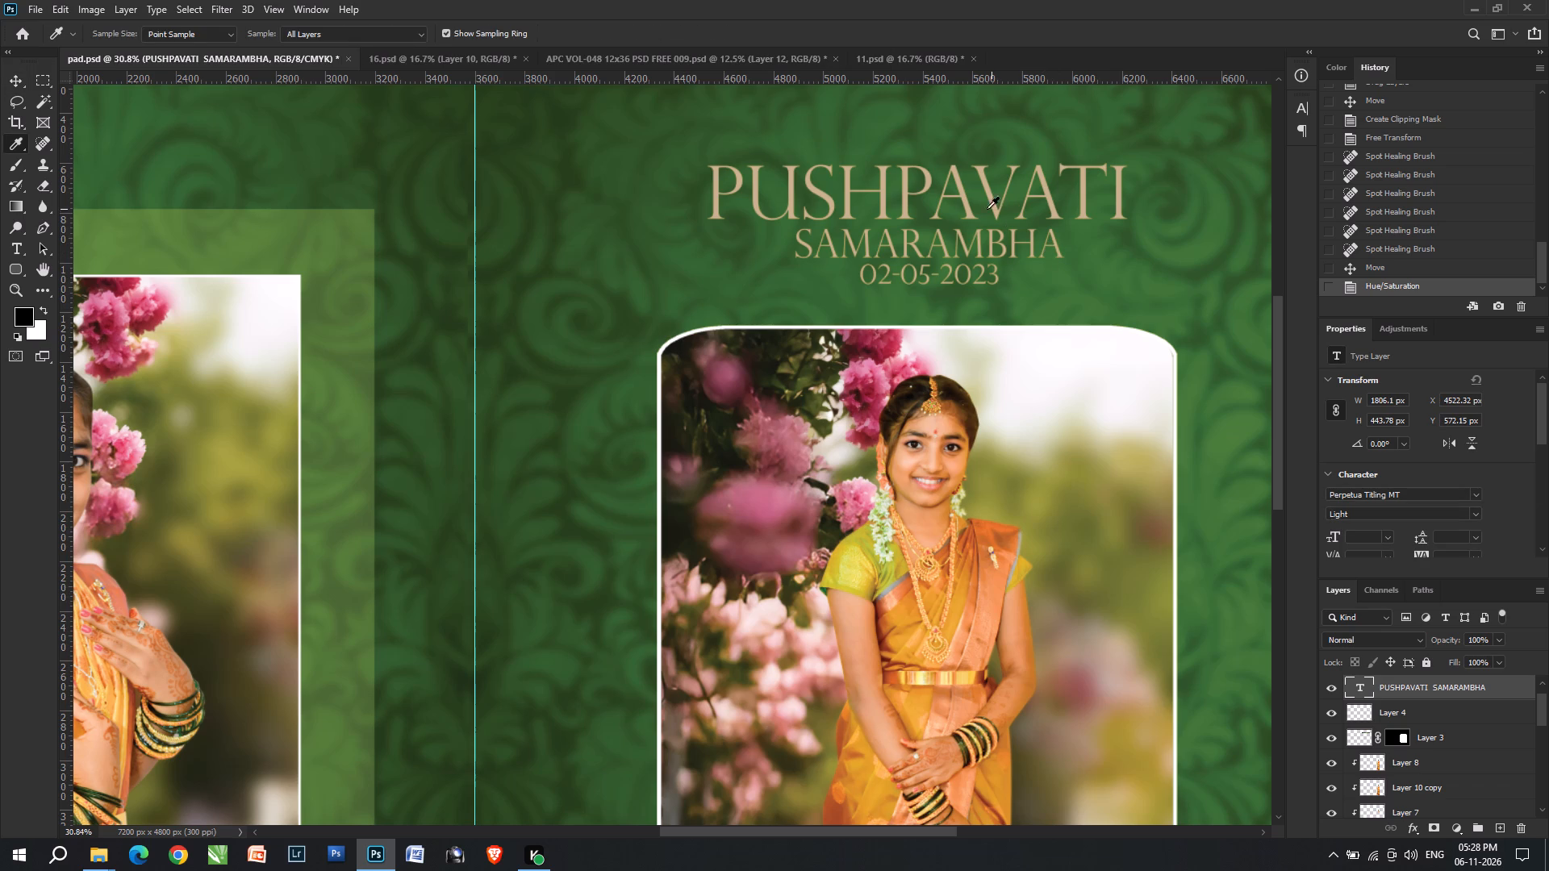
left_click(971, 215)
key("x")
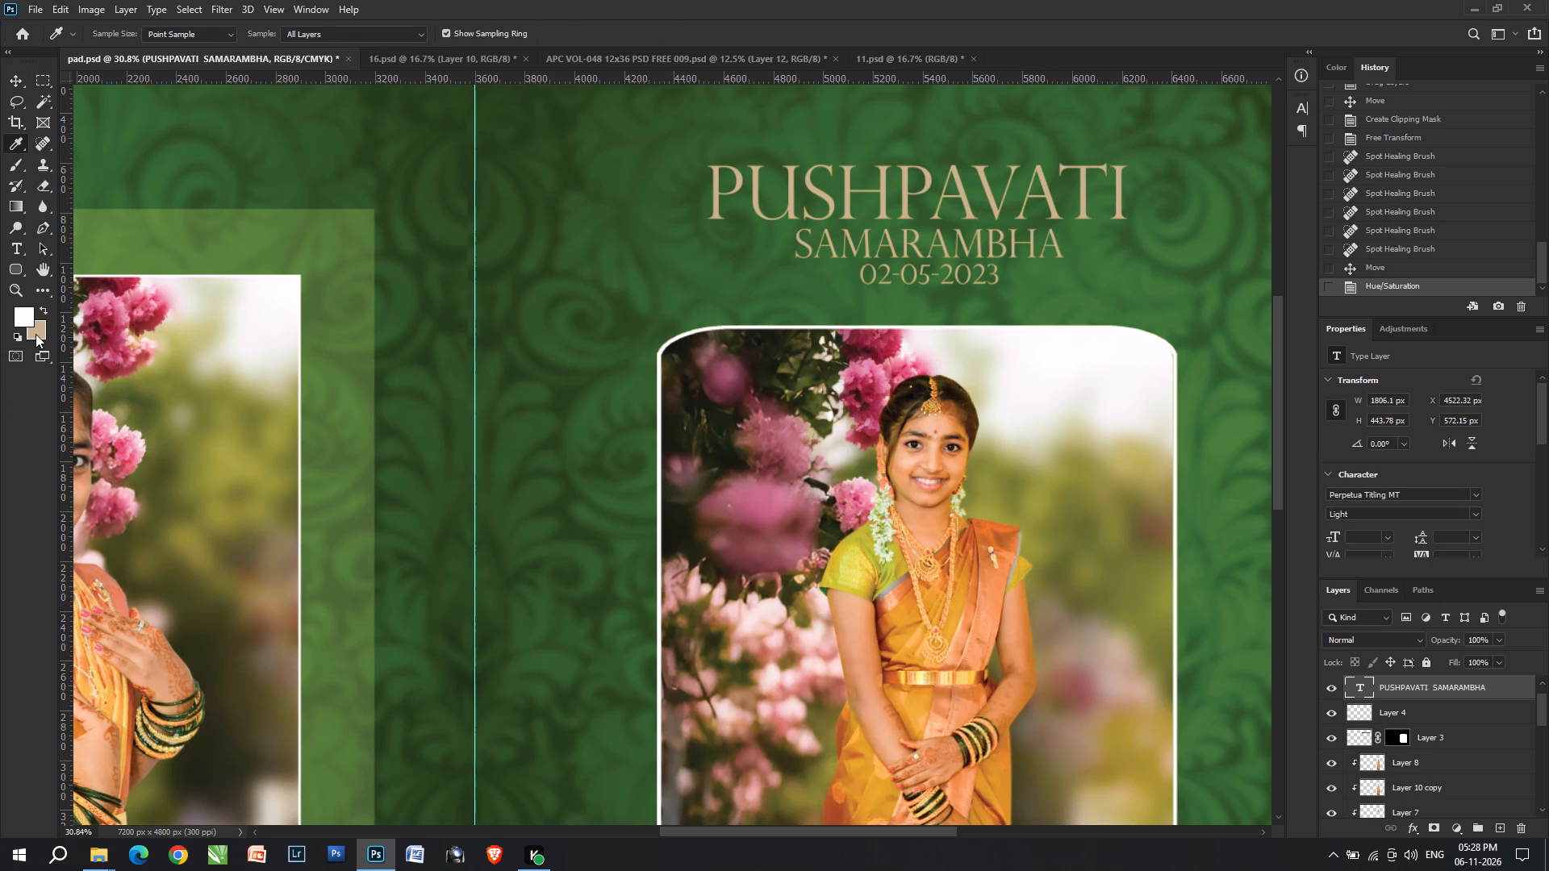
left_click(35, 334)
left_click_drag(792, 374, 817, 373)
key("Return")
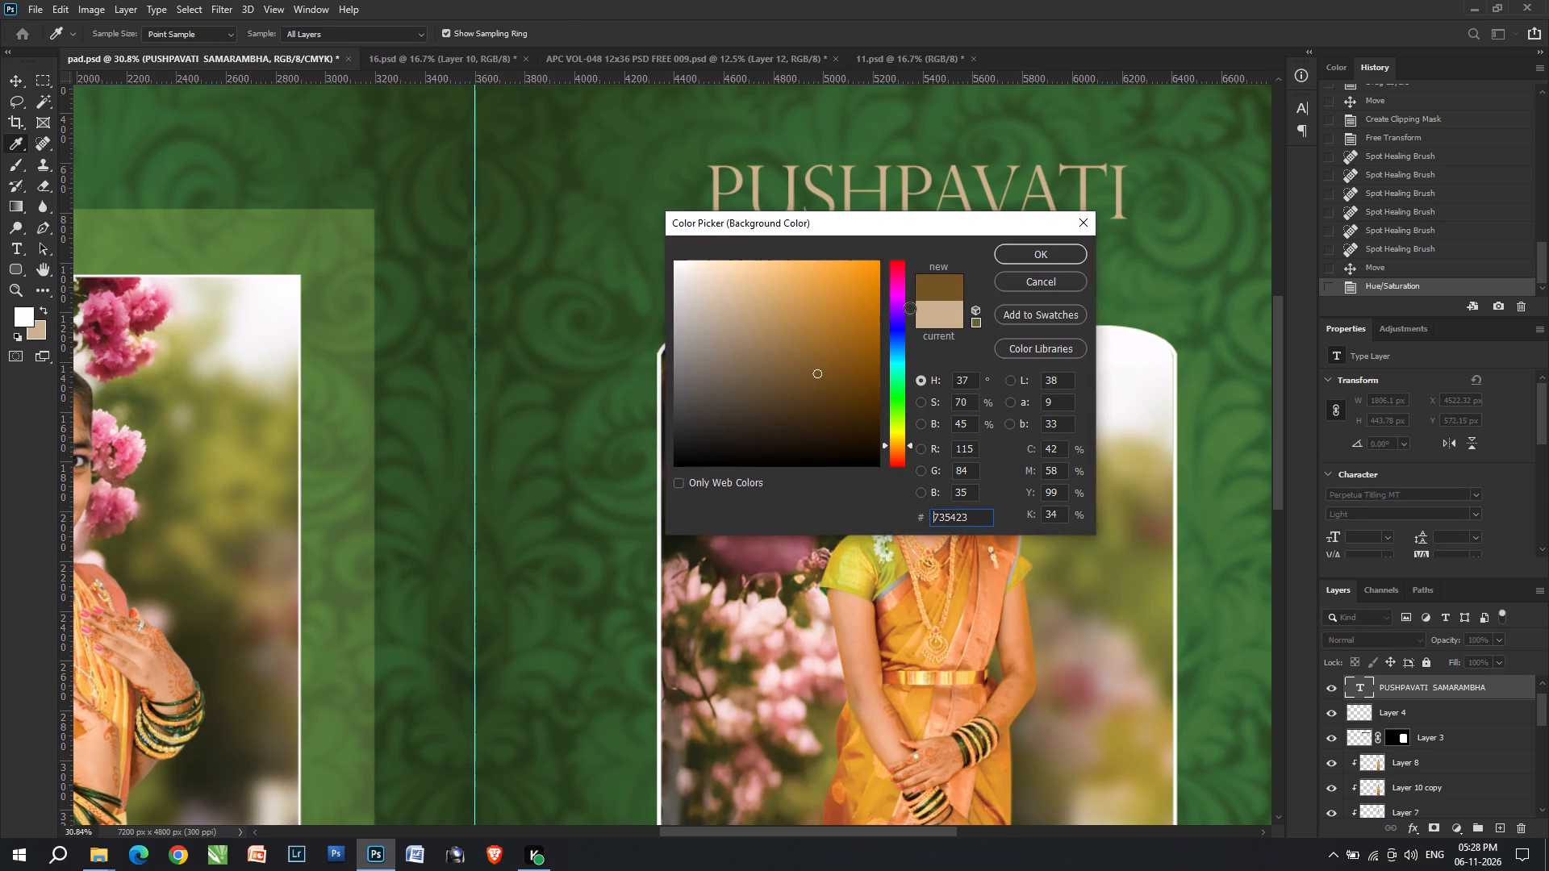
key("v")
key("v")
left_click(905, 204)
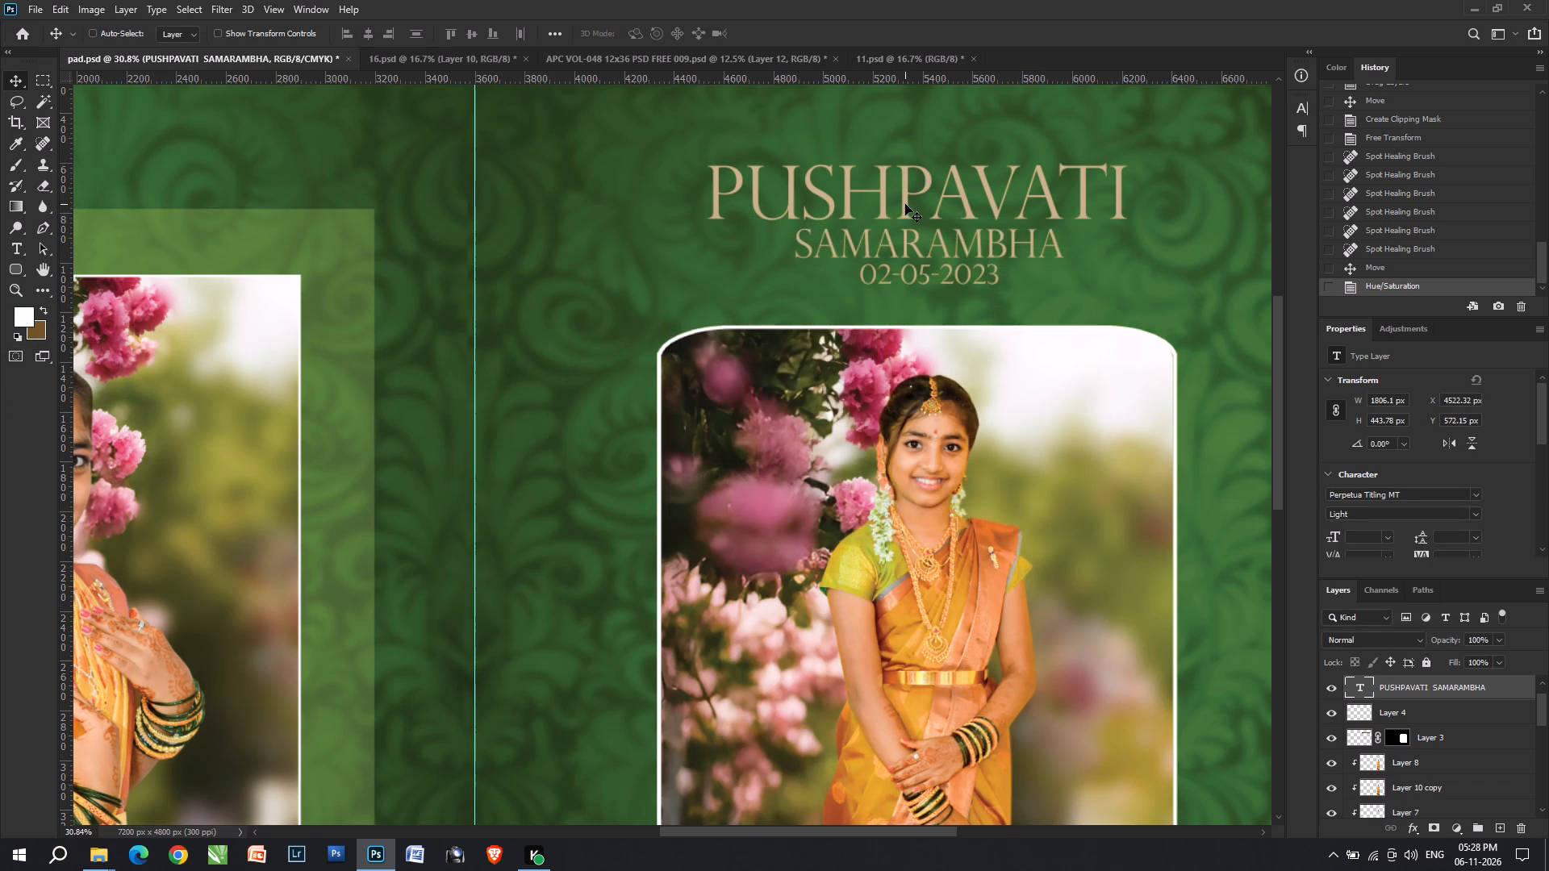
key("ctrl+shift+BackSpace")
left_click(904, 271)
Fill the PUSHPAVATI SAMARAMBHA title with white, and select the 02-05-2023 date text.
left_click(887, 176)
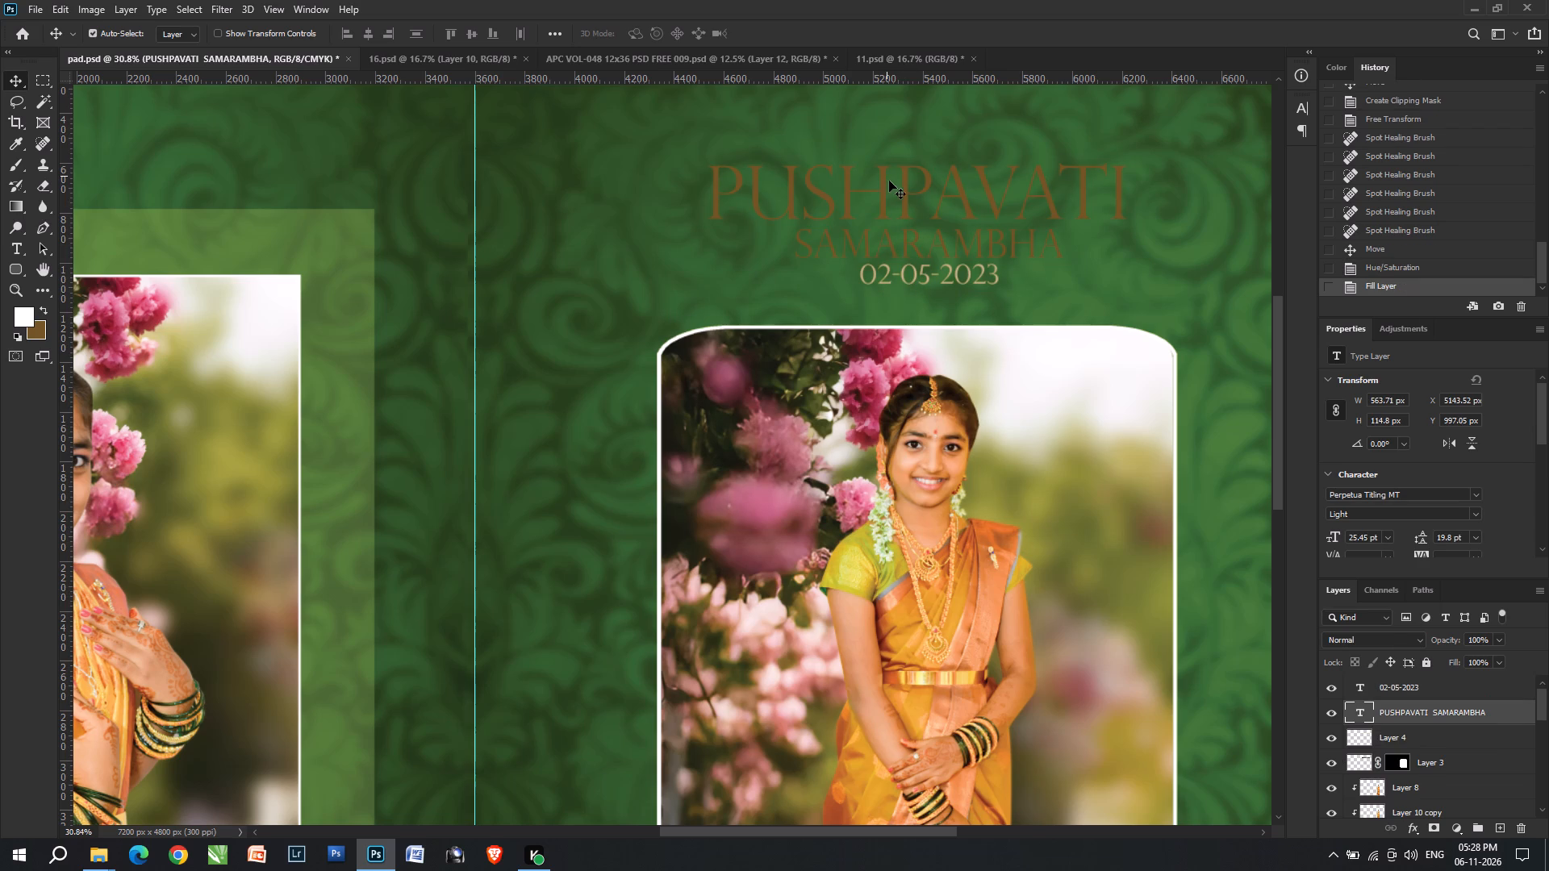
key("x")
key("ctrl+shift+BackSpace")
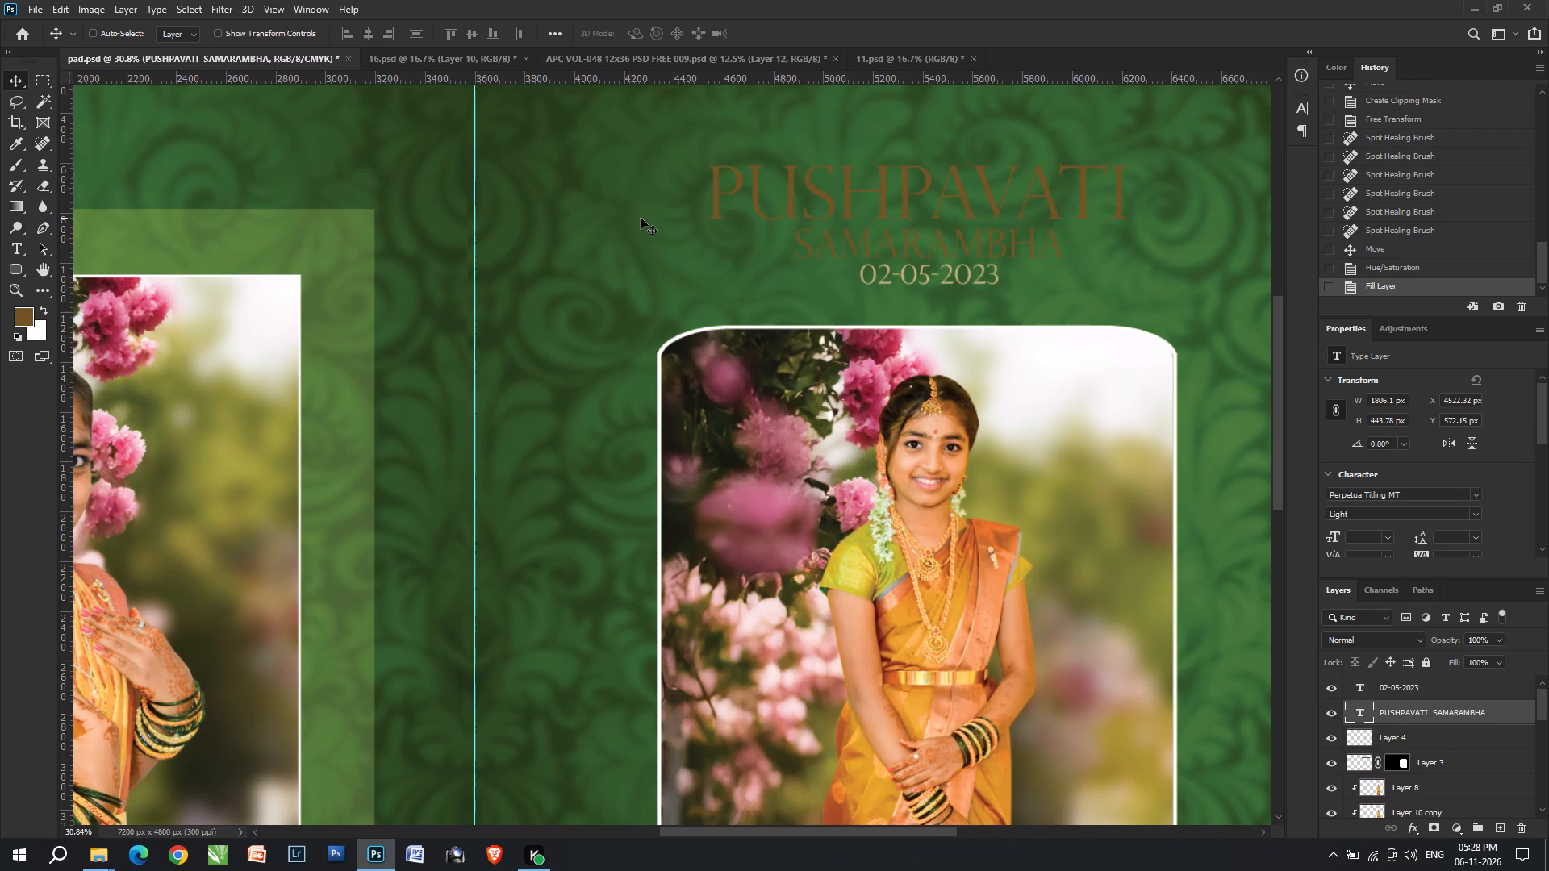
left_click(929, 278)
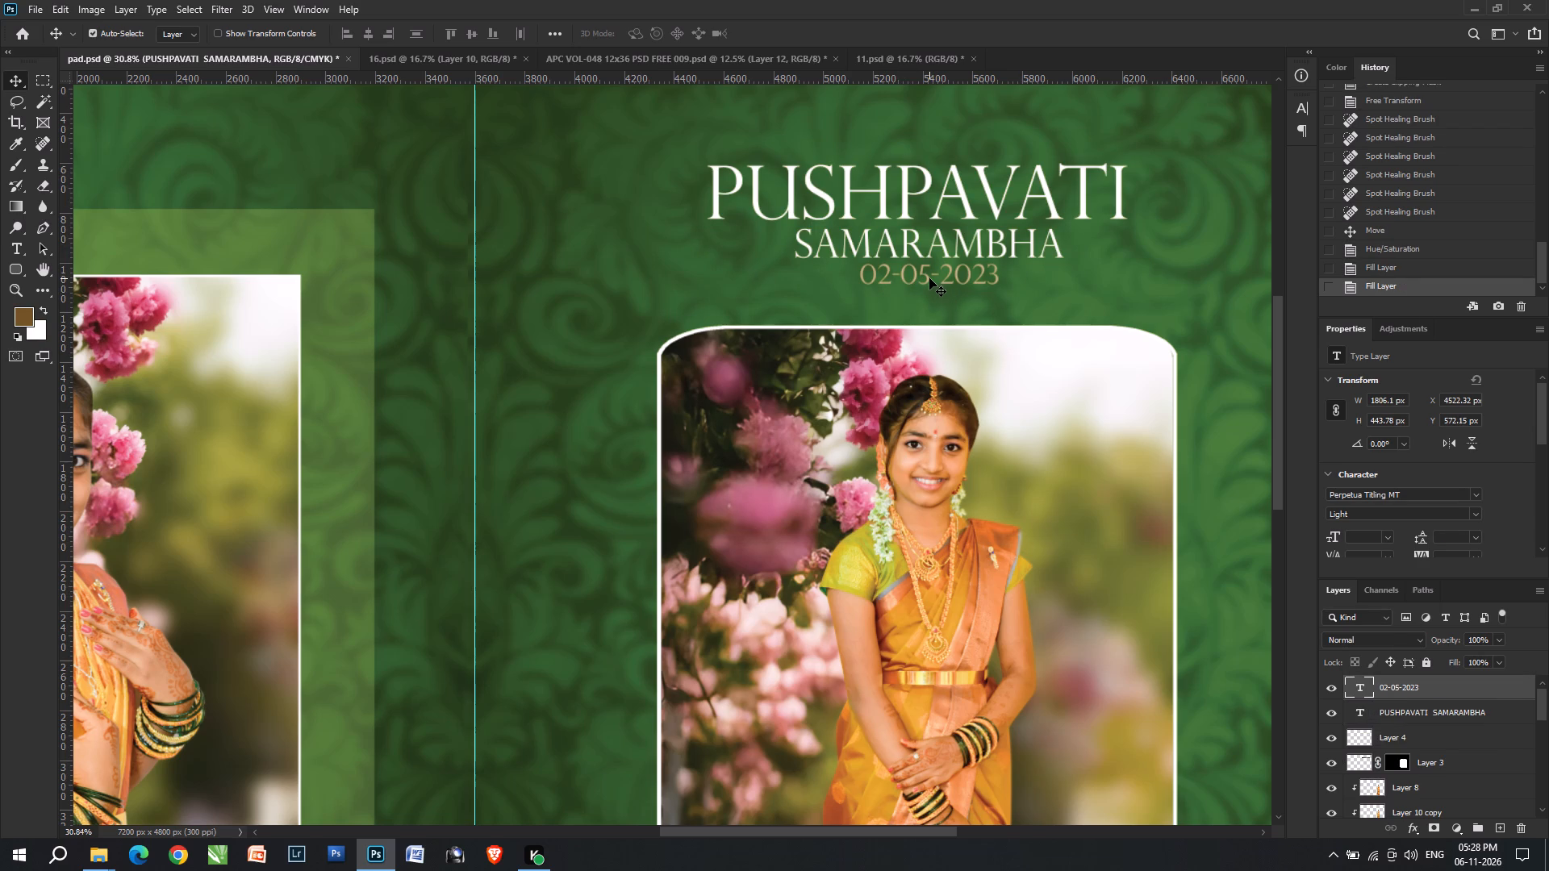
Save pad.psd with Maximize Compatibility enabled.
scroll(926, 457, "down", 5, "alt")
scroll(666, 318, "down", 2, "alt")
scroll(716, 374, "down", 1, "alt")
scroll(846, 327, "down", 1, "alt")
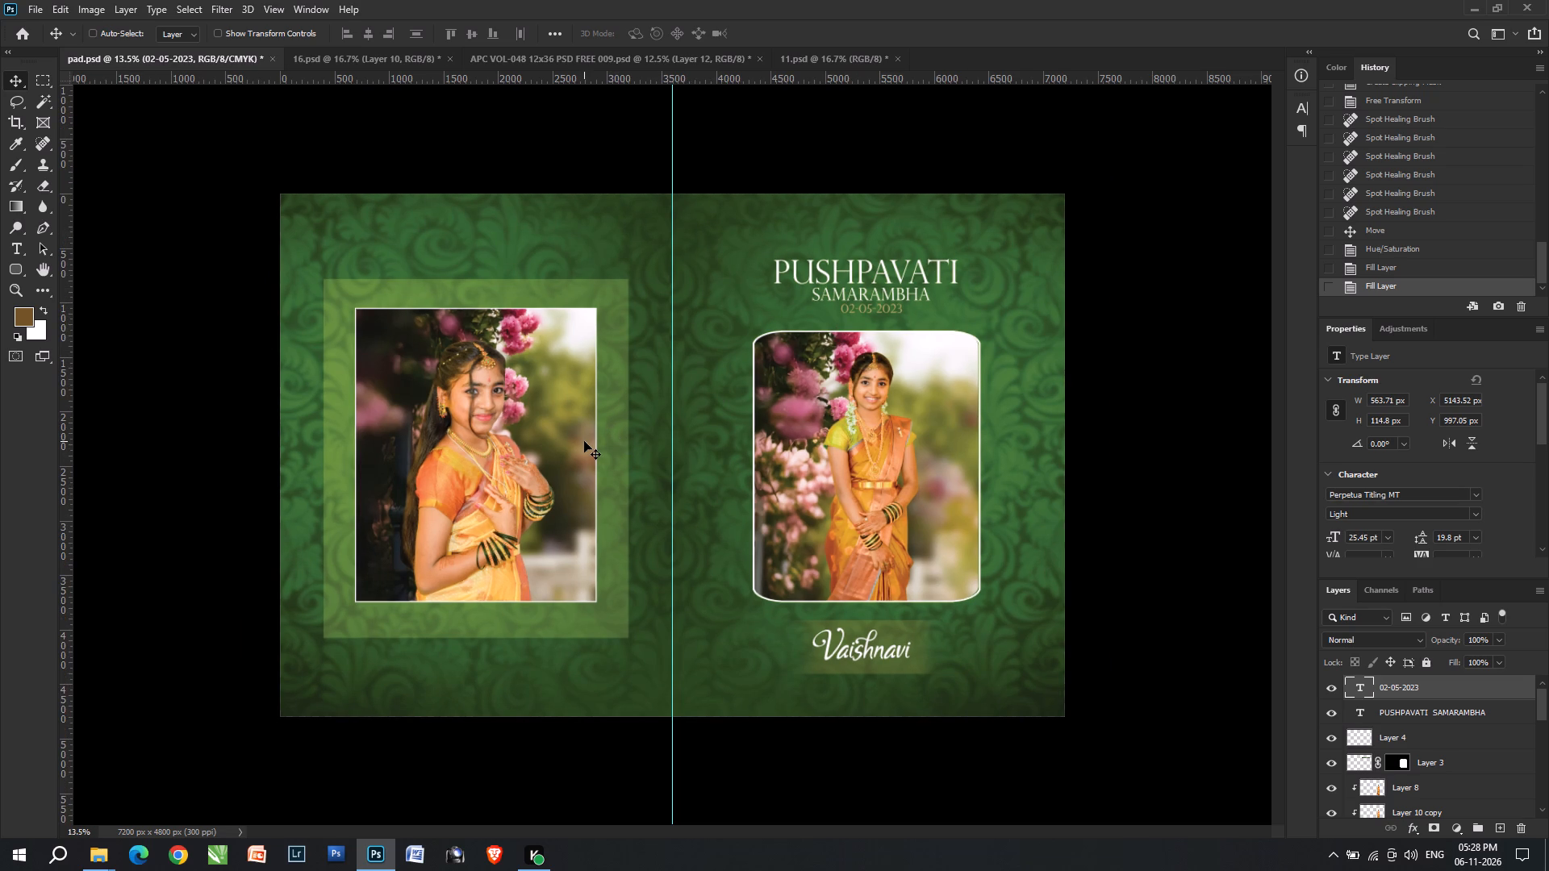
key("ctrl+s")
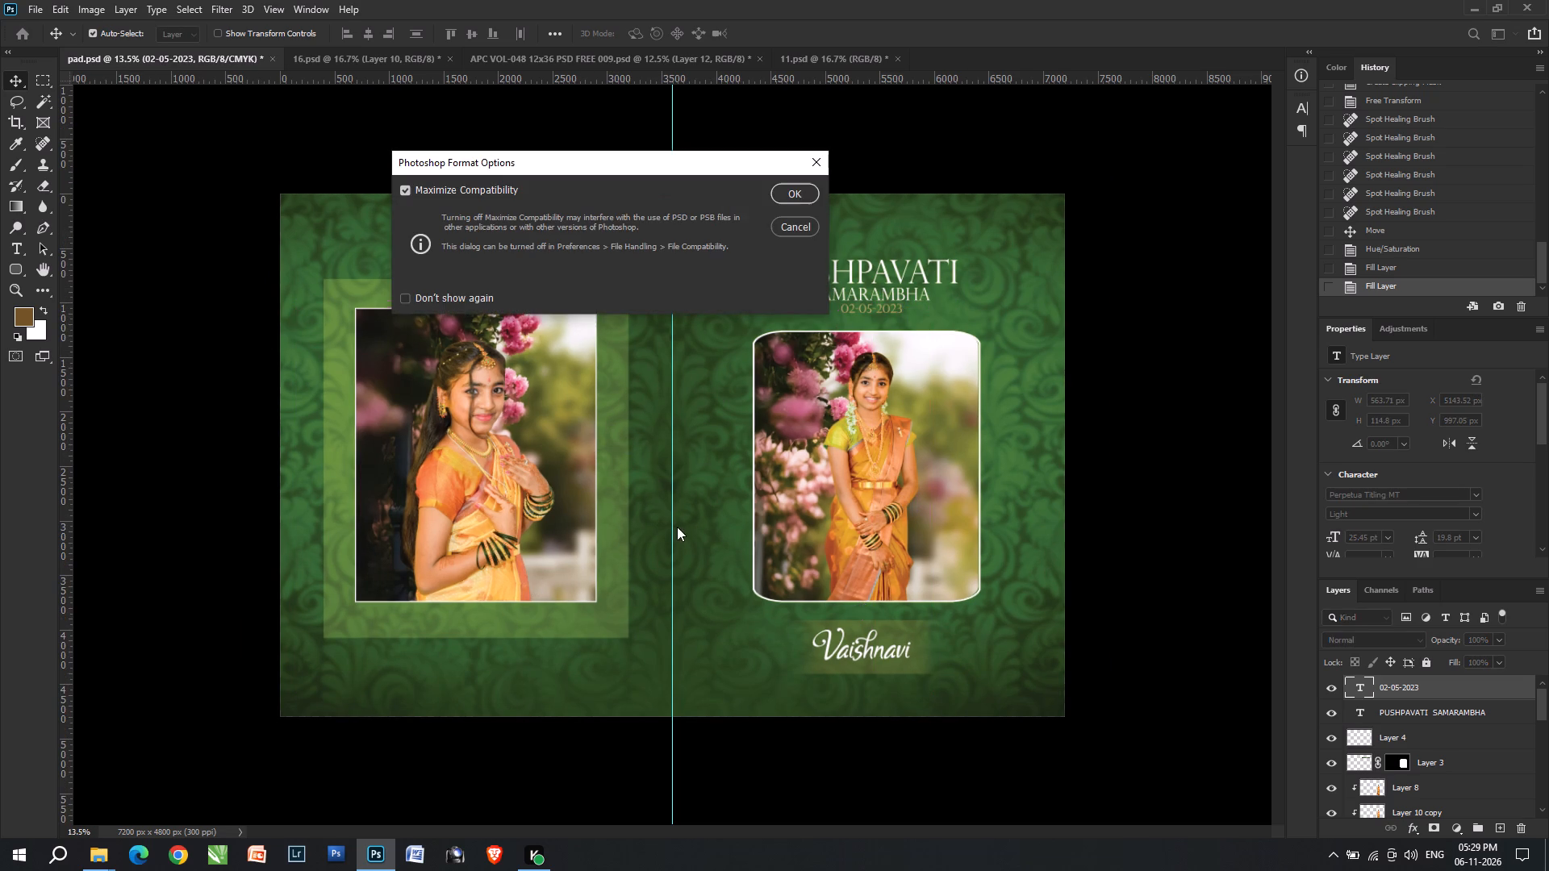
left_click(791, 184)
Switch to File Explorer, reopen the album's sheet folder and select the pad file.
key("alt+Tab")
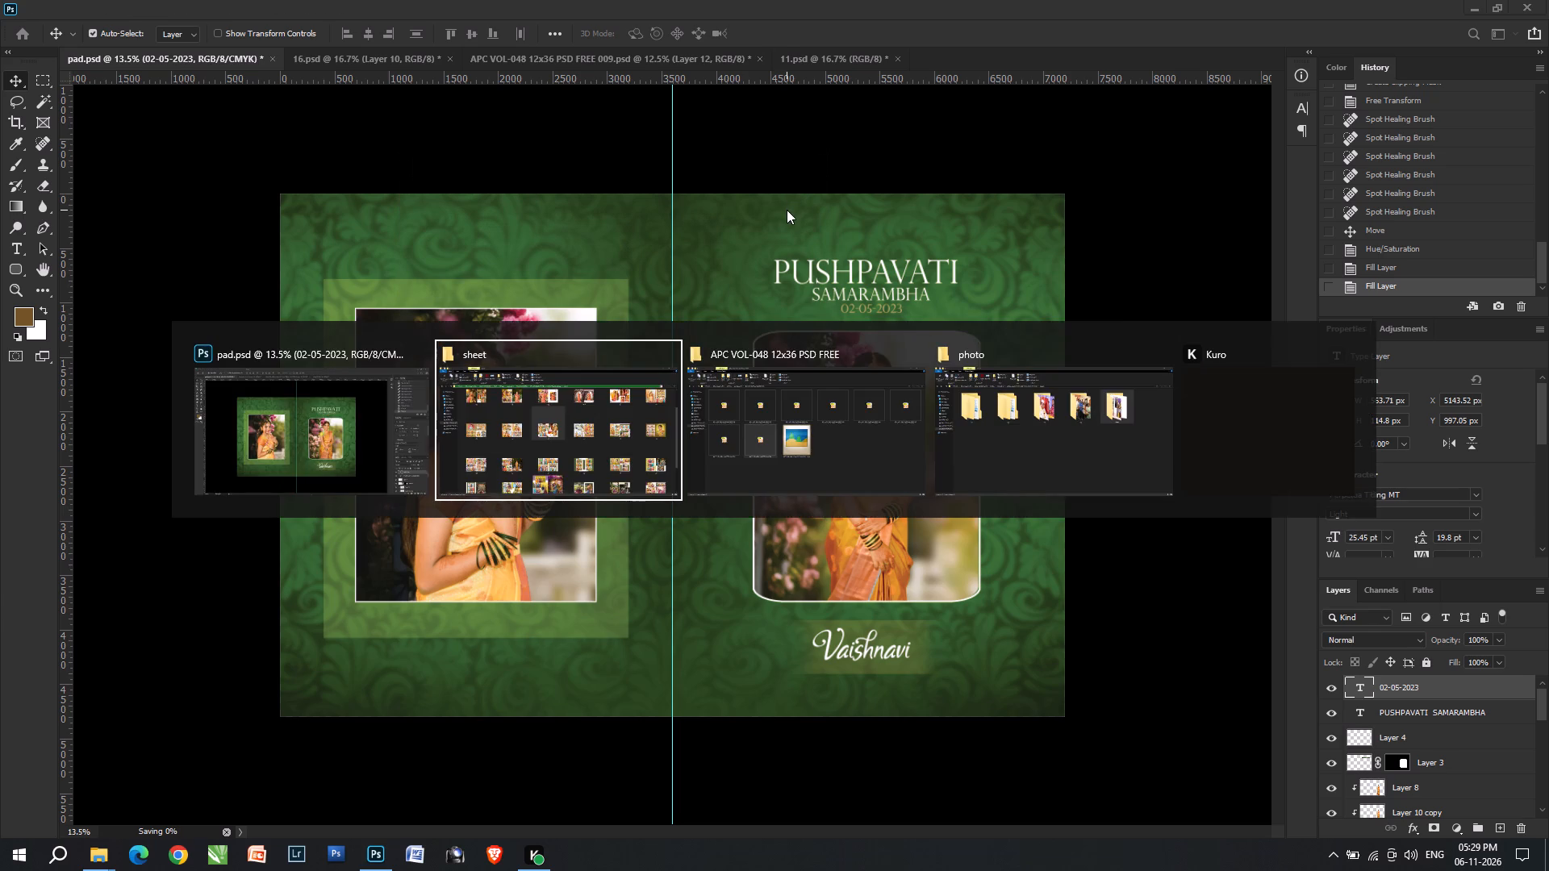
left_click(679, 114)
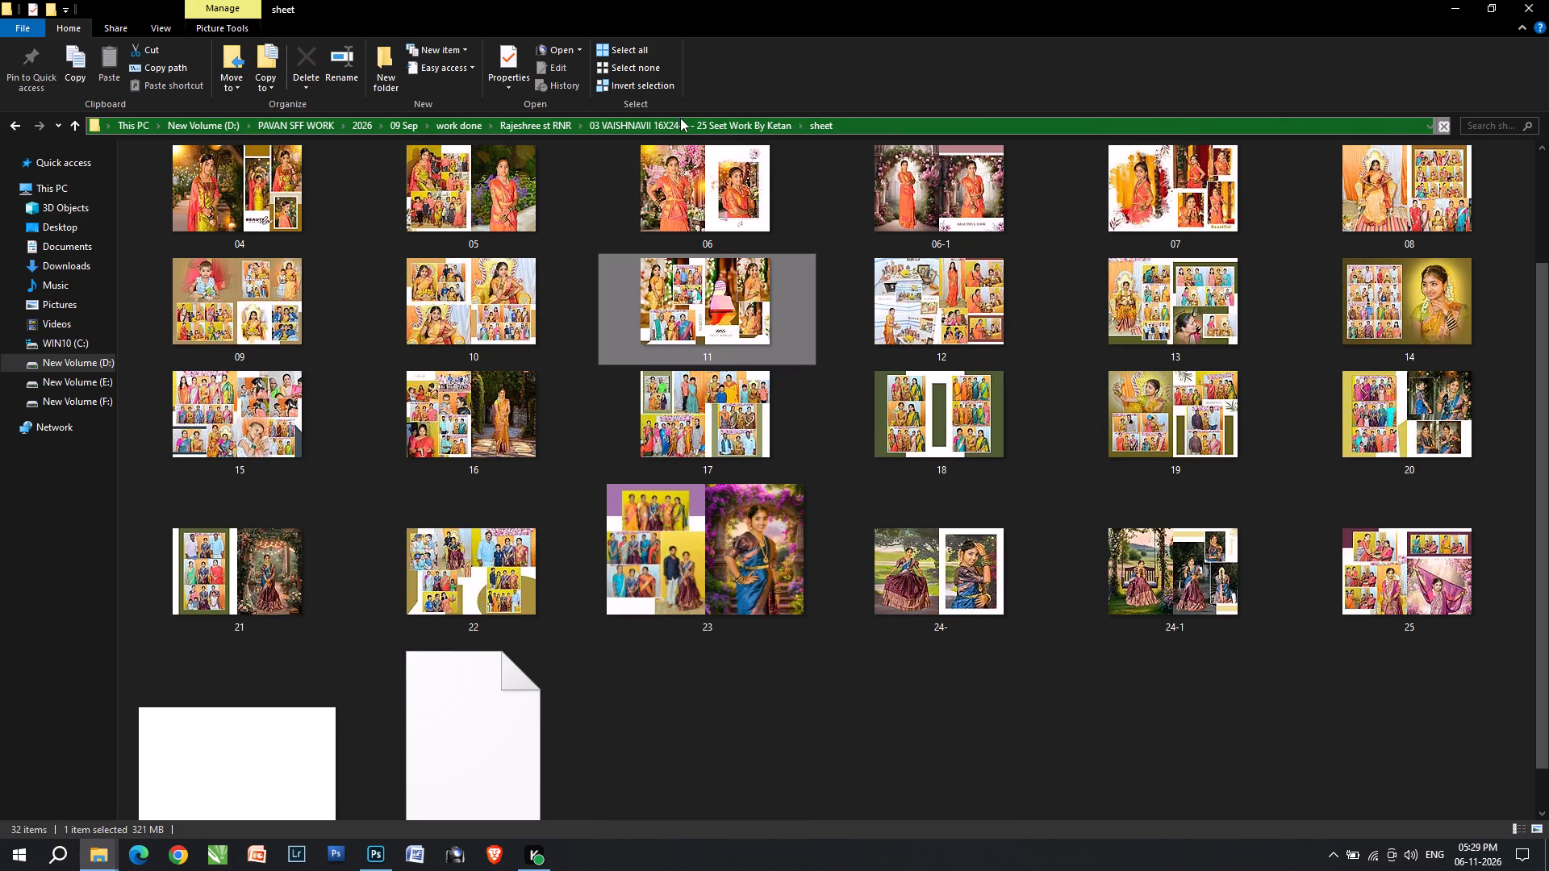
left_click(681, 119)
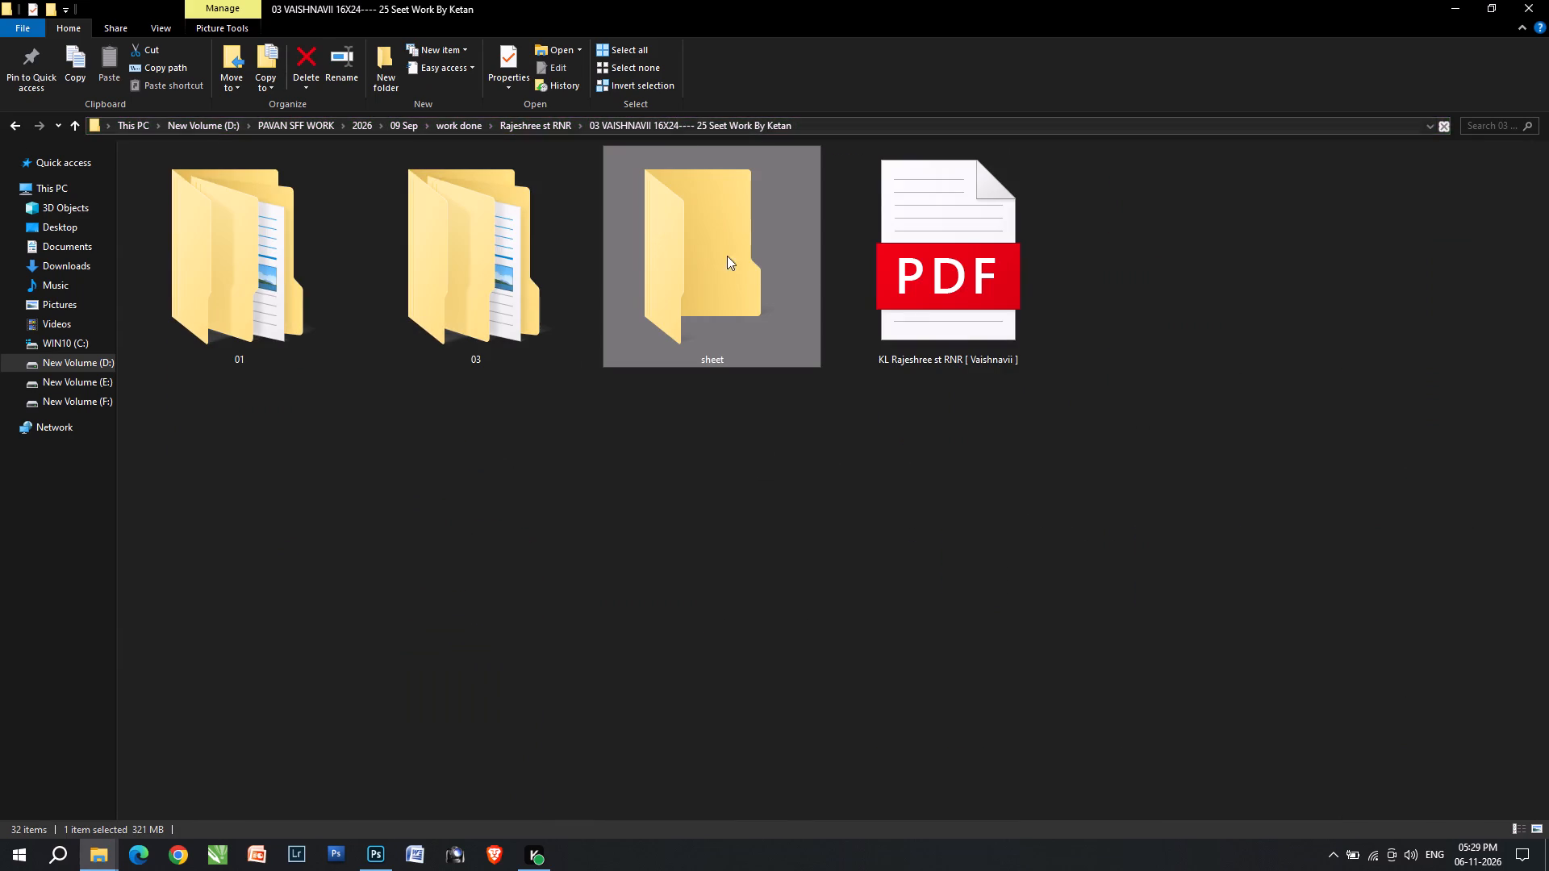
double_click(690, 252)
scroll(770, 483, "down", 10)
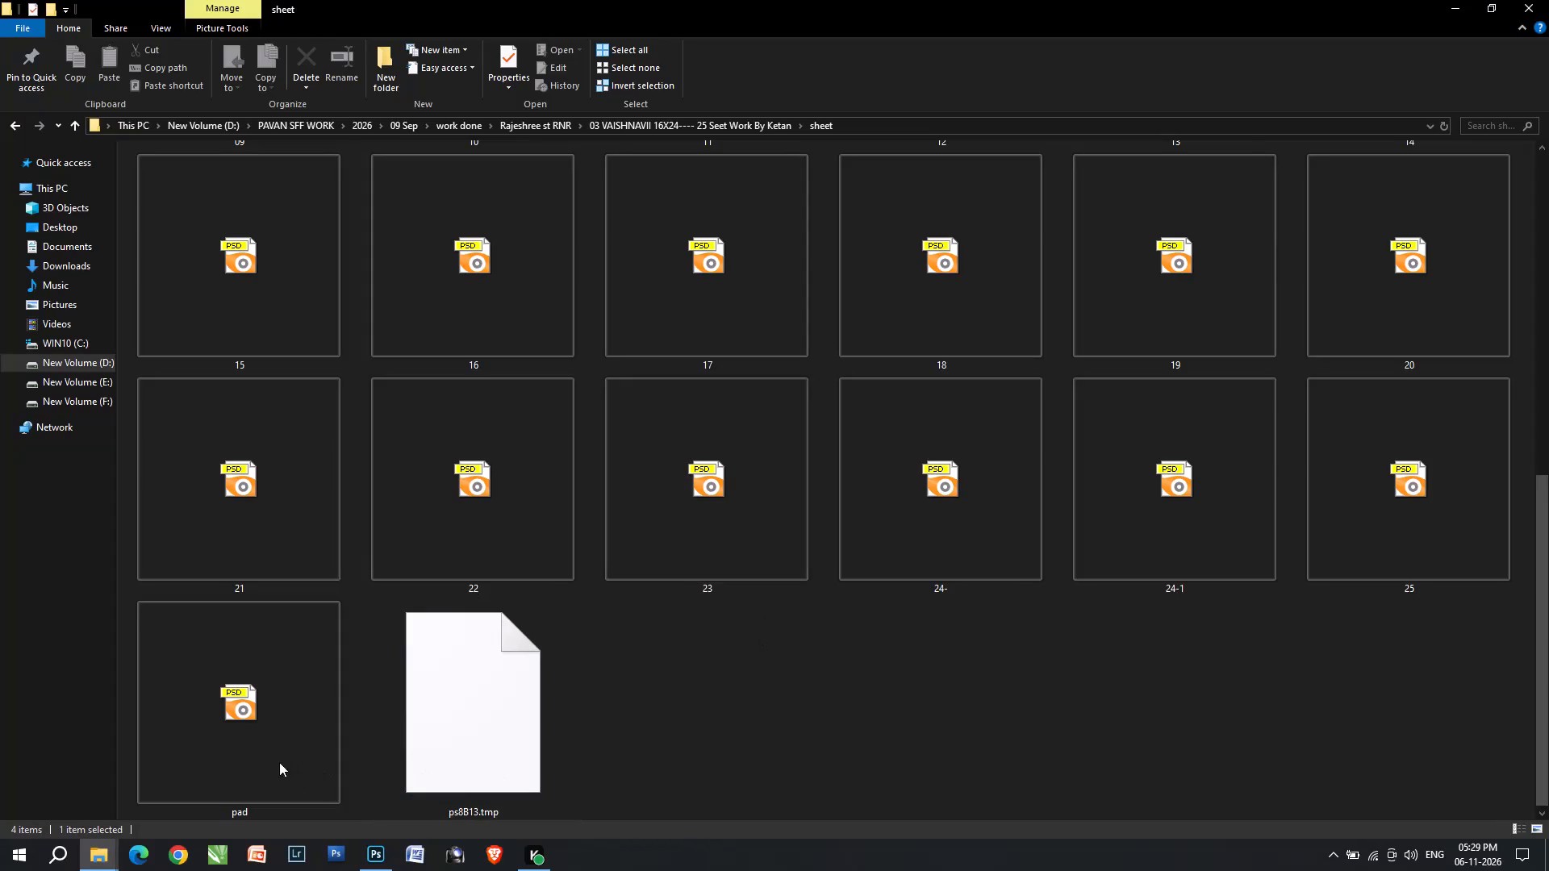
left_click(207, 752)
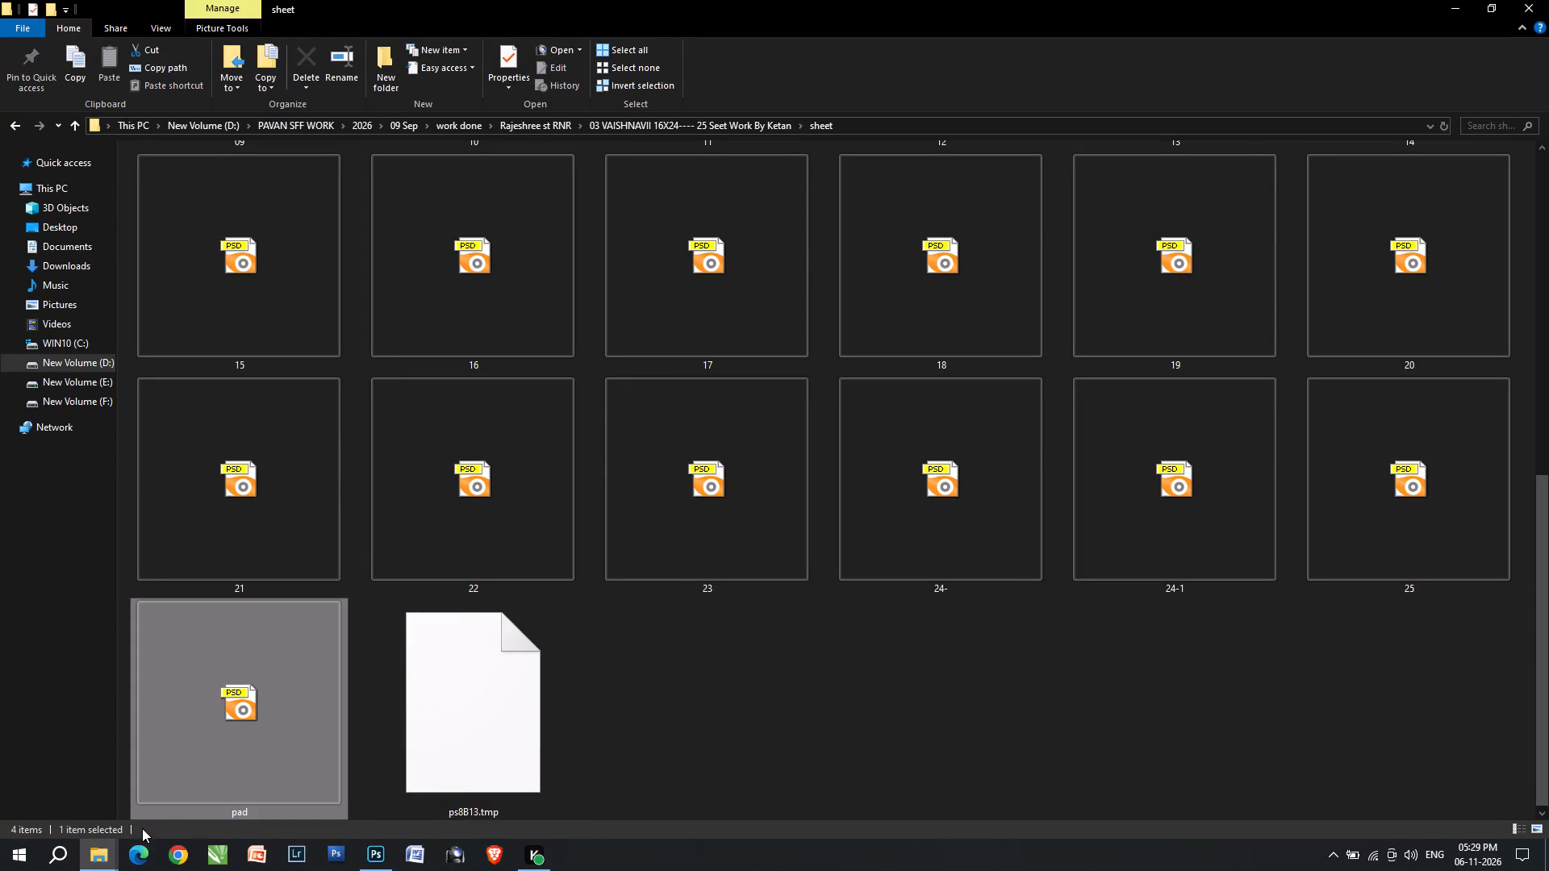
Launch Google Chrome.
left_click(164, 863)
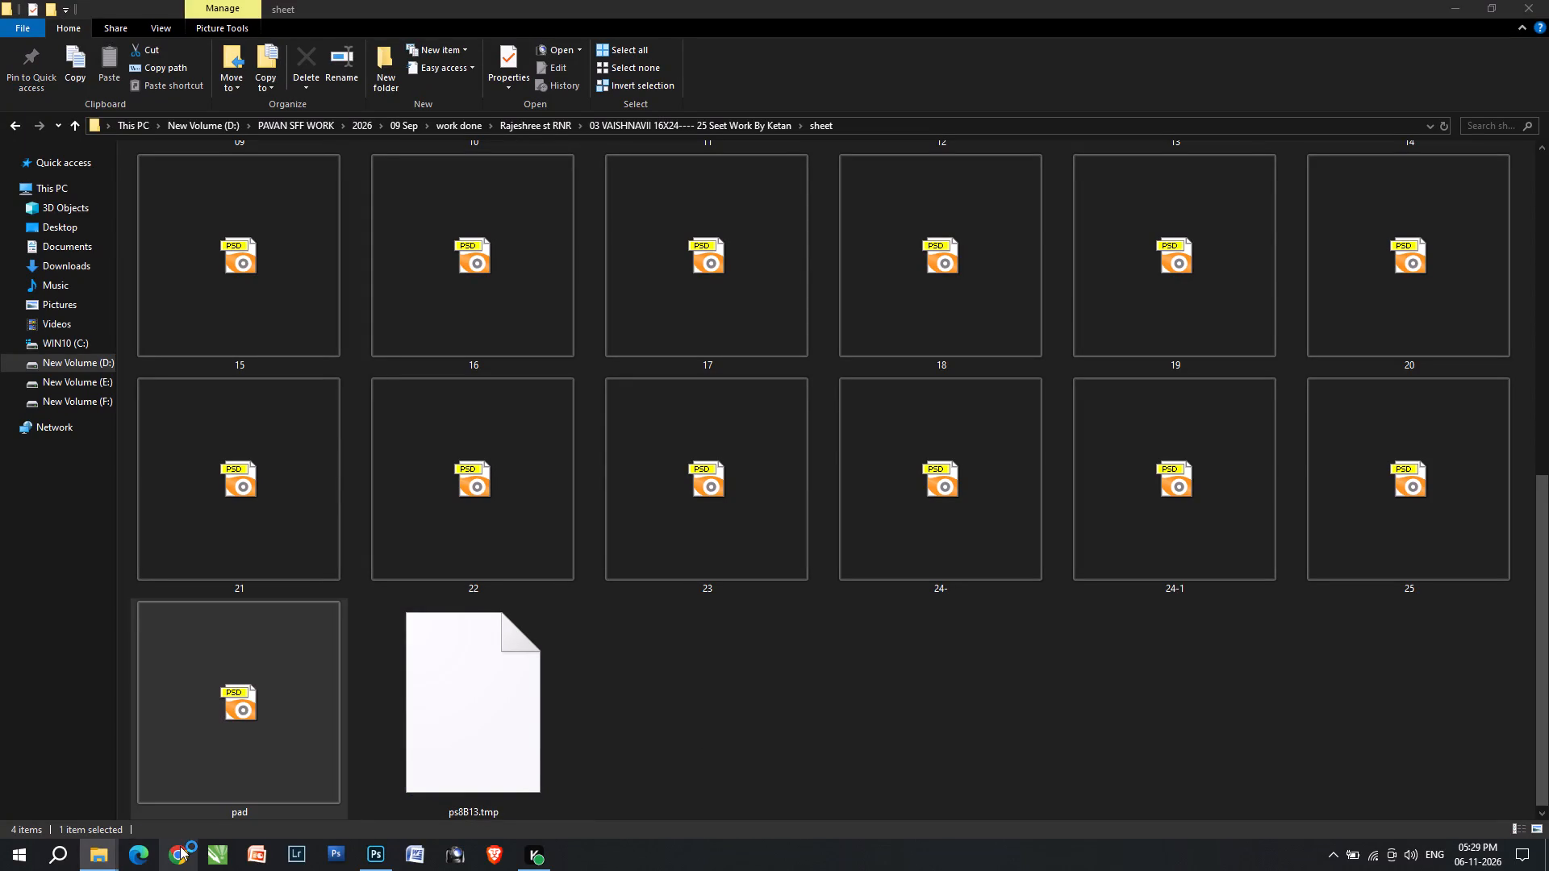